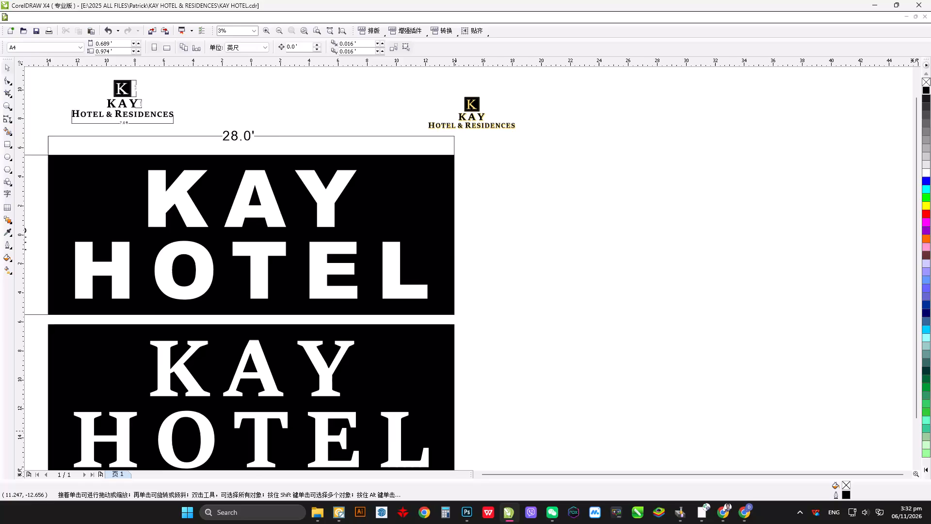
Duplicate the two stacked black KAY HOTEL sign layouts together and place the copies directly to the right of the originals.
scroll(428, 336, "down", 2)
scroll(374, 177, "down", 1)
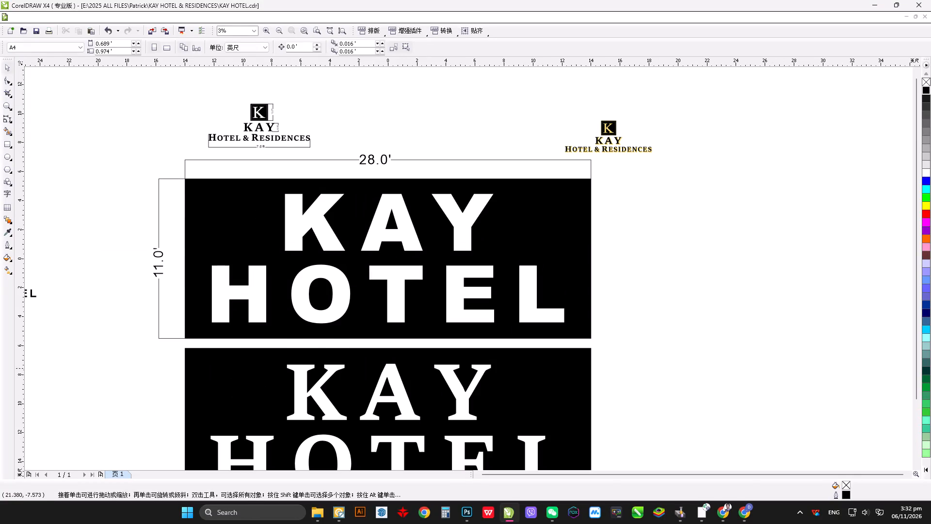
scroll(652, 374, "down", 1)
scroll(344, 218, "down", 1)
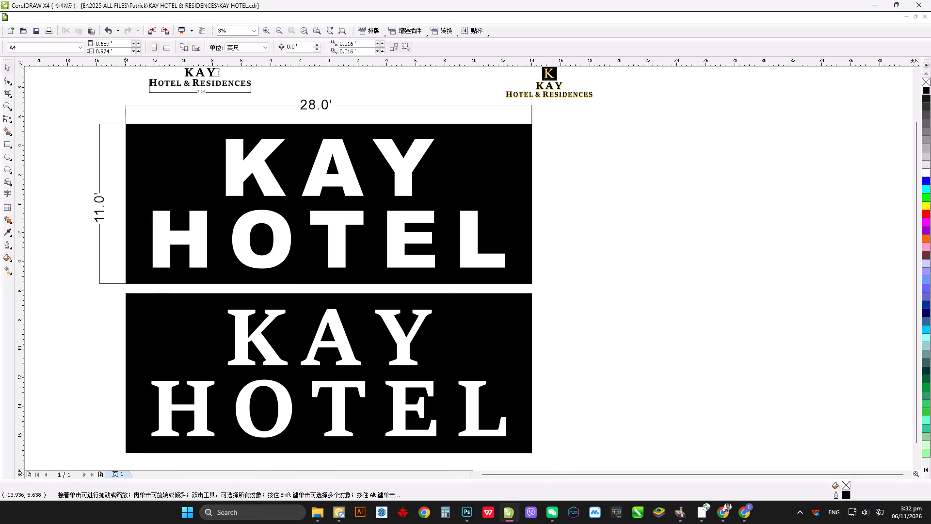
left_click_drag(115, 115, 549, 462)
scroll(618, 340, "down", 1)
key("plus")
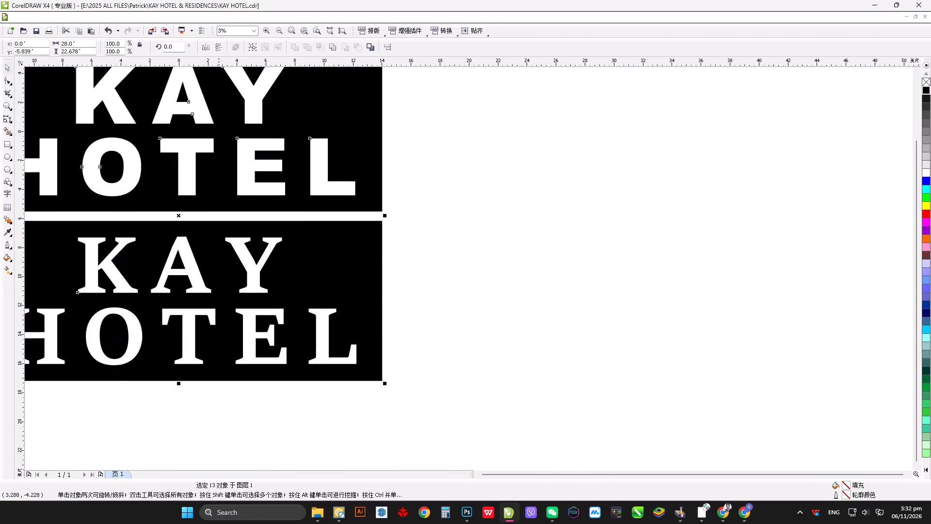
left_click_drag(185, 168, 603, 195)
left_click(844, 305)
scroll(652, 296, "down", 1)
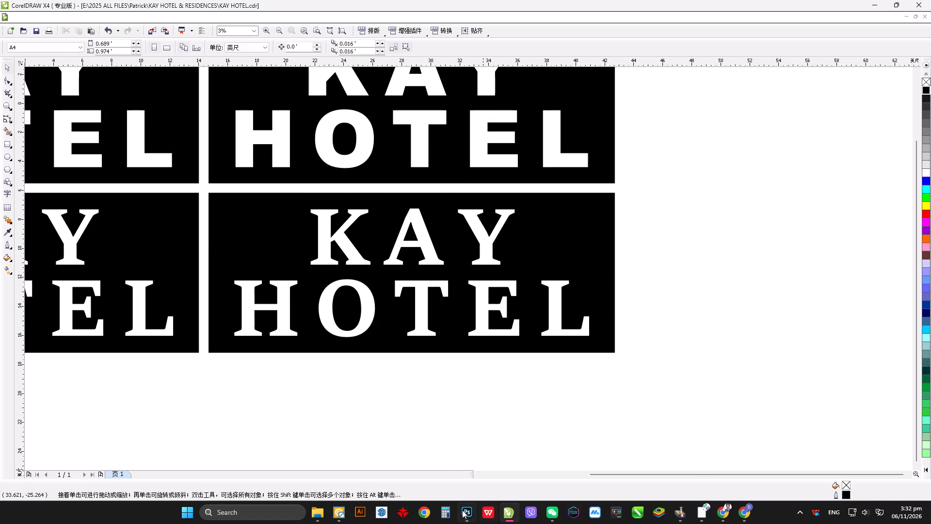
Switch to Photoshop and examine the BODEGA PRESYO! headline area of the Ecore Energy flyer.
left_click(463, 511)
scroll(316, 132, "up", 16, "alt")
scroll(482, 275, "down", 6, "alt")
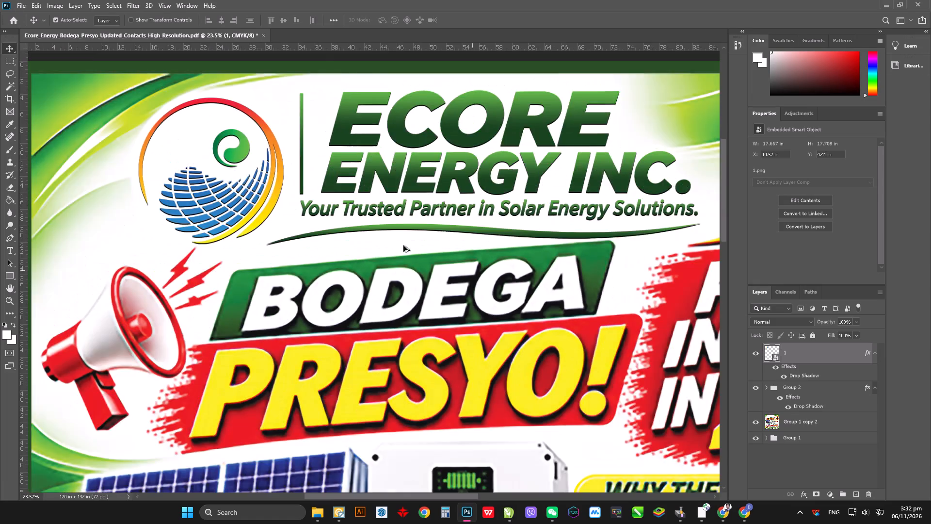
scroll(272, 191, "up", 4, "alt")
scroll(260, 190, "down", 6, "alt")
scroll(402, 209, "up", 5, "alt")
scroll(226, 164, "down", 7, "alt")
scroll(263, 282, "up", 2, "alt")
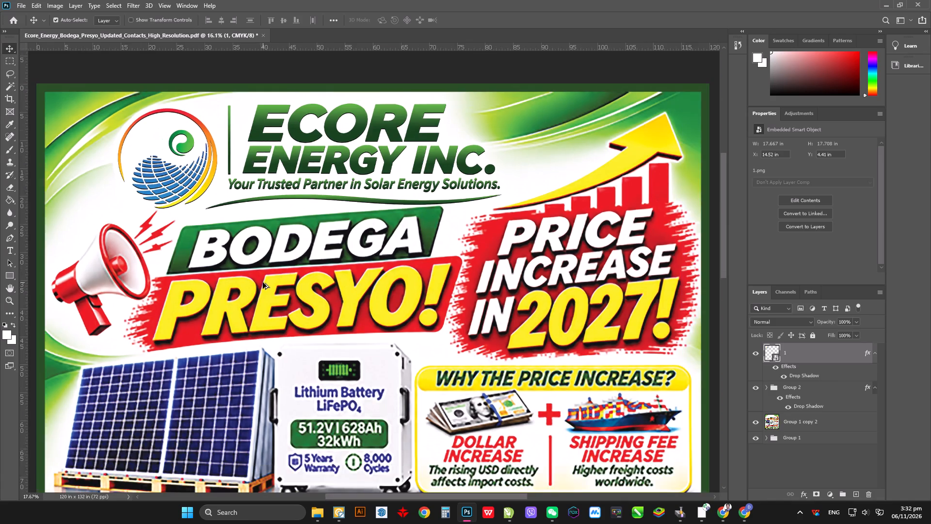
scroll(263, 282, "up", 4, "alt")
scroll(495, 253, "up", 1, "alt")
scroll(628, 249, "down", 1, "alt")
scroll(294, 259, "up", 1, "alt")
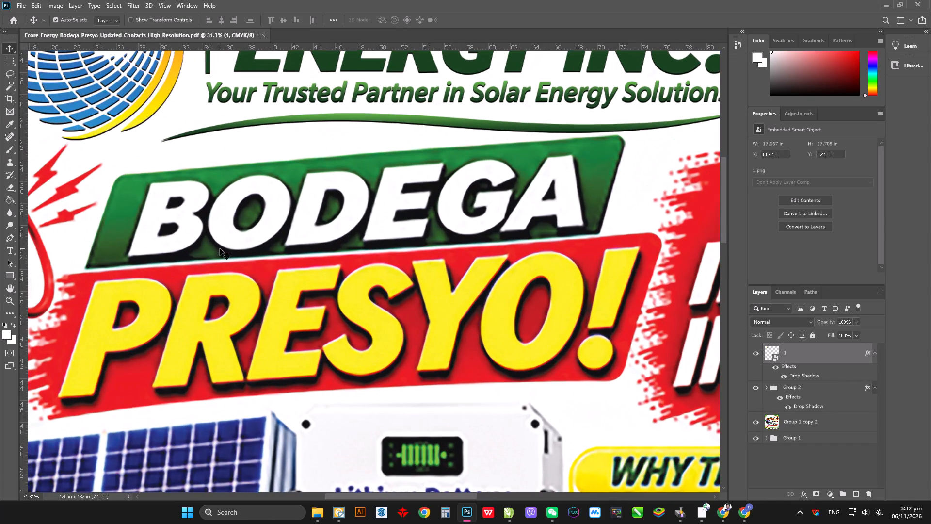
scroll(409, 229, "down", 1, "alt")
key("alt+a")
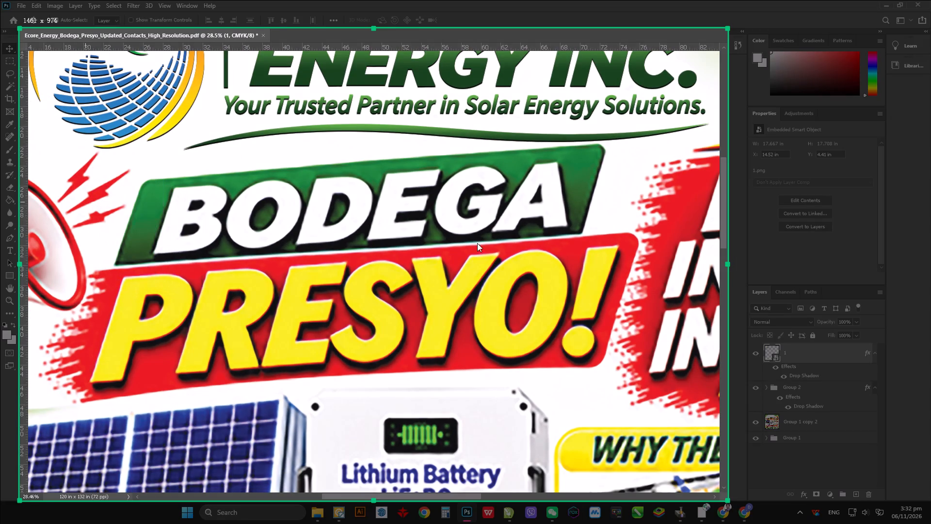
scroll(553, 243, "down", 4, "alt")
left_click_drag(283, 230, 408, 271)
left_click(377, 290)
Capture a screenshot of the BODEGA PRESYO! headline on the flyer, about 1144 x 478 pixels, to the clipboard.
scroll(568, 294, "down", 3, "alt")
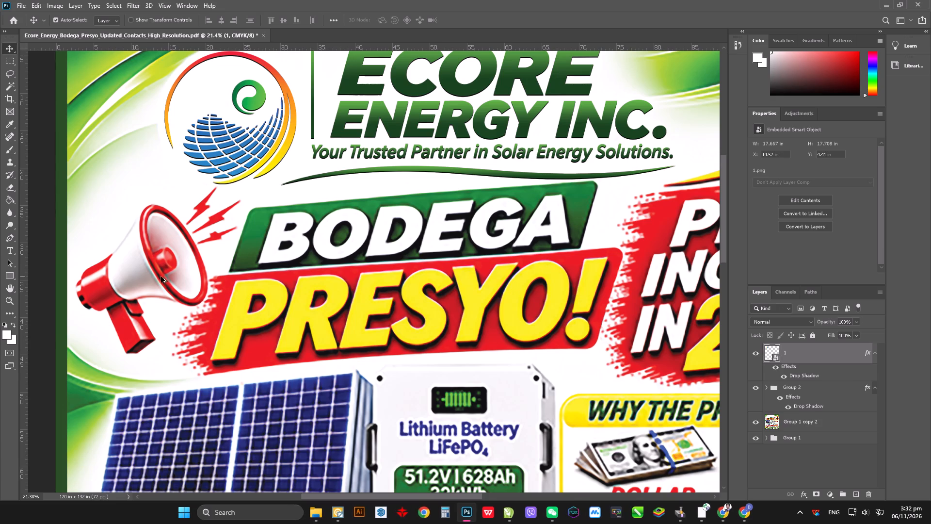
scroll(209, 268, "up", 1, "alt")
scroll(541, 230, "down", 1, "alt")
scroll(198, 278, "up", 1, "alt")
scroll(281, 297, "up", 1, "alt")
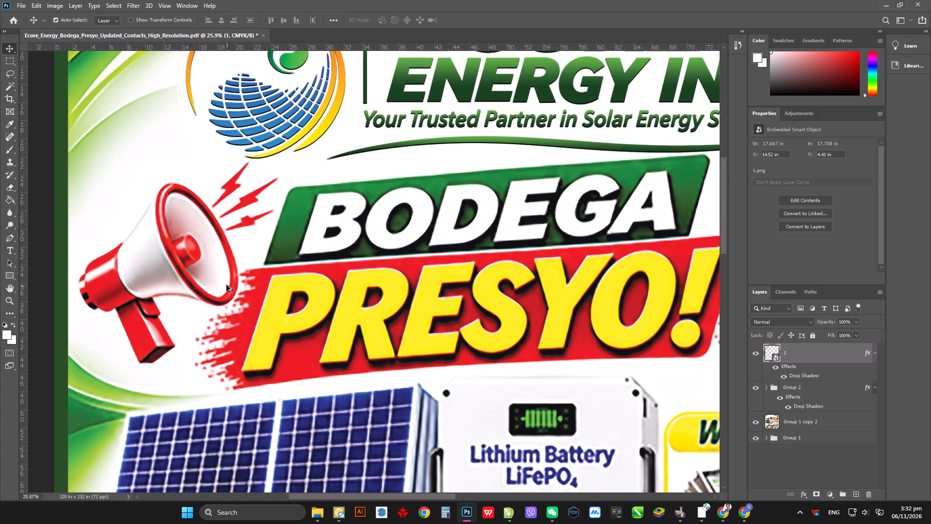
scroll(226, 285, "down", 1, "alt")
scroll(284, 285, "up", 1, "alt")
scroll(587, 272, "up", 1, "alt")
scroll(339, 275, "down", 2, "alt")
scroll(370, 297, "up", 1, "alt")
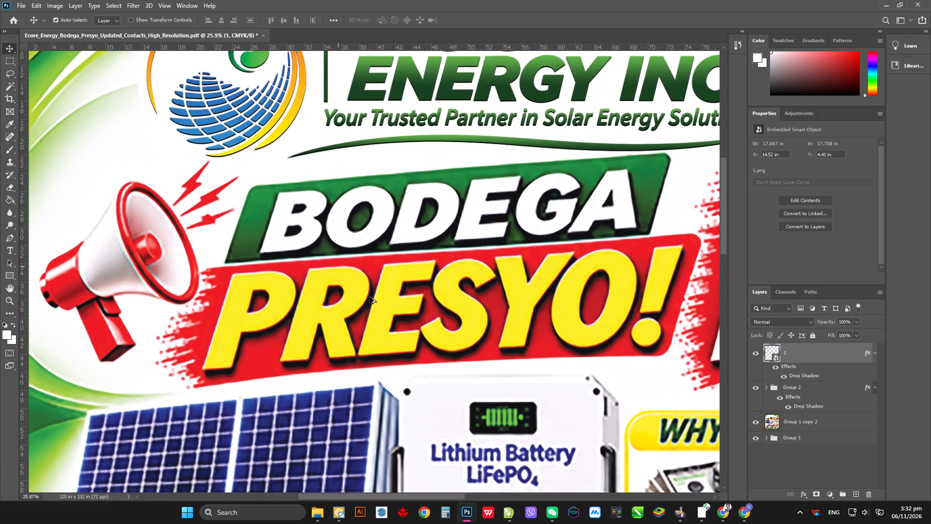
scroll(449, 303, "up", 1, "alt")
scroll(401, 302, "down", 1, "ctrl")
key("alt+a")
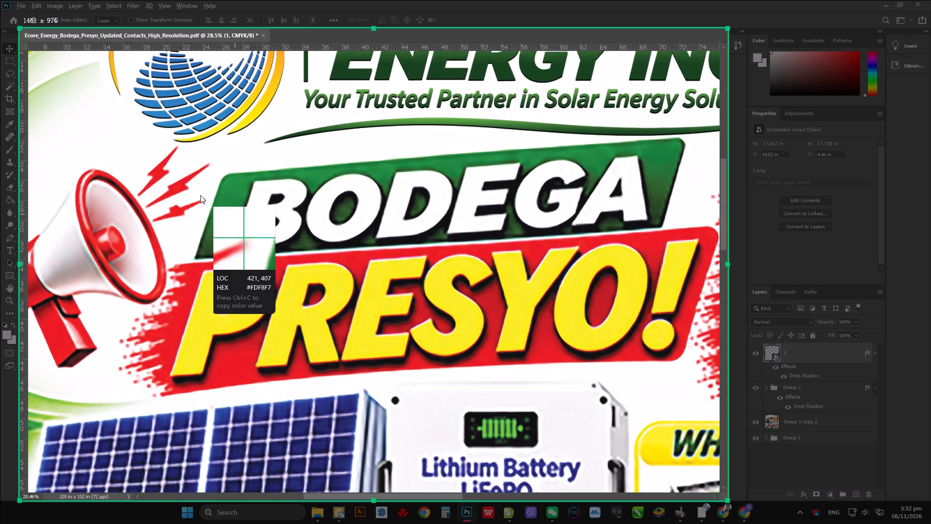
left_click_drag(150, 145, 705, 387)
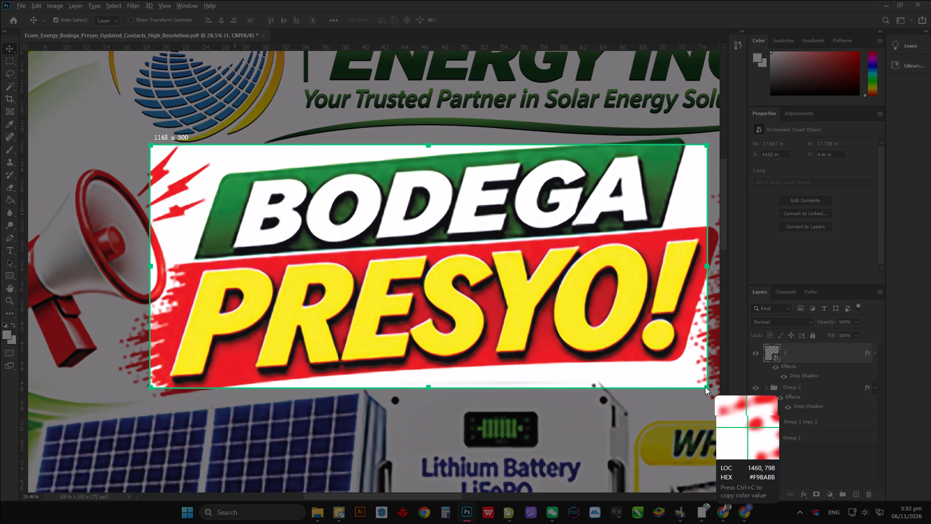
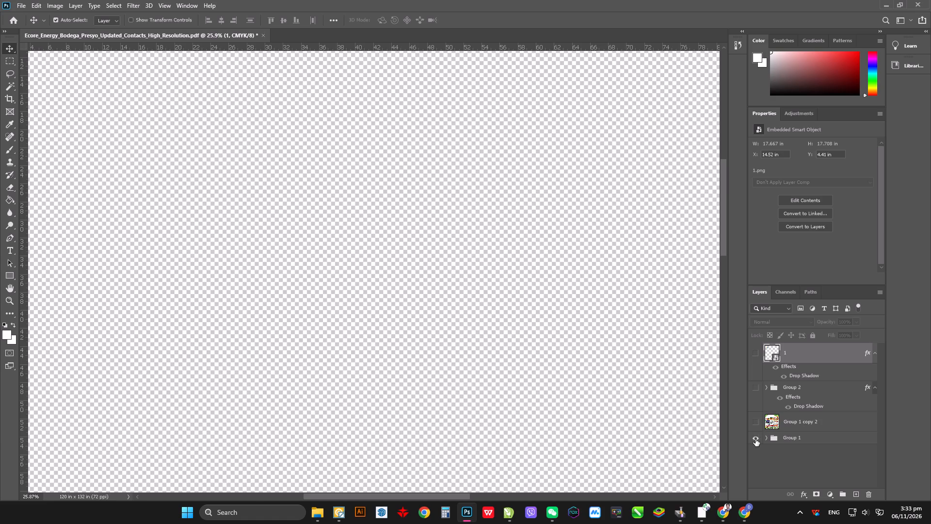
scroll(574, 323, "down", 11, "alt")
scroll(393, 70, "up", 12, "alt")
scroll(562, 357, "down", 6)
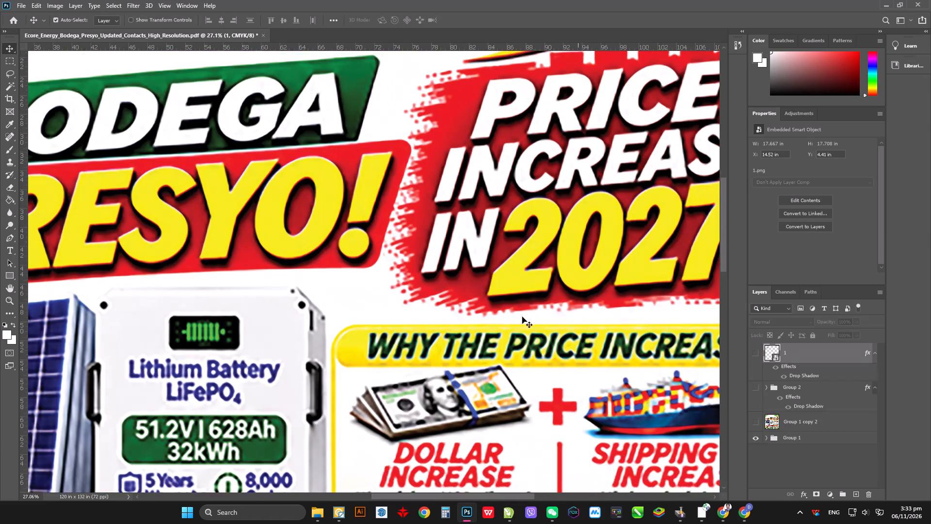
scroll(522, 317, "down", 9)
scroll(351, 33, "up", 19, "alt")
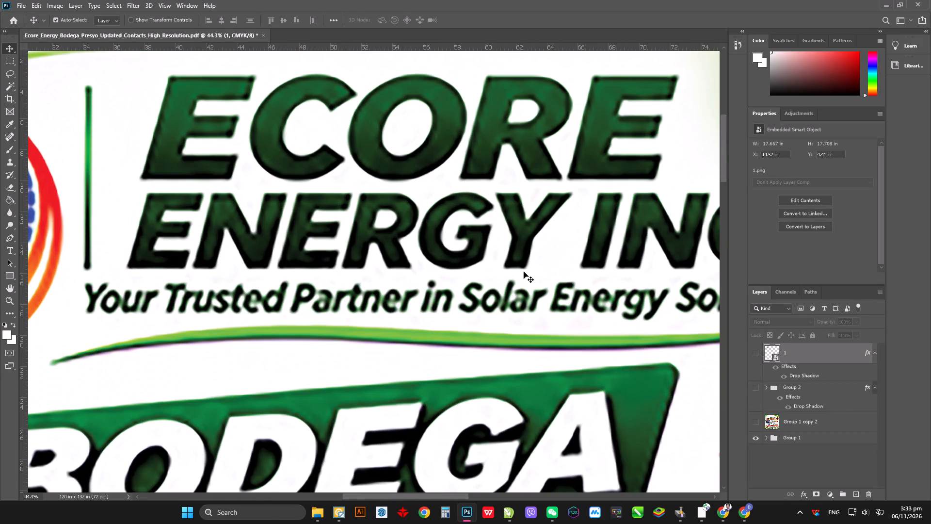
Show Group 2, Group 1 copy 2 and layer 1 again one at a time to compare them with the underlying artwork.
left_click(757, 390)
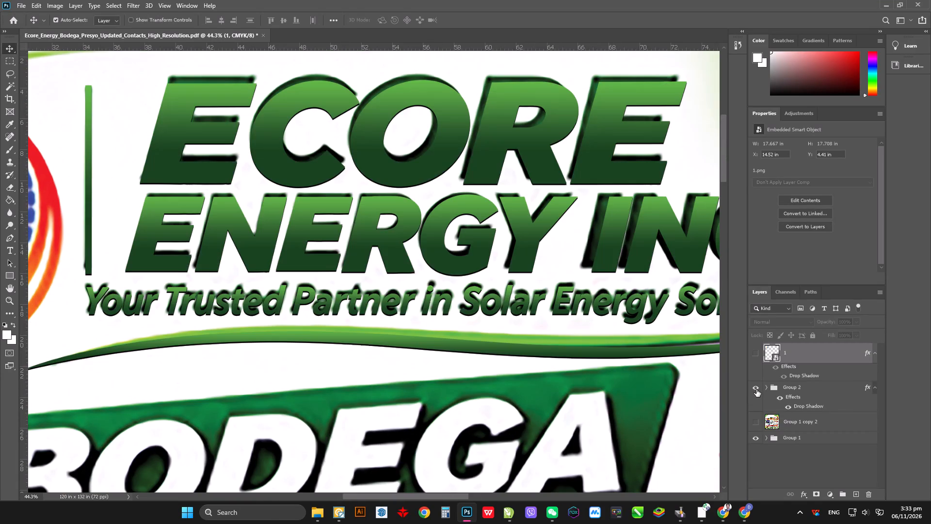
left_click(754, 419)
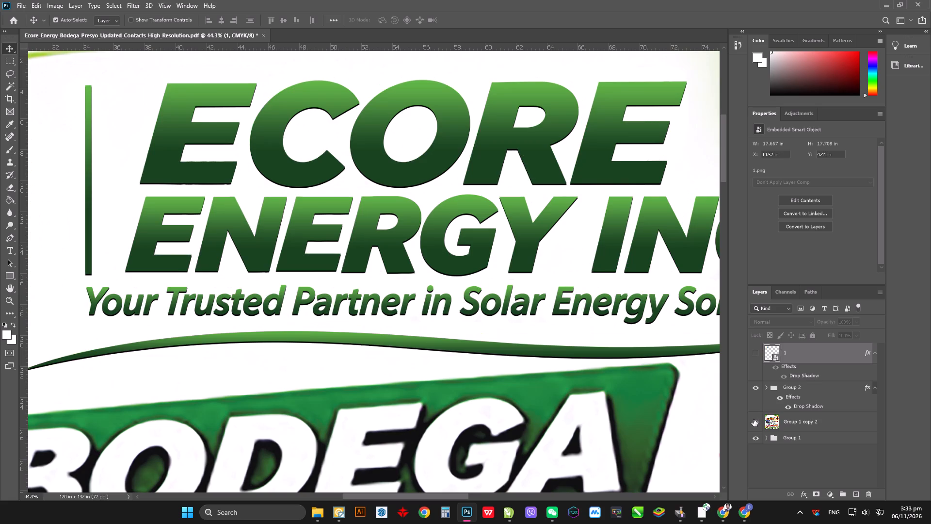
left_click(758, 354)
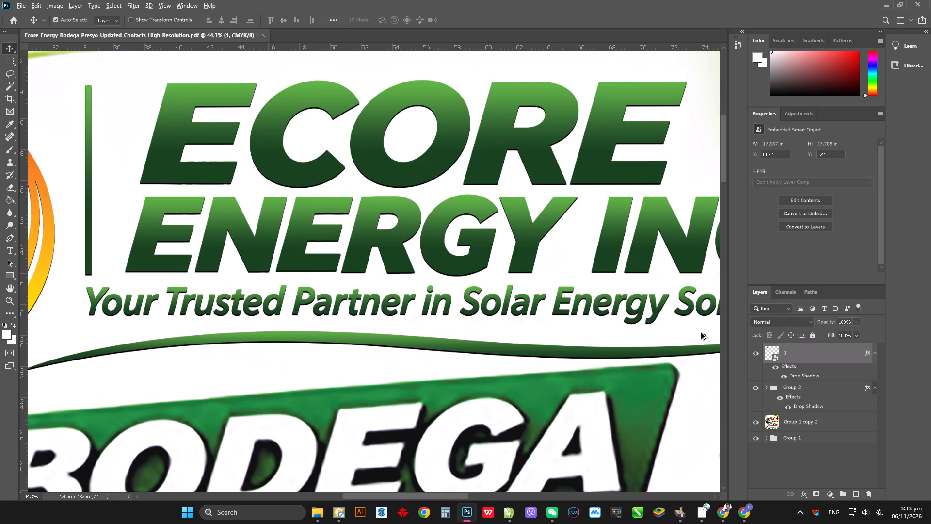
Examine the full flyer, from the ECORE ENERGY INC. logo and BODEGA PRESYO! headline to the product boxes and contact footer.
scroll(644, 314, "down", 9, "alt")
scroll(281, 275, "up", 10, "alt")
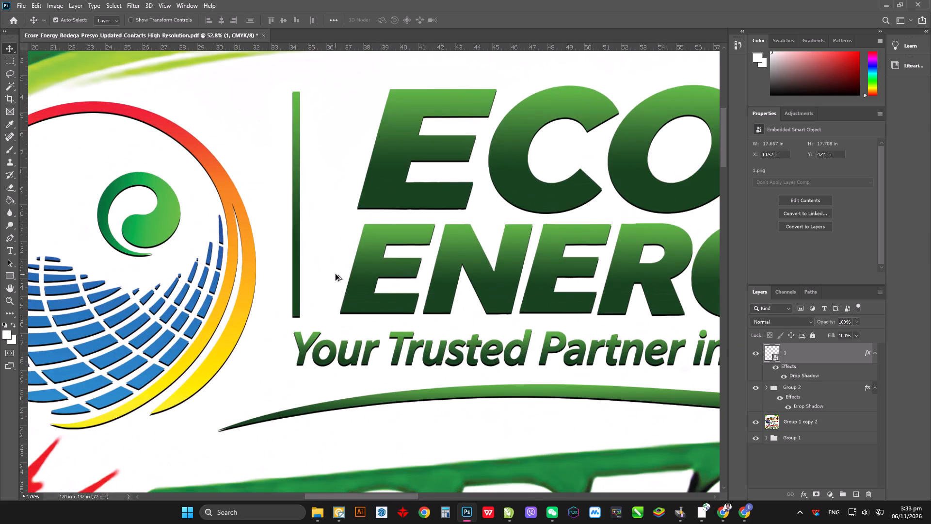
scroll(336, 274, "down", 14, "alt")
scroll(416, 400, "up", 9, "alt")
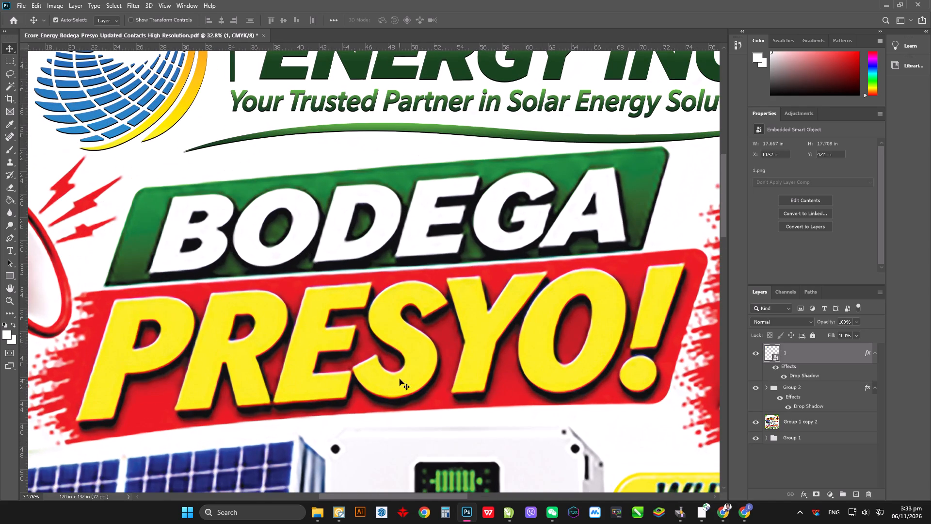
scroll(299, 244, "down", 12)
scroll(536, 249, "up", 10, "alt")
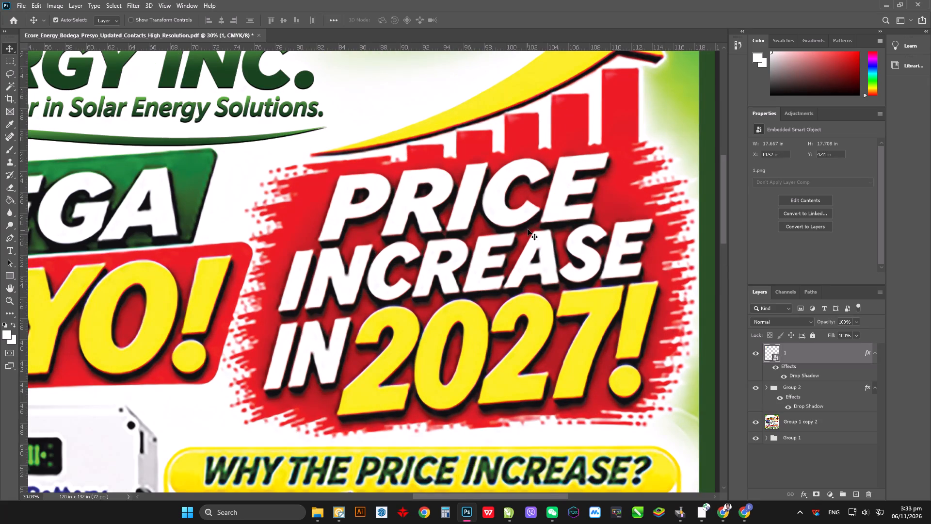
scroll(543, 219, "down", 9, "alt")
scroll(494, 343, "up", 4, "alt")
scroll(562, 309, "down", 3, "alt")
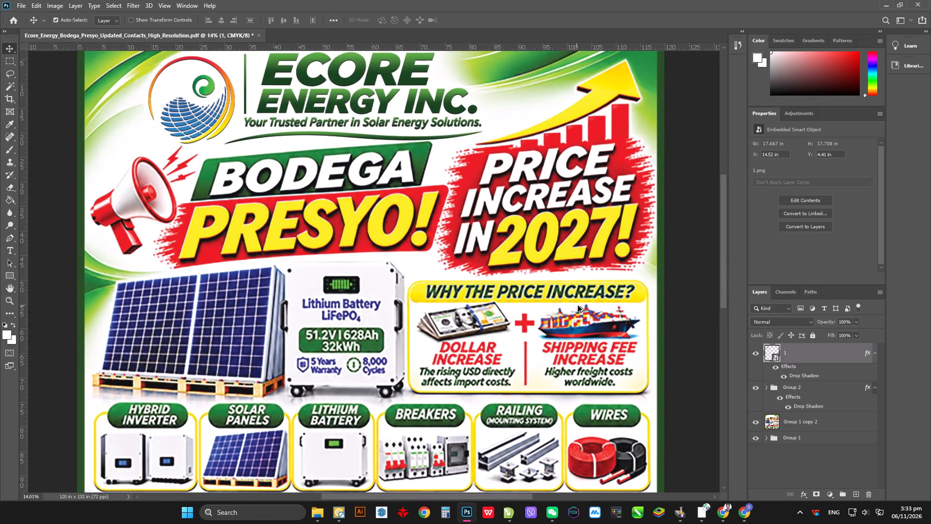
scroll(661, 236, "down", 3, "alt")
scroll(641, 226, "up", 1, "alt")
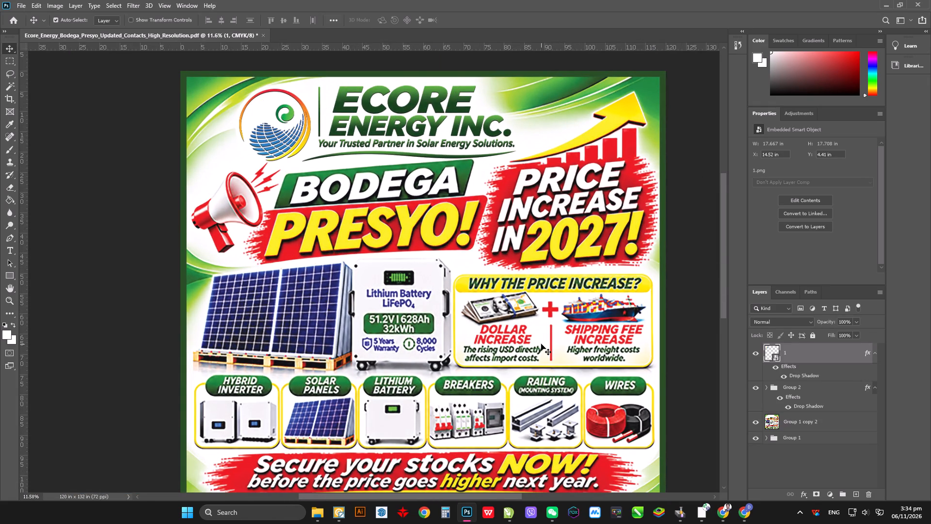
scroll(530, 355, "down", 4)
scroll(439, 342, "down", 7)
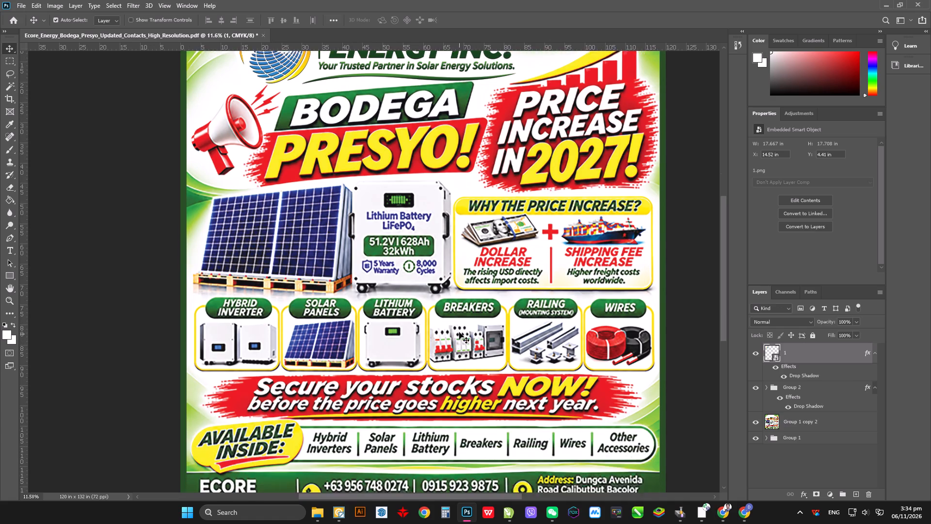
scroll(459, 332, "down", 6)
scroll(405, 409, "up", 5, "alt")
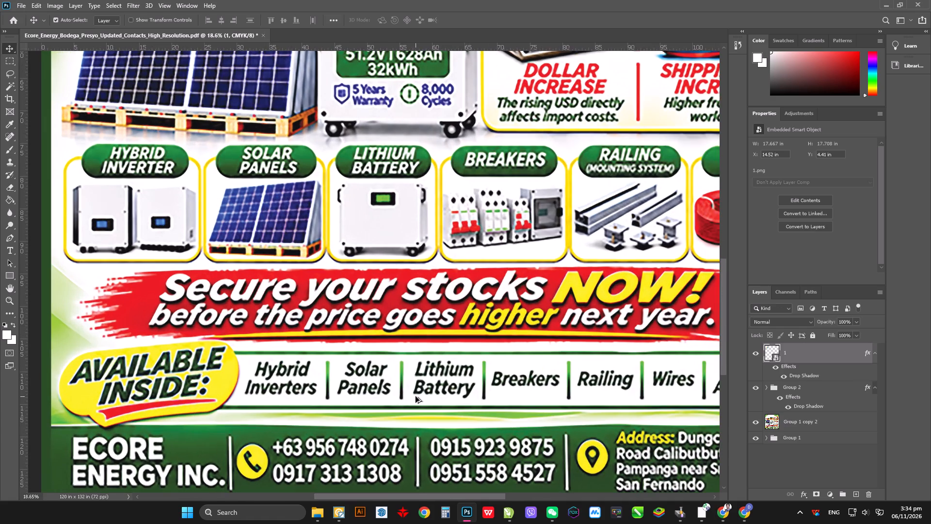
scroll(413, 393, "up", 10)
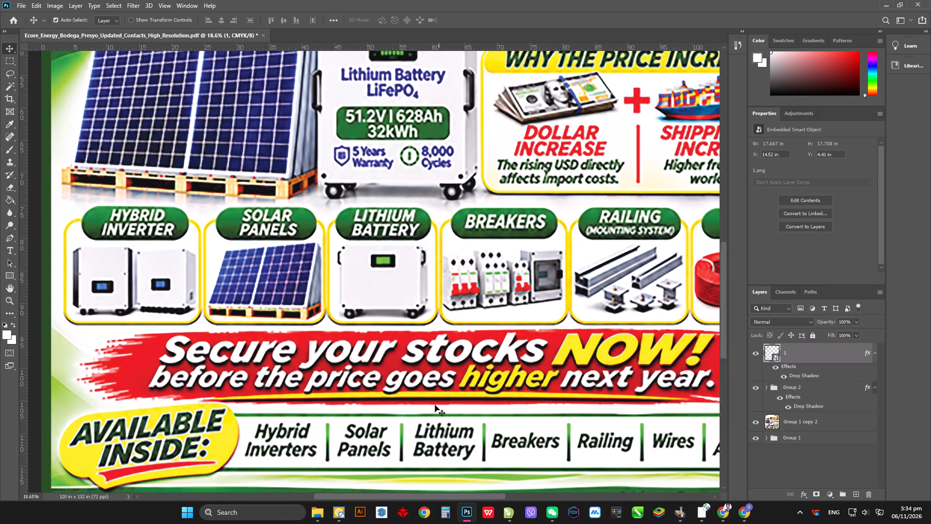
scroll(435, 405, "up", 20)
scroll(435, 405, "up", 2)
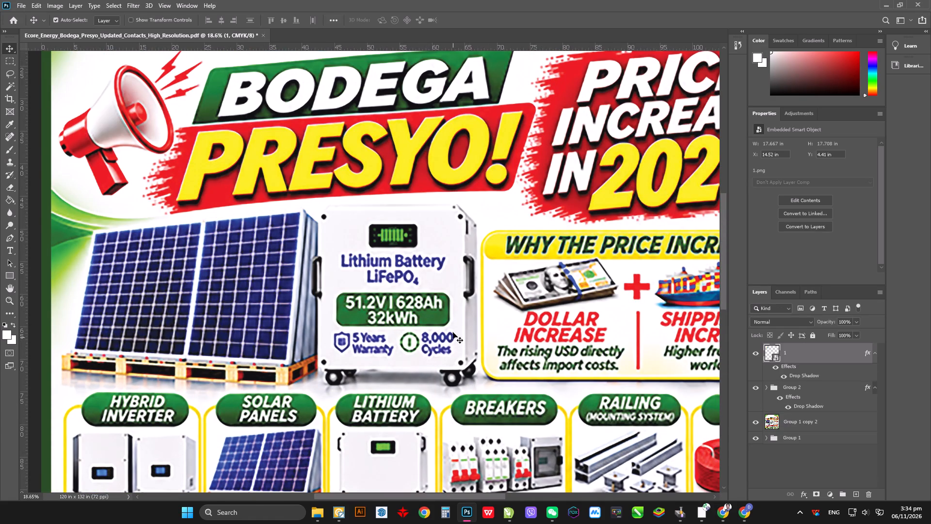
scroll(441, 355, "down", 4, "alt")
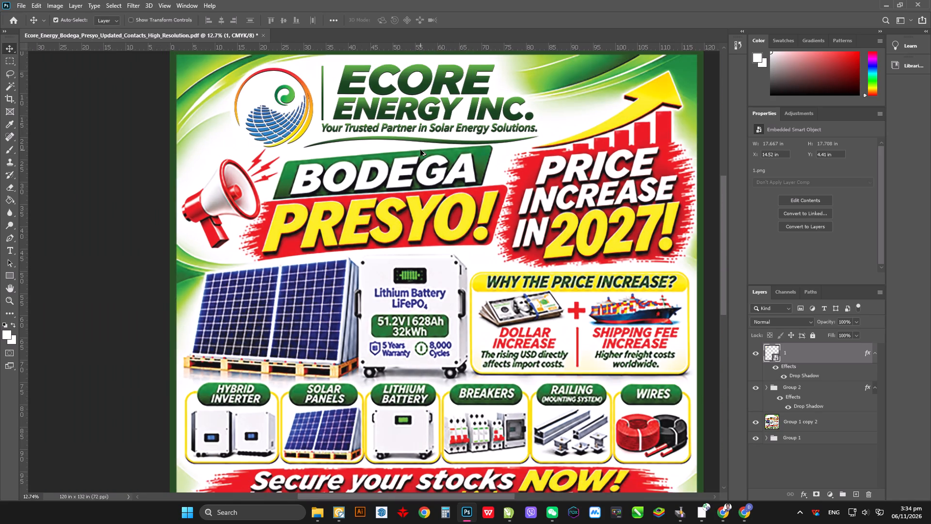
scroll(420, 150, "up", 4, "alt")
scroll(445, 187, "up", 1, "alt")
scroll(289, 292, "down", 2, "alt")
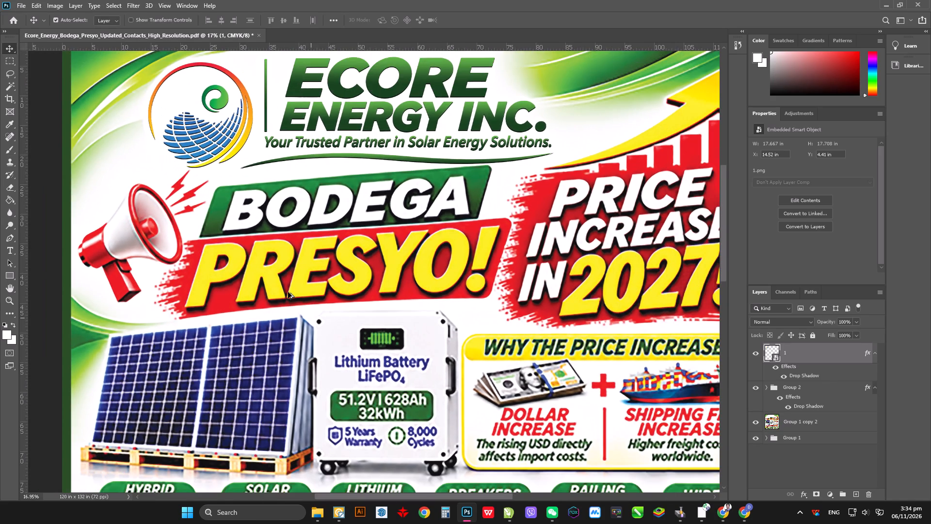
Examine the flyer's upper area up close, covering the PRICE INCREASE IN 2027! graphic, the BODEGA PRESYO! headline and the megaphone.
scroll(283, 241, "down", 1, "alt")
scroll(839, 214, "up", 4, "alt")
scroll(576, 220, "up", 2, "alt")
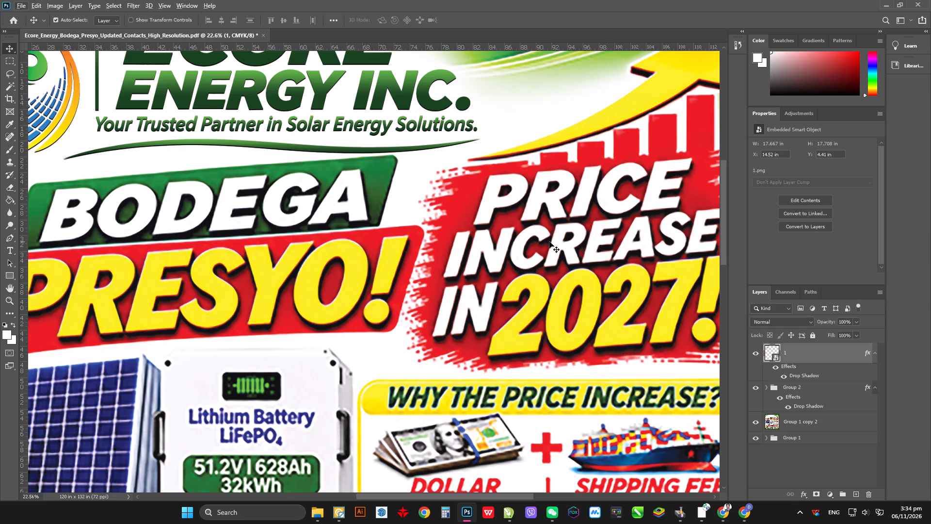
scroll(632, 193, "down", 3)
scroll(502, 262, "down", 6, "alt")
scroll(605, 168, "up", 4, "alt")
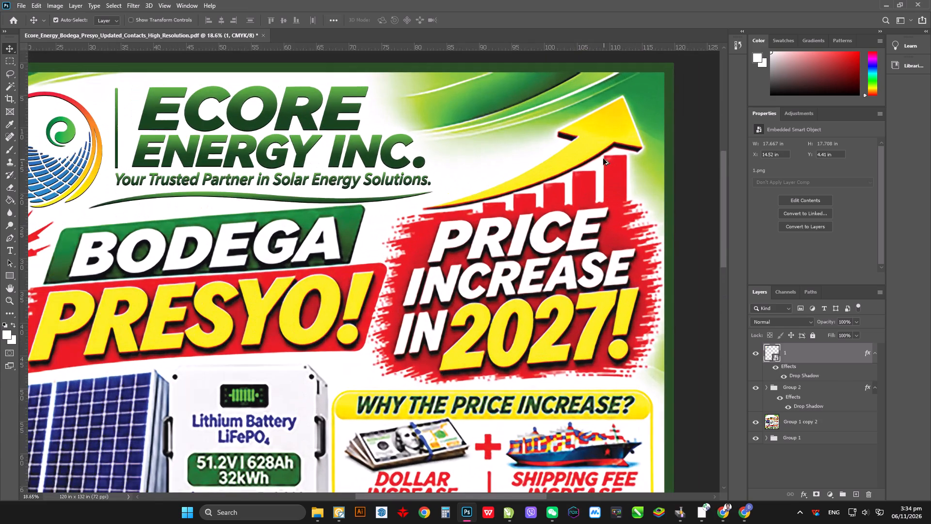
scroll(603, 159, "down", 6, "alt")
scroll(319, 201, "up", 11, "alt")
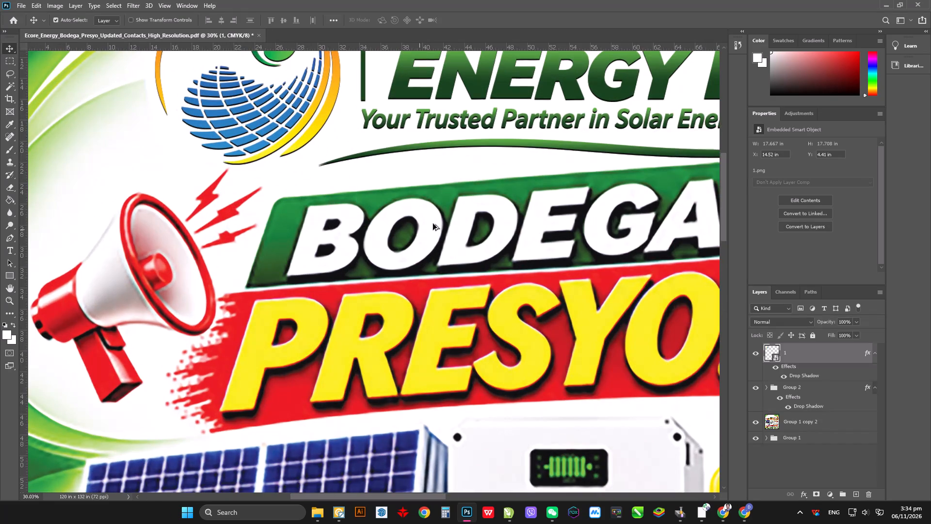
scroll(306, 224, "down", 5, "alt")
scroll(439, 231, "up", 6, "alt")
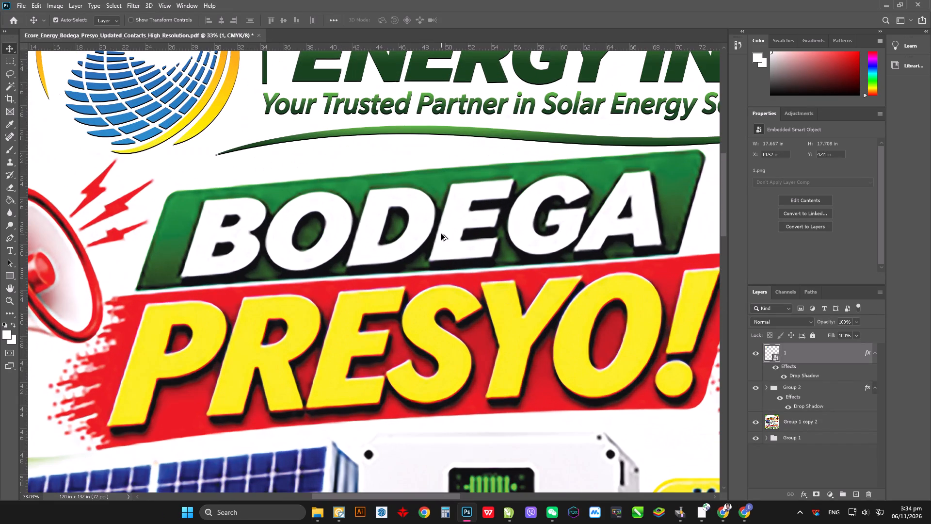
scroll(424, 340, "down", 9, "alt")
scroll(332, 340, "up", 9, "alt")
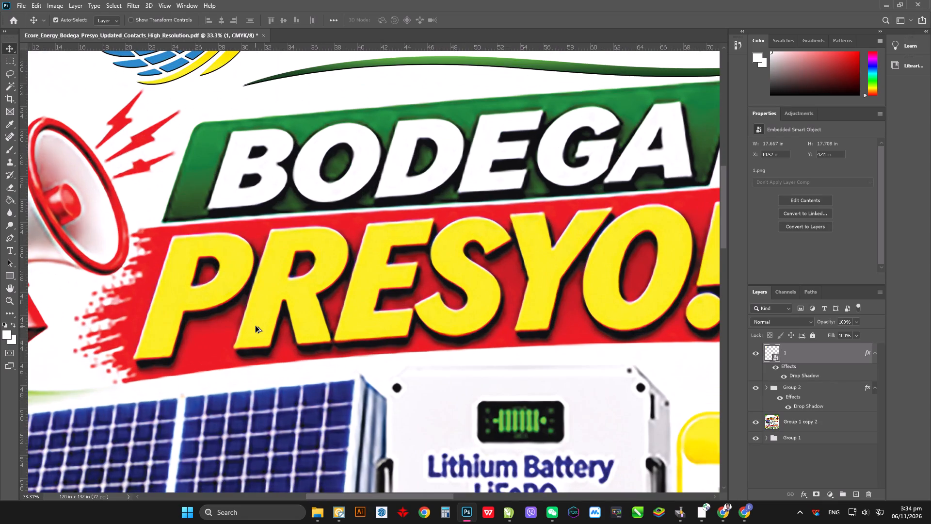
scroll(256, 326, "down", 6, "alt")
scroll(440, 331, "up", 4, "alt")
scroll(634, 234, "down", 4, "alt")
scroll(658, 221, "up", 1, "alt")
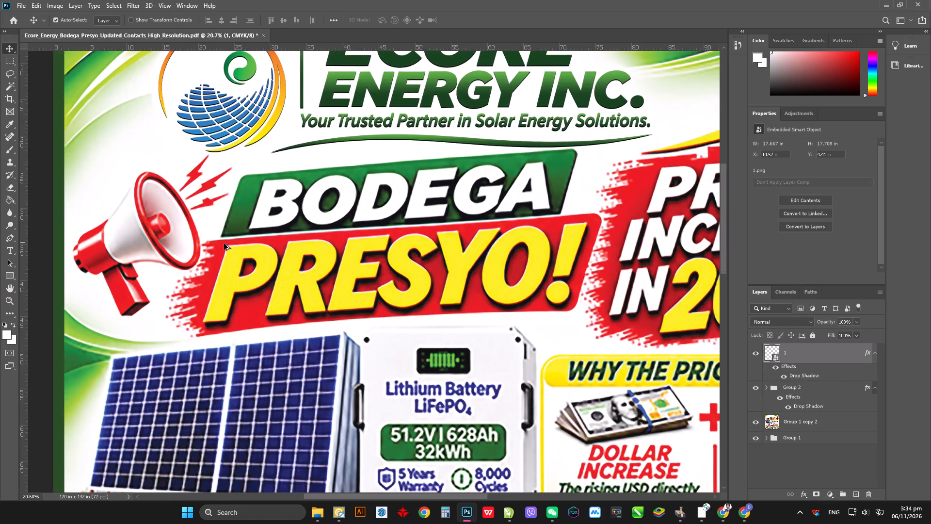
scroll(257, 269, "up", 2, "alt")
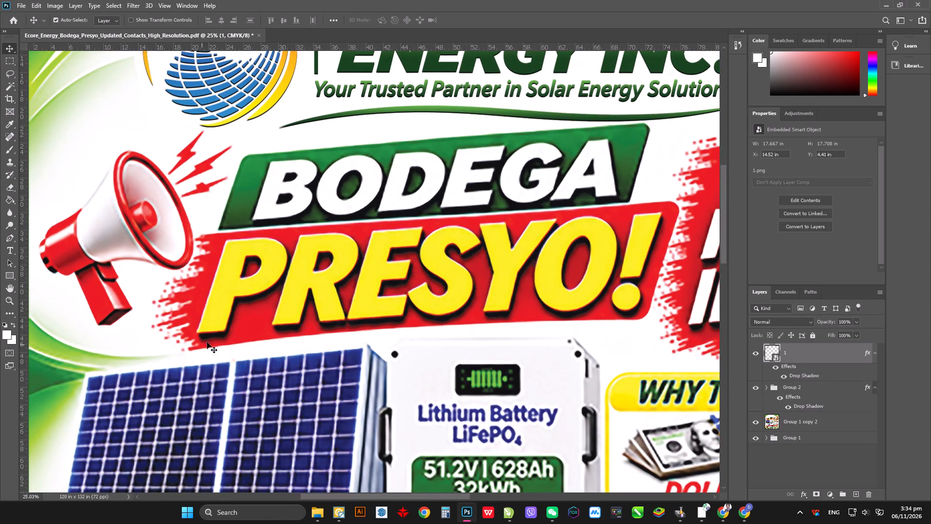
scroll(272, 321, "down", 1, "alt")
scroll(395, 234, "up", 5, "alt")
scroll(614, 248, "down", 5, "alt")
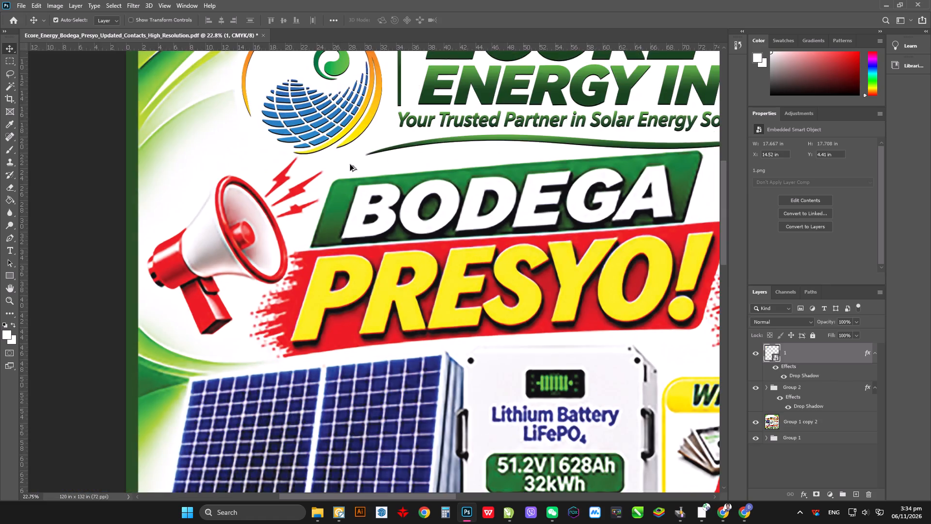
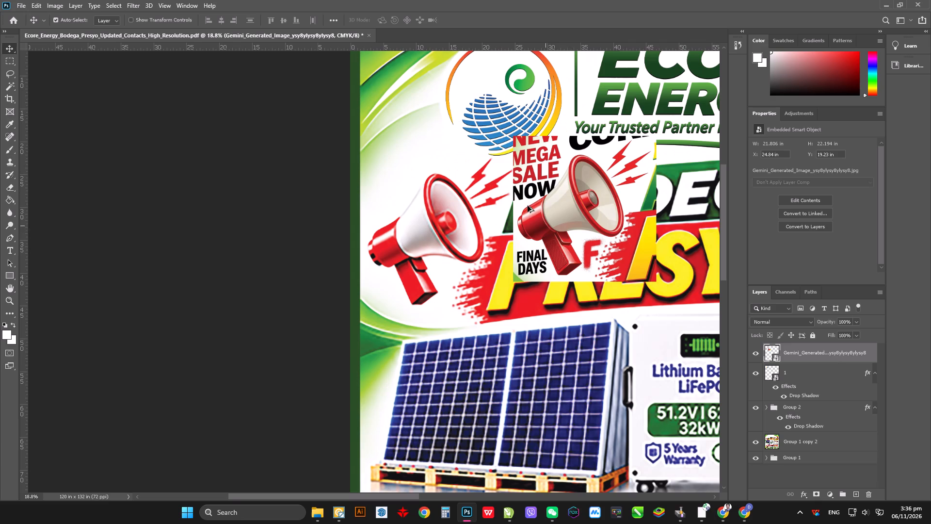
Move the placed Gemini megaphone image down beside the original megaphone, to about X 23.47 in, Y 23.22 in.
left_click_drag(576, 208, 567, 234)
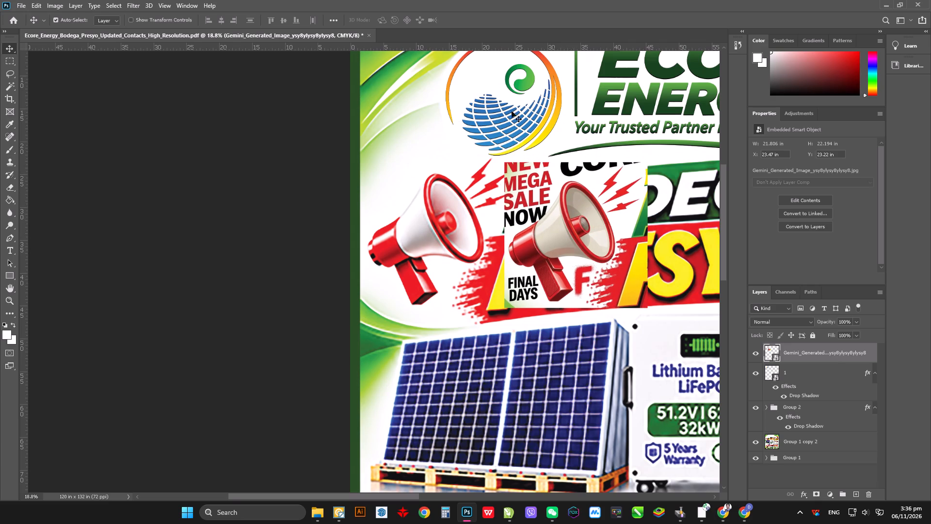
Place a horizontal guide flush with the bottom edge of the original megaphone's handle.
left_click_drag(495, 46, 434, 305)
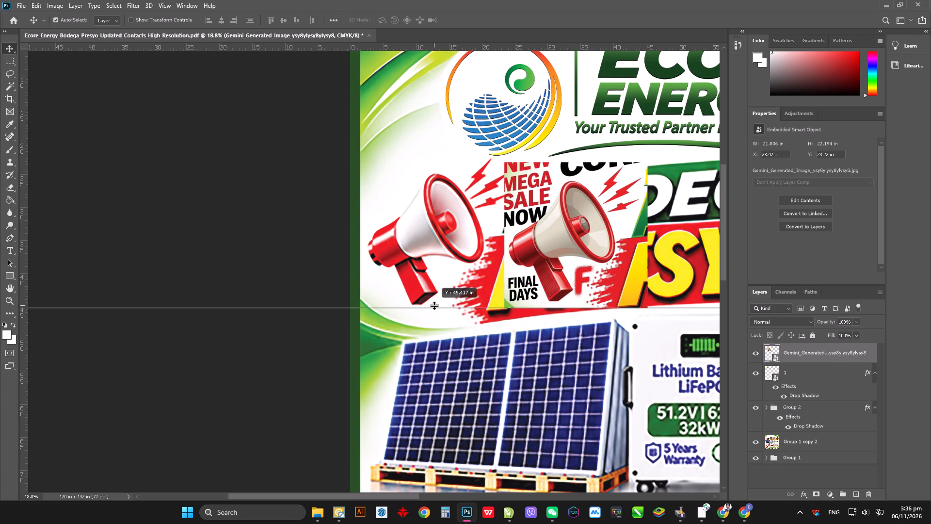
left_click_drag(434, 305, 434, 304)
scroll(434, 304, "up", 11, "alt")
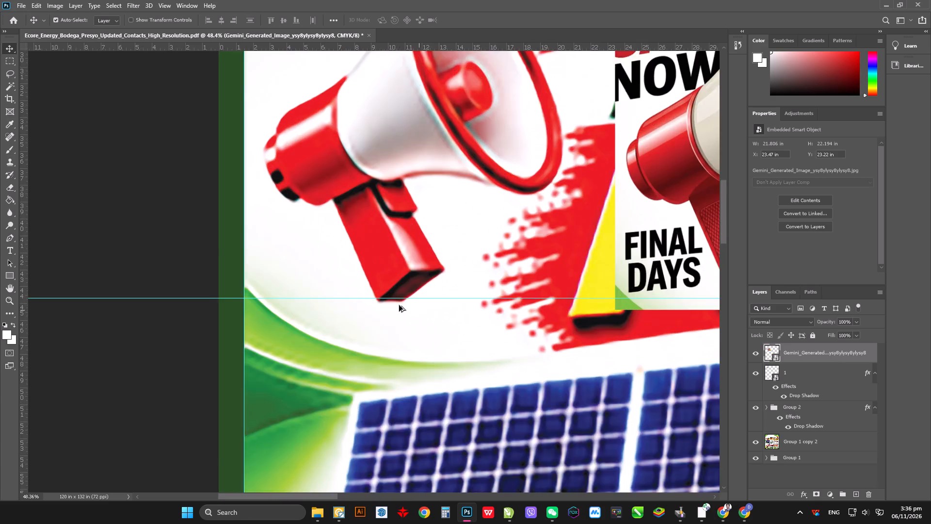
scroll(399, 305, "up", 13, "alt")
left_click_drag(397, 293, 407, 302)
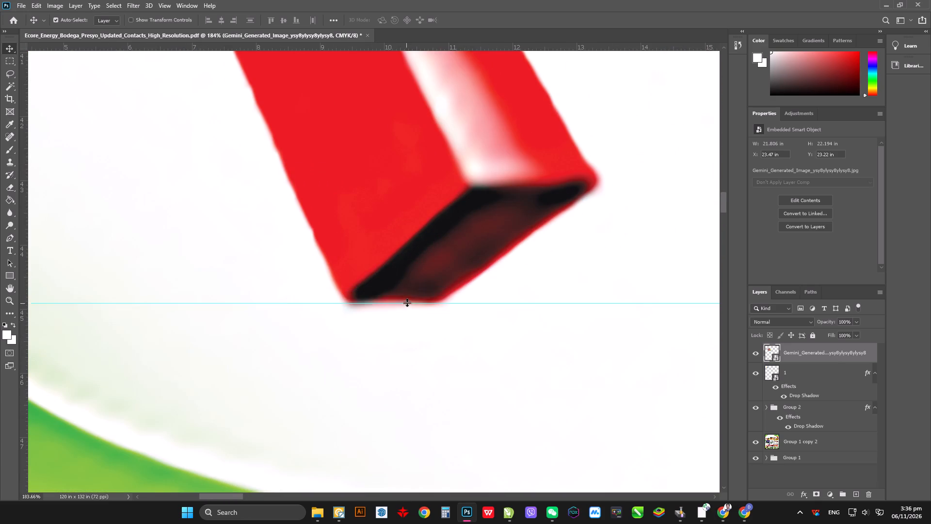
left_click_drag(407, 302, 407, 303)
Shift the Gemini megaphone image straight down to about Y 23.65 in, bringing its handle bottom to the horizontal guide.
scroll(265, 301, "down", 15, "alt")
scroll(597, 288, "up", 4, "alt")
left_click(674, 272)
left_click_drag(662, 257, 662, 263)
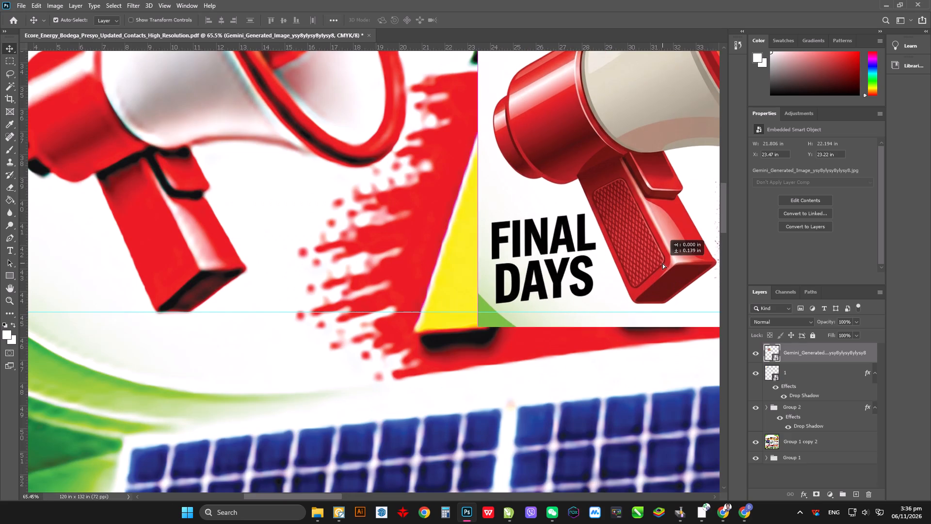
left_click_drag(662, 263, 662, 266)
Switch to the WeChat window.
key("alt+Tab")
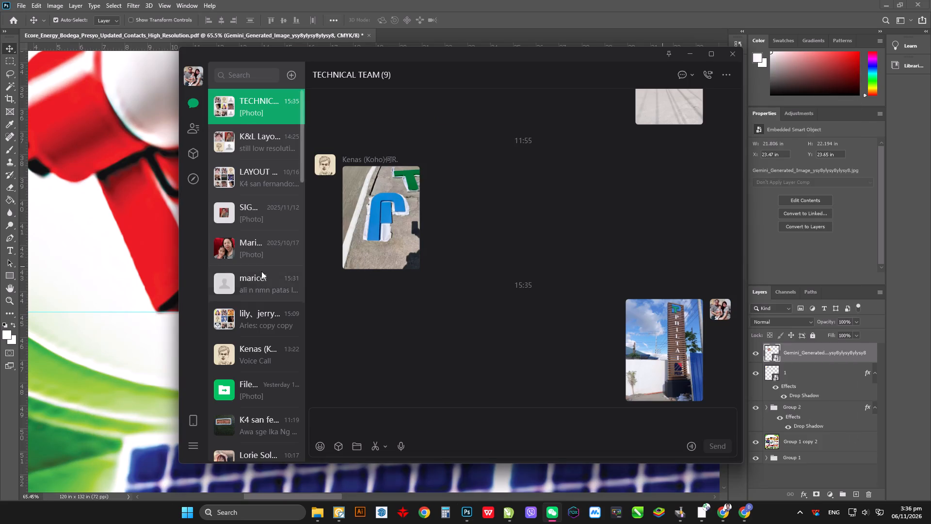
Look at the PHILTAI pylon sign photo sent in the TECHNICAL TEAM chat in WeChat.
key("alt+Tab")
key("alt+Tab")
left_click(677, 353)
scroll(534, 101, "up", 5, "alt")
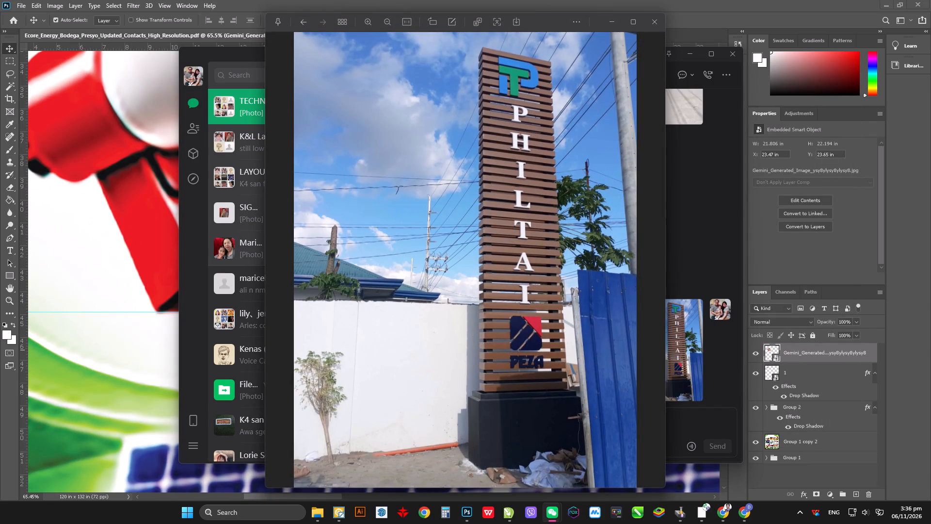
scroll(542, 121, "up", 2, "alt")
key("alt+Tab")
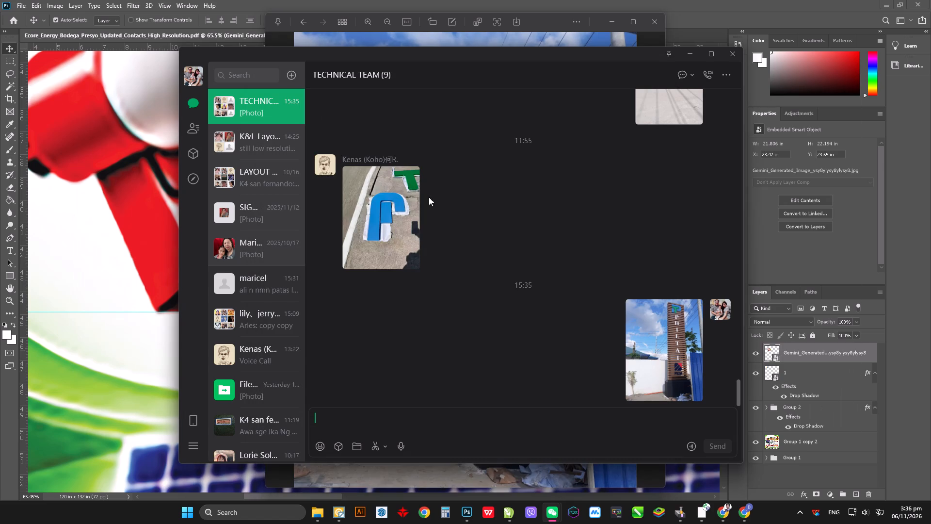
Back in Photoshop, place a horizontal guide at the top rim of the flyer's original megaphone.
left_click(584, 0)
scroll(304, 344, "down", 13, "alt")
scroll(434, 295, "up", 7, "alt")
scroll(169, 184, "up", 14, "alt")
left_click_drag(235, 48, 235, 88)
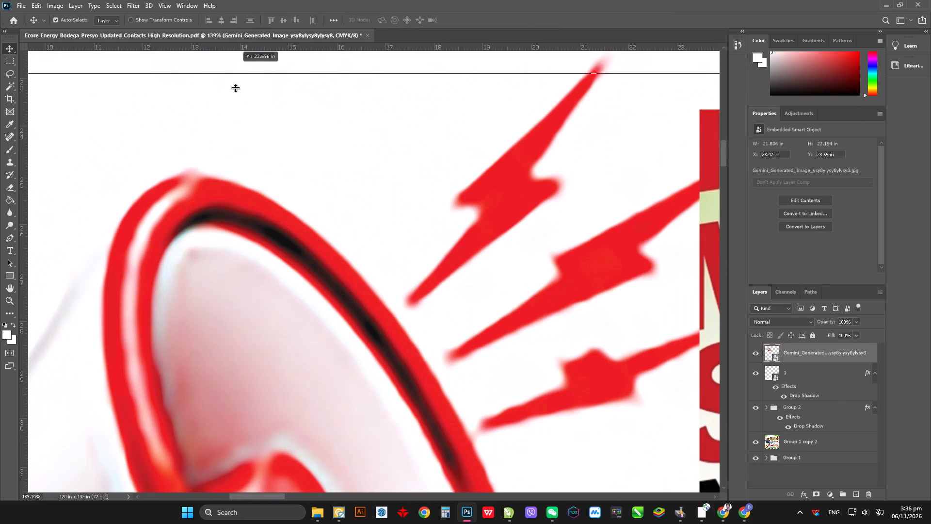
left_click_drag(235, 88, 235, 175)
scroll(202, 211, "down", 17, "alt")
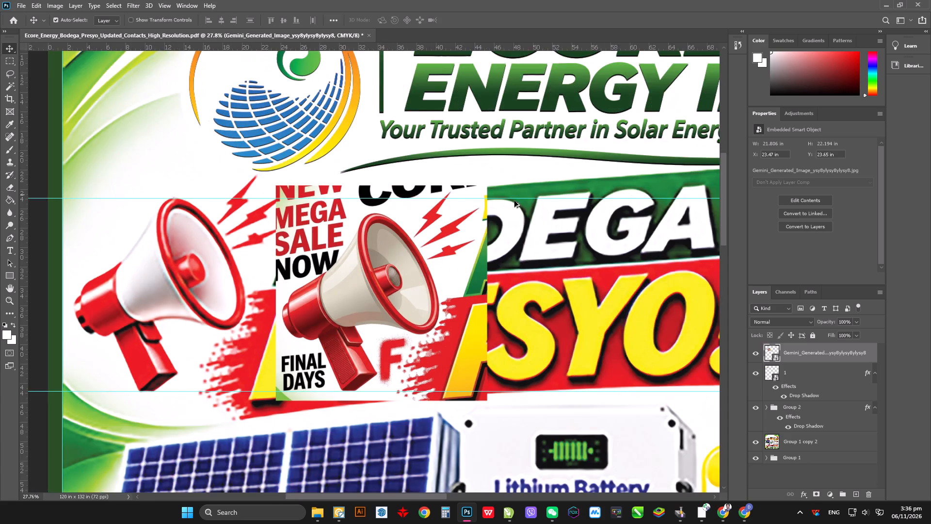
Scale the Gemini megaphone image up to about 23.5 by 23.9 in to match the original megaphone's height, and hide the guides.
scroll(498, 197, "up", 6, "alt")
left_click(455, 186)
key("ctrl+t")
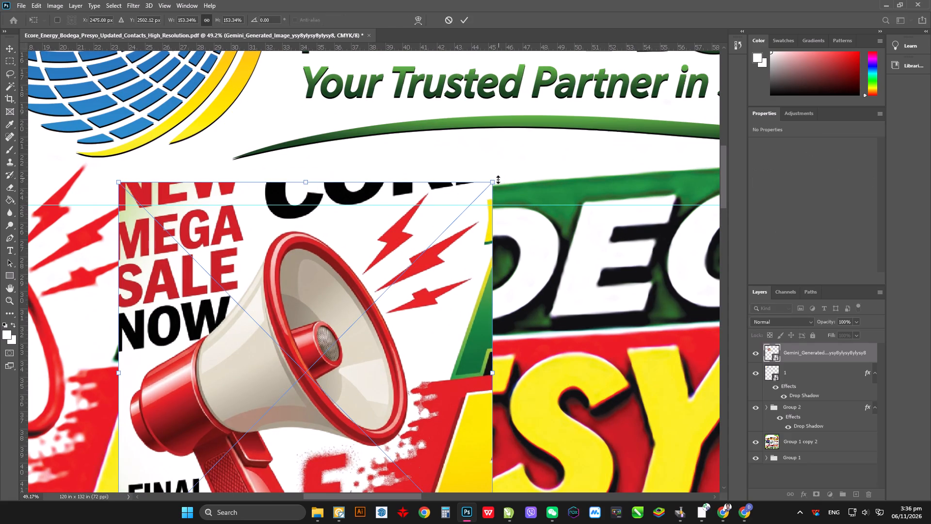
left_click(498, 180)
left_click_drag(492, 180, 530, 154)
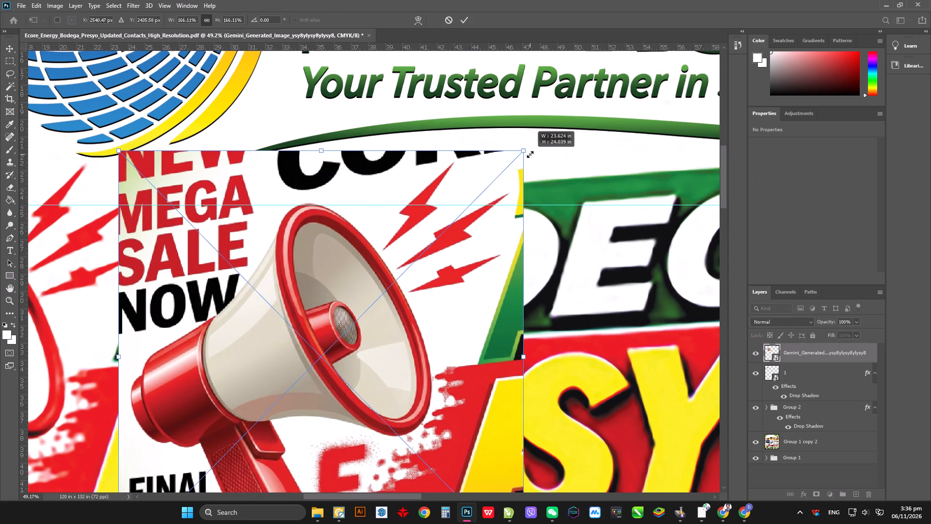
left_click_drag(530, 154, 528, 155)
key("Return")
scroll(528, 187, "down", 6, "alt")
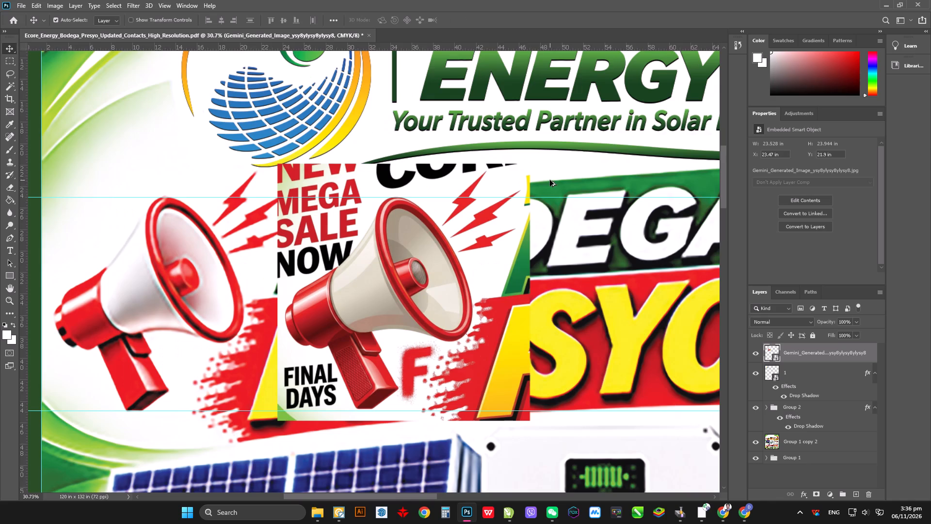
scroll(176, 278, "up", 4, "alt")
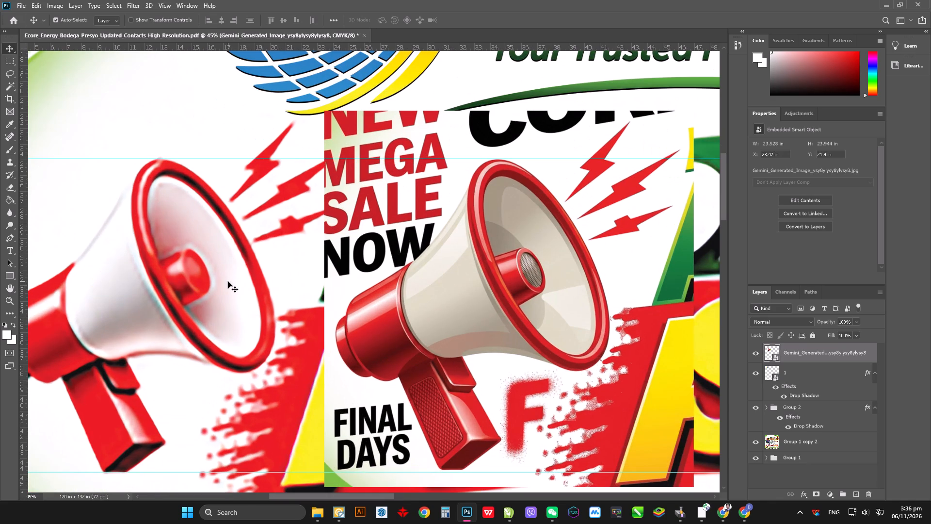
key("ctrl+h")
Compare the Gemini megaphone with the flyer's original one by toggling the Gemini layer's visibility.
scroll(406, 174, "down", 3, "alt")
scroll(399, 309, "up", 5, "alt")
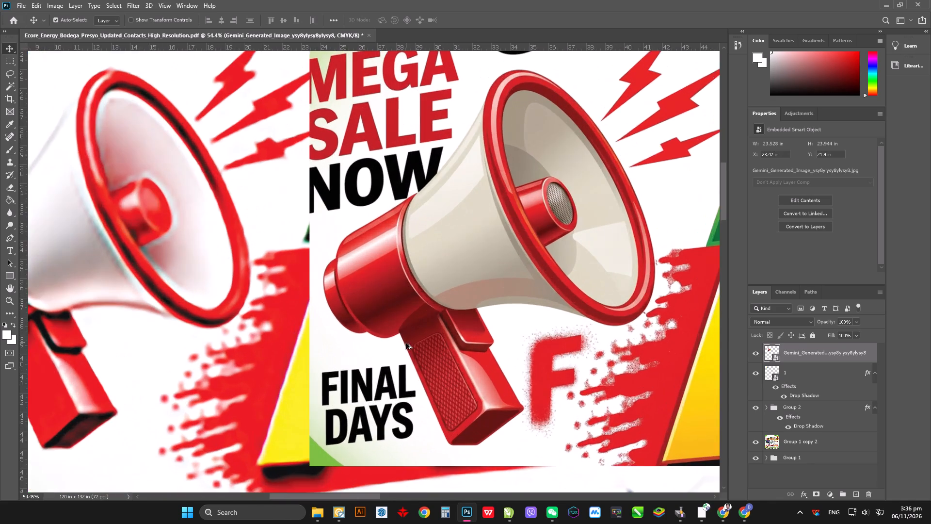
scroll(401, 334, "down", 4, "alt")
scroll(395, 375, "up", 4, "alt")
scroll(391, 360, "down", 6, "alt")
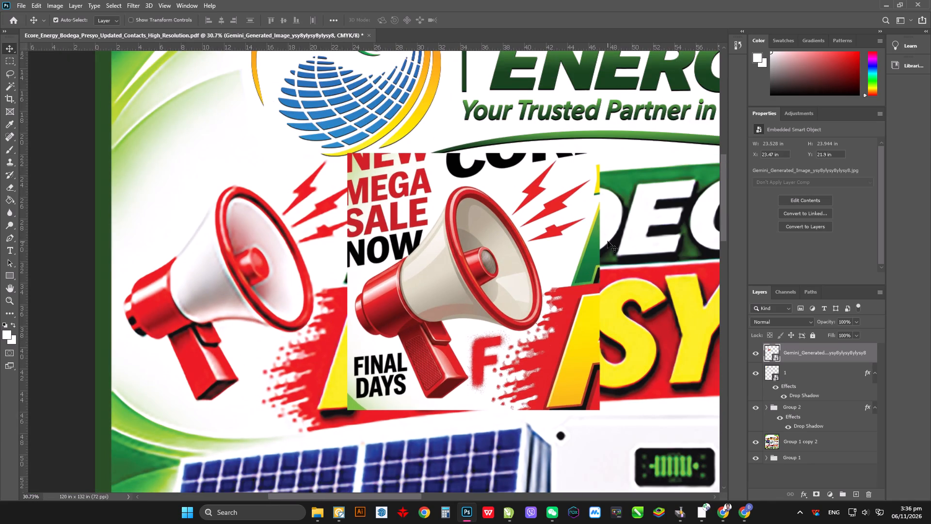
left_click(757, 355)
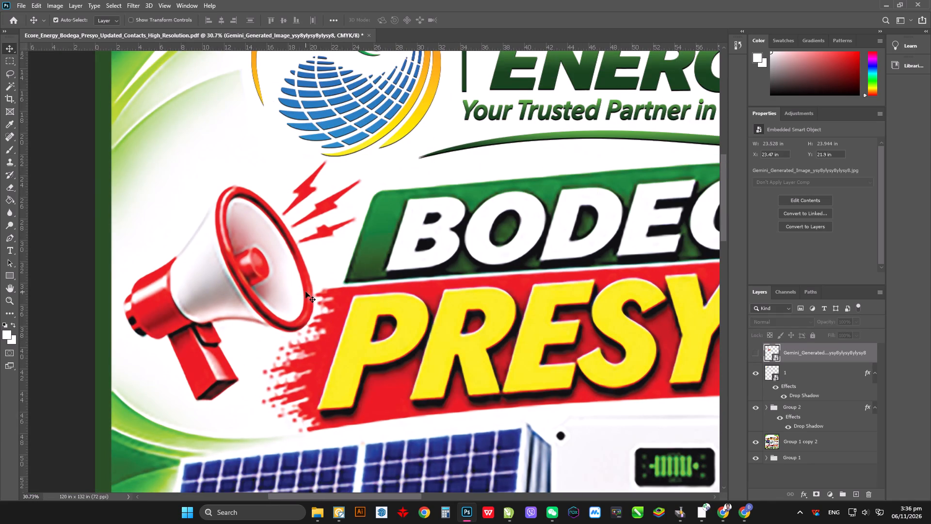
key("alt+Tab")
key("alt+Tab")
scroll(262, 278, "down", 1, "alt")
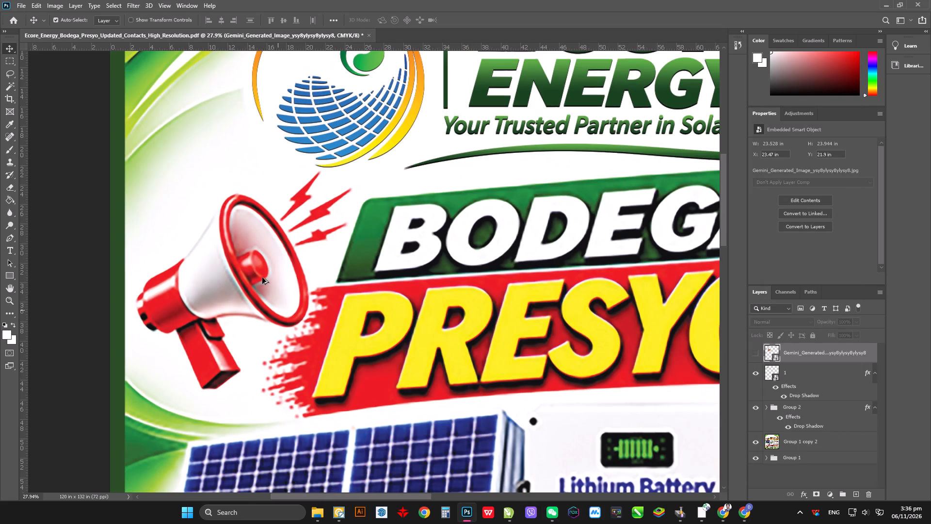
left_click(754, 353)
scroll(442, 249, "up", 5, "alt")
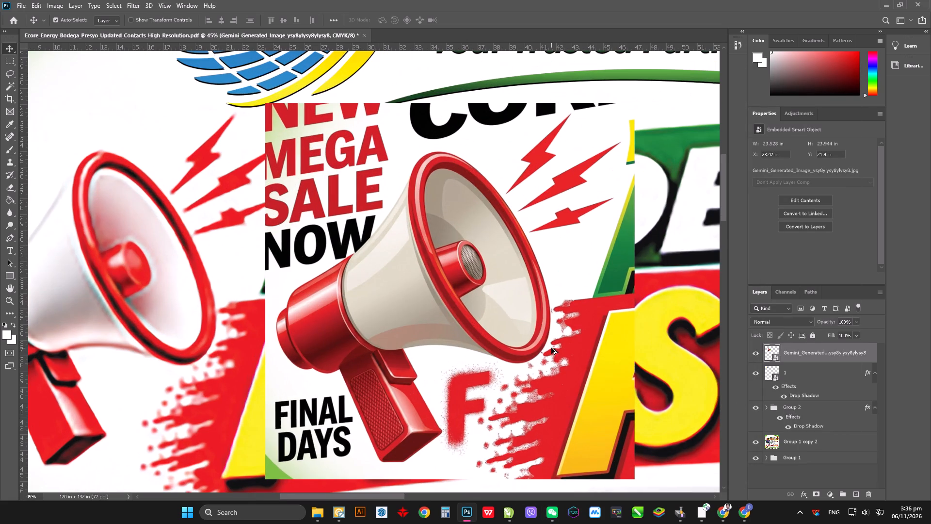
Shift the Gemini megaphone image toward the original, select its white background with the Magic Wand, rasterize the layer and delete the background.
left_click_drag(493, 297, 418, 257)
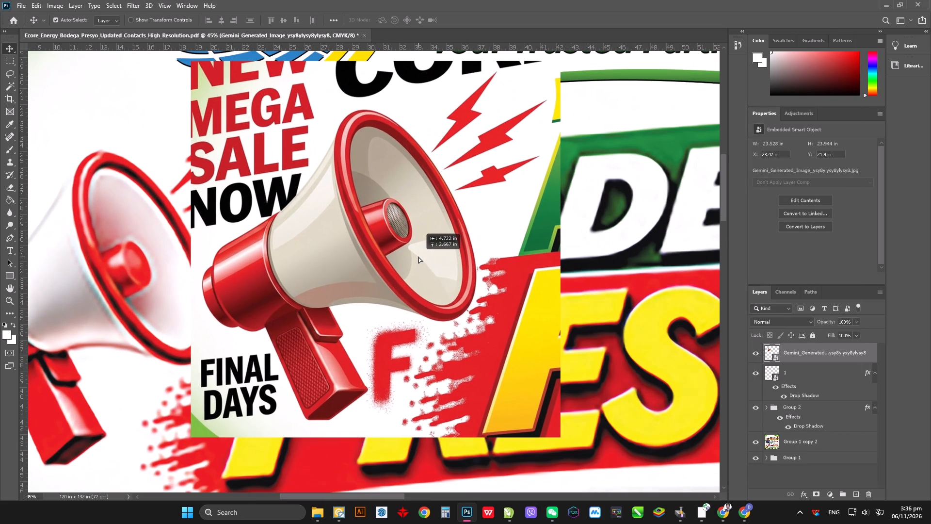
left_click_drag(418, 257, 456, 282)
key("e")
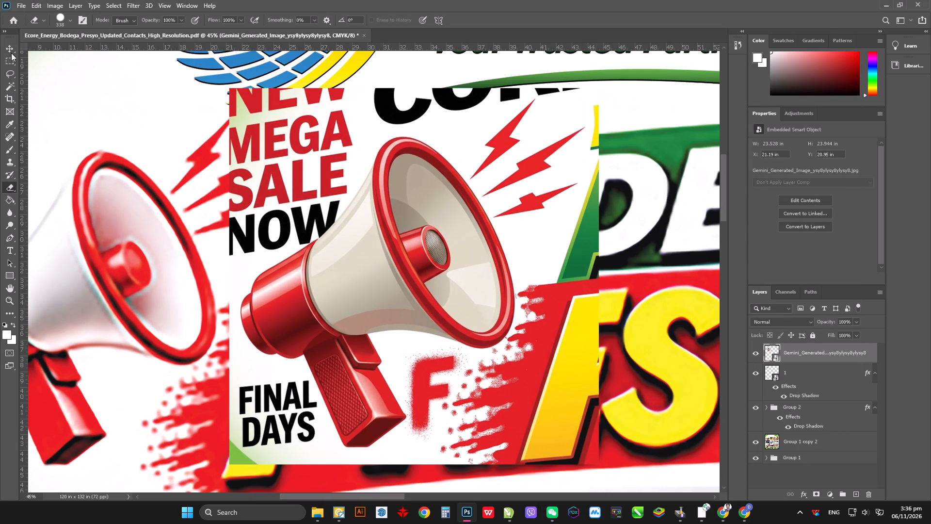
left_click(11, 53)
left_click(490, 0)
key("w")
left_click(536, 230)
key("e")
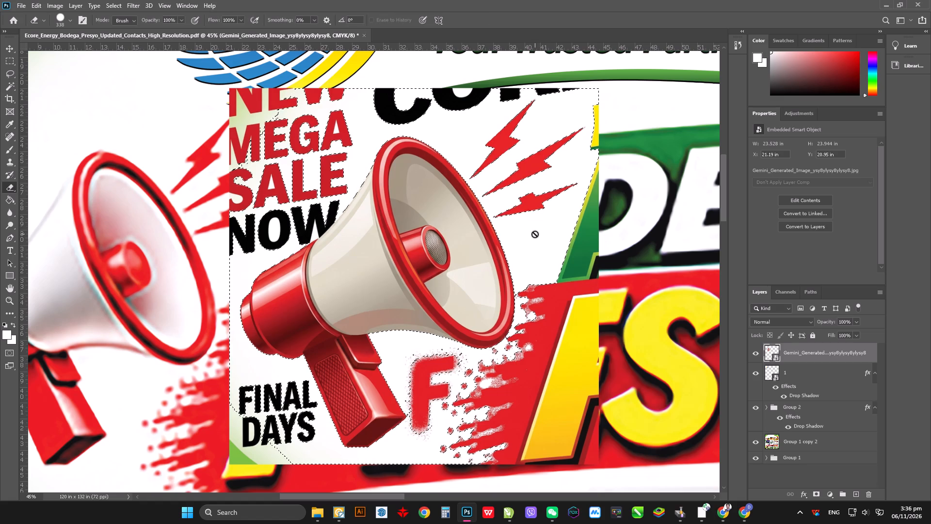
left_click(535, 234)
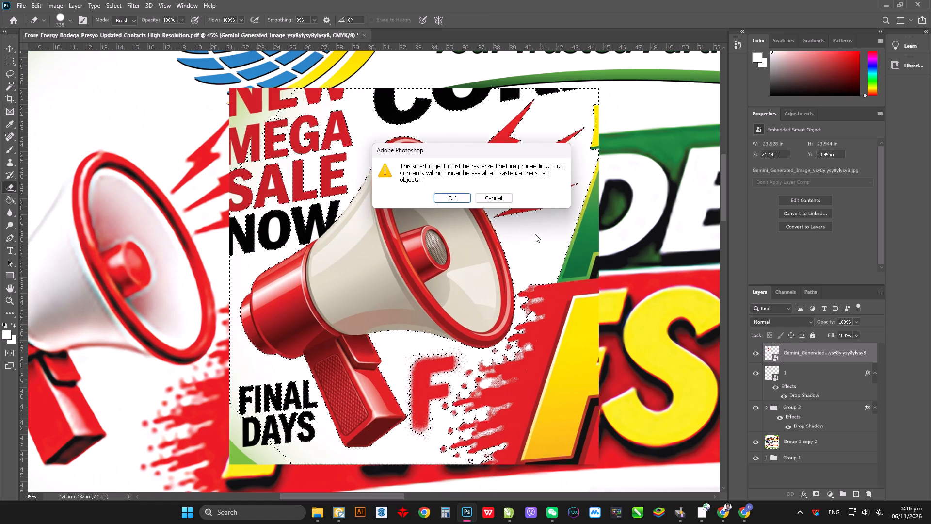
key("Return")
key("Delete")
key("w")
left_click(533, 246)
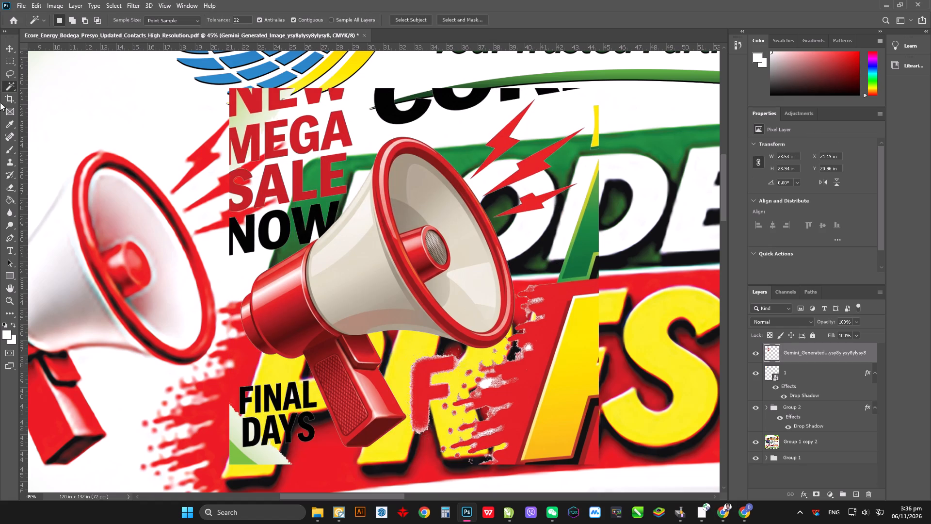
Move the cut-out Gemini megaphone image down over the flyer's solar panels.
left_click(11, 47)
scroll(301, 321, "down", 14, "alt")
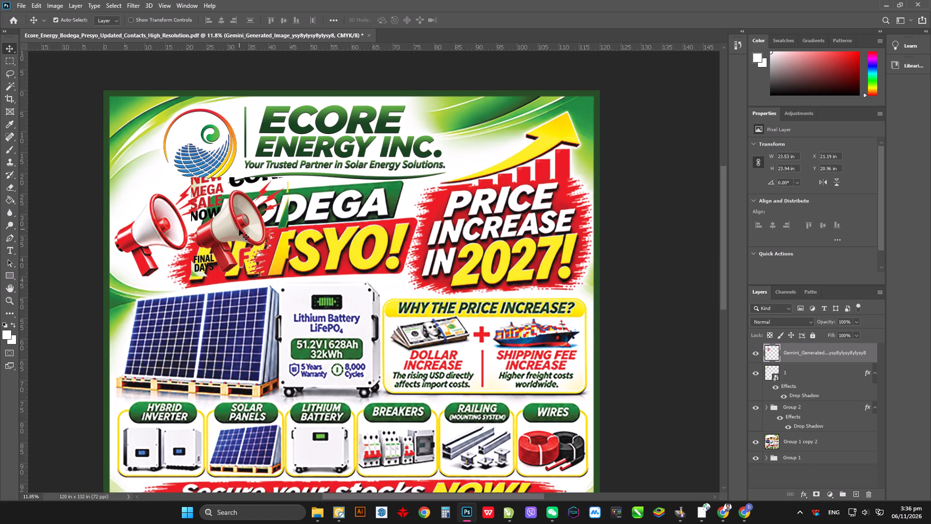
left_click_drag(239, 229, 217, 350)
Erase the NEW lettering and most of the black C at the image's top edge, undoing the stroke across the adjoining black letters.
scroll(186, 330, "up", 20, "alt")
scroll(186, 330, "up", 1, "alt")
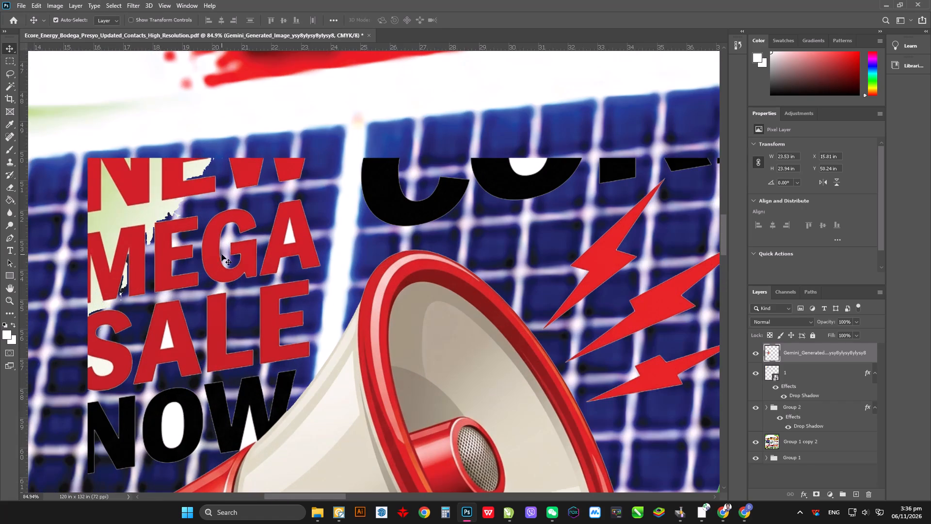
key("e")
left_click_drag(101, 190, 222, 220)
left_click(378, 152)
left_click_drag(380, 157, 382, 158)
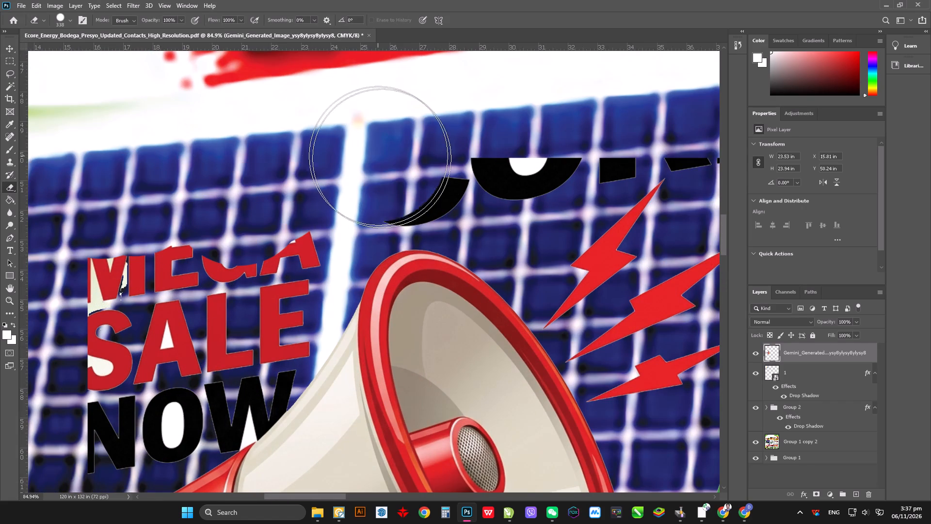
left_click_drag(382, 158, 385, 159)
left_click_drag(397, 163, 411, 165)
left_click_drag(446, 165, 636, 146)
scroll(510, 157, "down", 6, "alt")
scroll(655, 153, "up", 5, "alt")
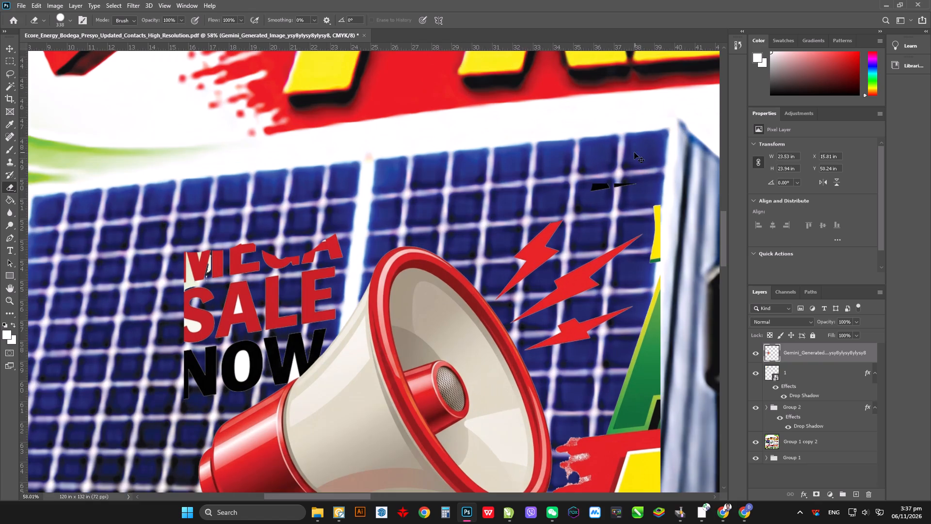
key("ctrl+z")
Erase the remaining black letter fragments above the megaphone and its red lightning bolts.
scroll(546, 164, "up", 9, "alt")
left_click(506, 169)
scroll(360, 184, "down", 6, "alt")
scroll(639, 157, "up", 4, "alt")
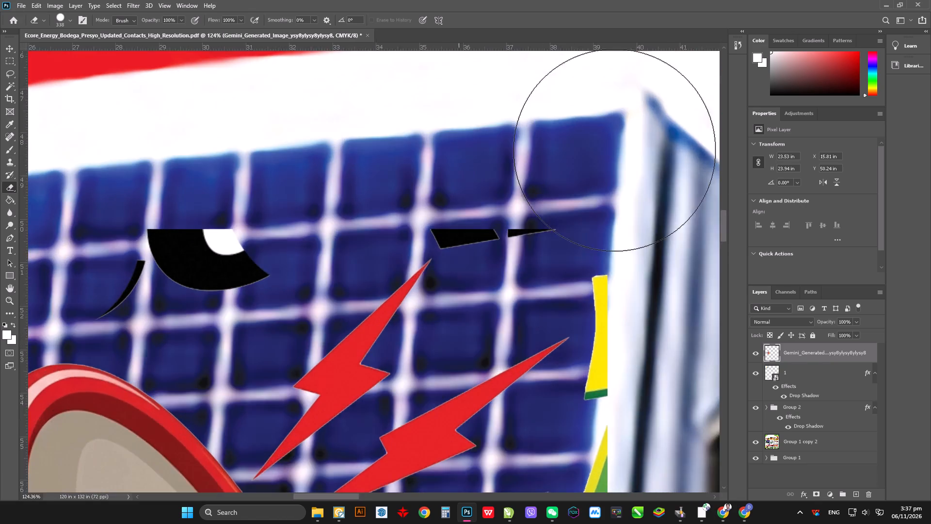
scroll(614, 150, "up", 4, "alt")
left_click(488, 178)
scroll(611, 165, "down", 8, "alt")
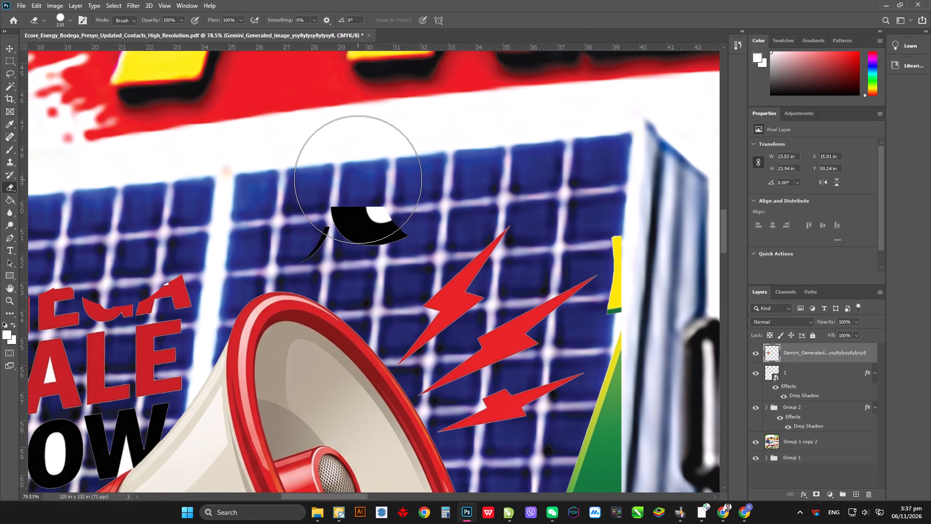
left_click(365, 191)
left_click_drag(366, 198, 359, 202)
left_click(317, 211)
left_click(307, 215)
Erase the red MEGA SALE lettering beside the megaphone's horn.
scroll(442, 179, "down", 6, "alt")
scroll(182, 228, "up", 5, "alt")
left_click_drag(324, 223, 340, 248)
left_click_drag(339, 250, 302, 301)
left_click_drag(291, 307, 157, 360)
Erase the leftover red fragment and the black NOW lettering up to the edge of the megaphone's horn.
scroll(184, 409, "up", 3, "alt")
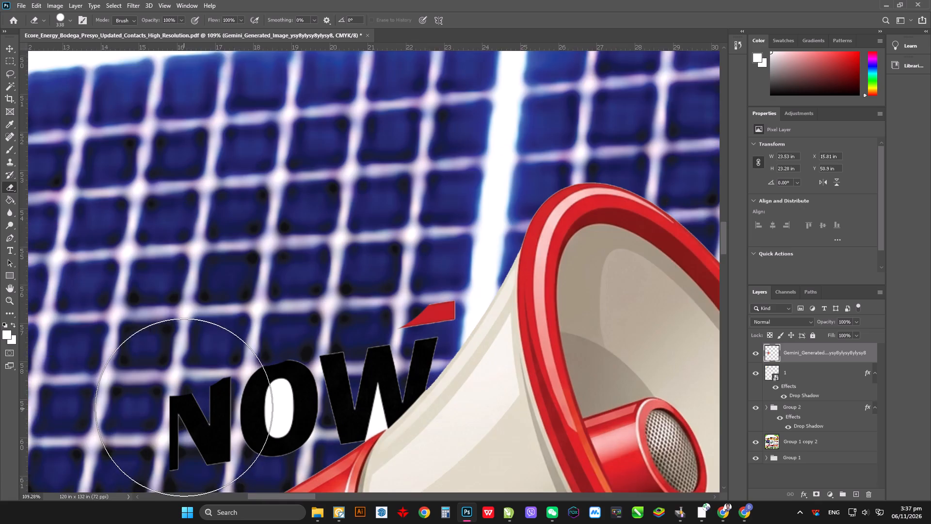
scroll(184, 407, "up", 2, "alt")
left_click_drag(184, 397, 204, 395)
left_click_drag(240, 374, 257, 365)
left_click_drag(269, 358, 283, 349)
left_click_drag(305, 336, 307, 330)
scroll(372, 311, "up", 5, "alt")
left_click(412, 239)
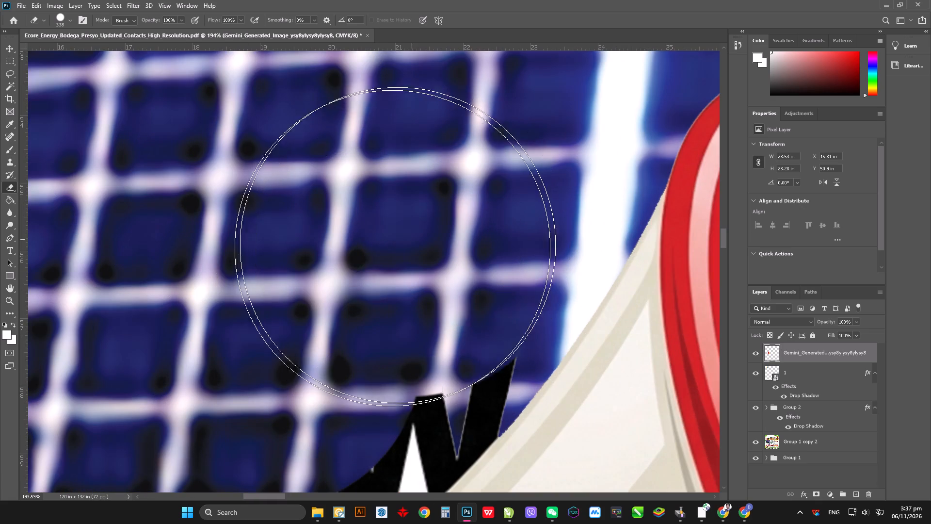
scroll(345, 274, "down", 20)
left_click(205, 271)
scroll(292, 228, "up", 4, "alt")
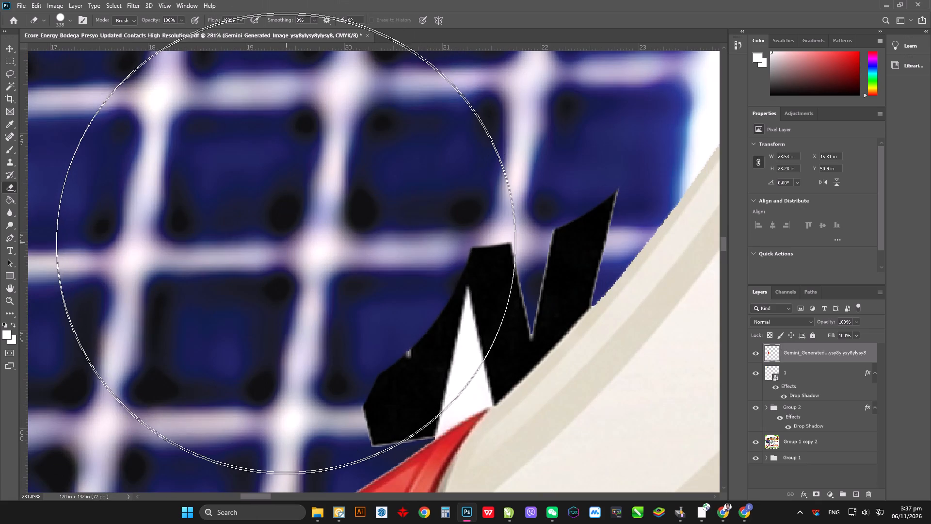
left_click(286, 244)
left_click(297, 245)
double_click(300, 246)
double_click(308, 246)
left_click(313, 244)
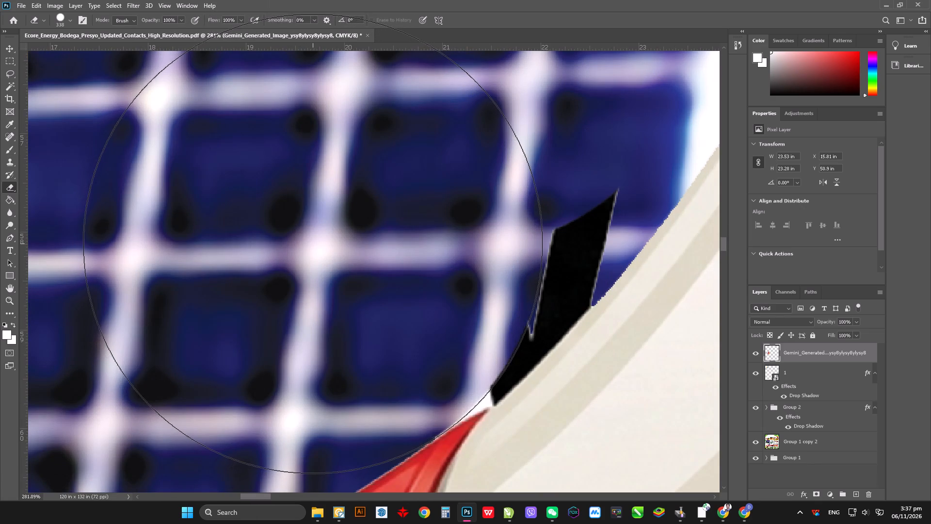
left_click(314, 244)
Set the eraser size to 39 px and erase most of the black lettering fragment against the megaphone horn's edge.
right_click(378, 203)
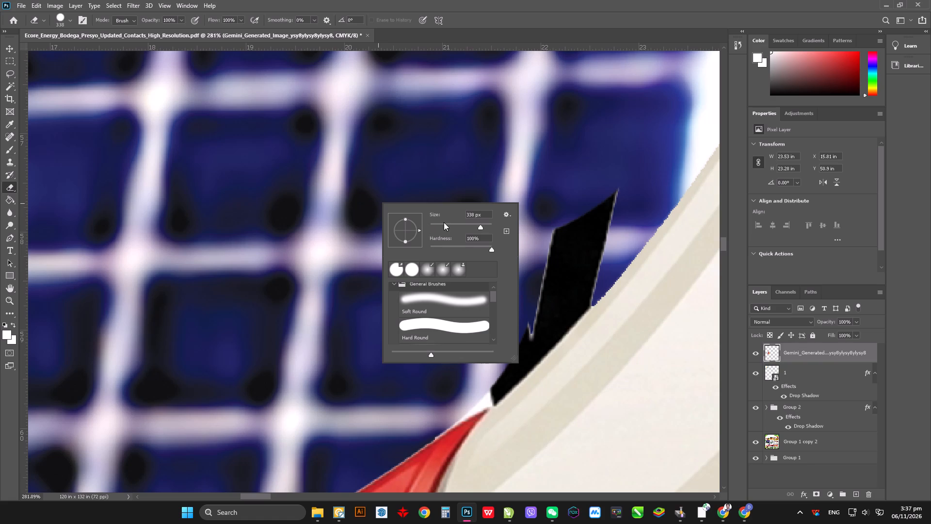
left_click(442, 224)
left_click_drag(415, 168, 421, 167)
scroll(583, 231, "up", 5, "alt")
left_click_drag(629, 137, 499, 279)
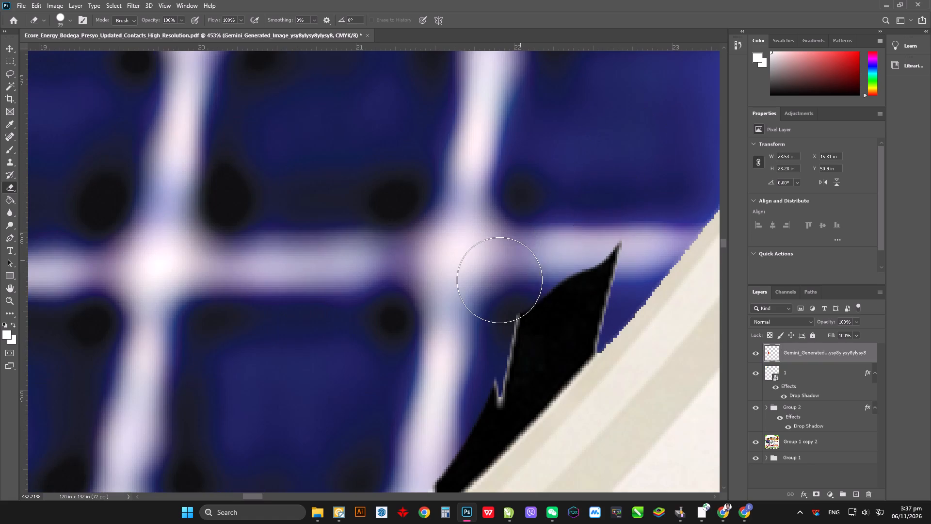
scroll(531, 284, "down", 4)
scroll(597, 318, "up", 4)
scroll(513, 262, "down", 7)
scroll(546, 275, "up", 5)
scroll(533, 193, "down", 6)
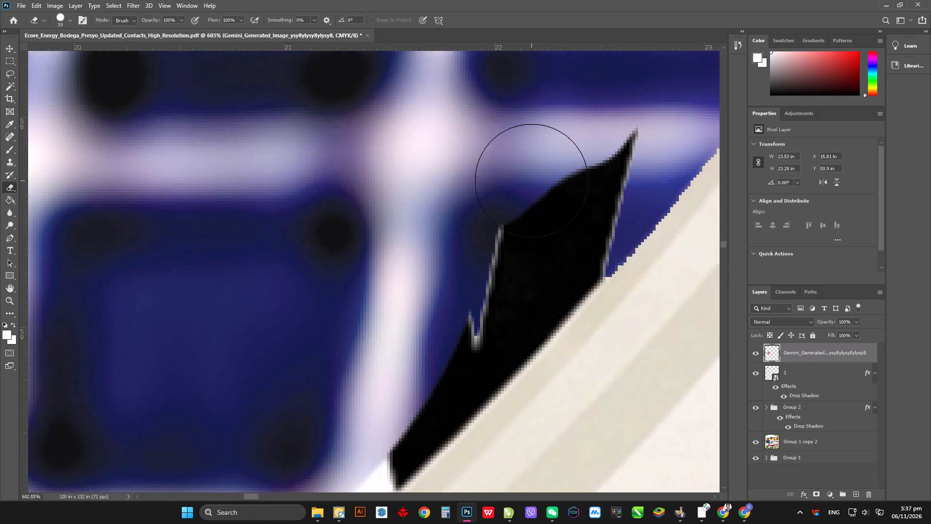
scroll(531, 180, "down", 4)
left_click_drag(608, 108, 388, 323)
scroll(403, 297, "down", 7)
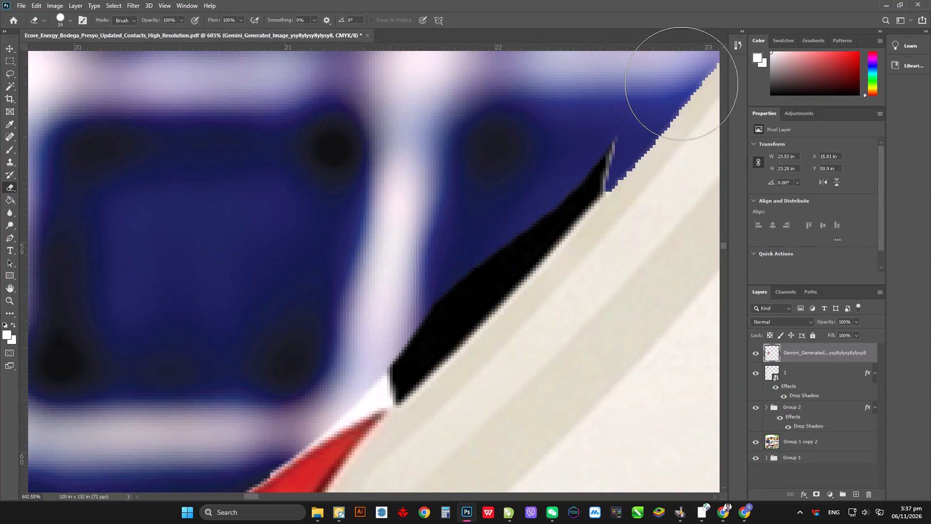
left_click_drag(580, 128, 397, 293)
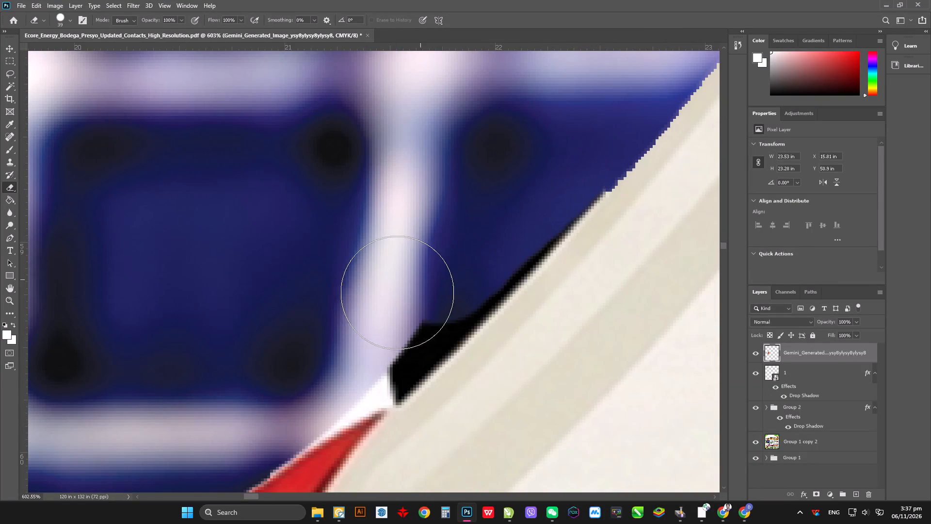
left_click_drag(397, 293, 340, 330)
left_click(361, 356)
left_click_drag(363, 356, 428, 284)
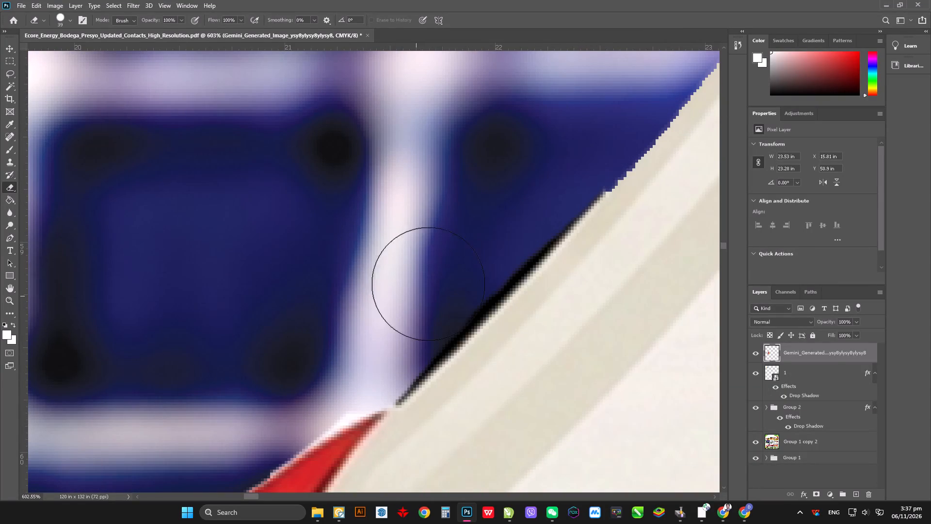
left_click_drag(428, 284, 492, 221)
Erase the thin black fringe along the upper stretch of the horn's slanted edge.
left_click(568, 151)
left_click(564, 158)
left_click(560, 162)
left_click(554, 167)
left_click(549, 175)
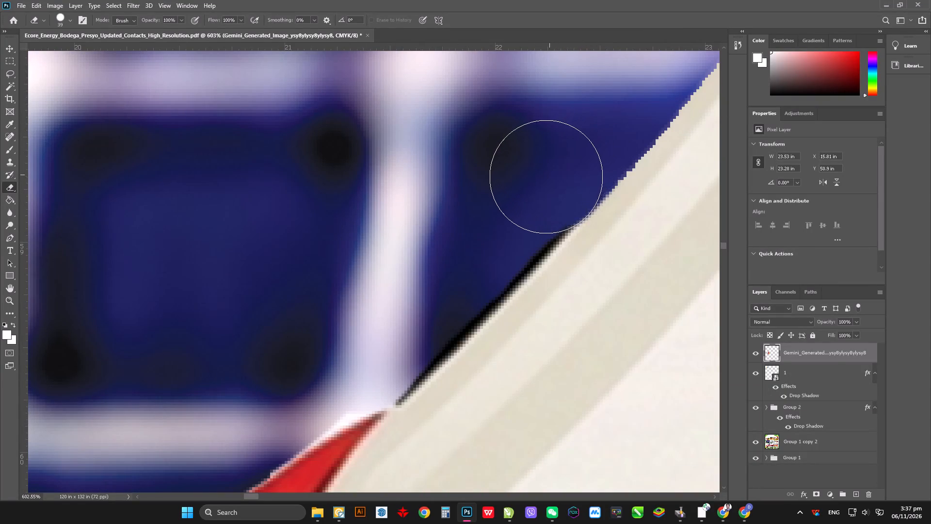
left_click_drag(541, 181, 536, 185)
left_click(533, 188)
left_click(525, 196)
left_click(519, 204)
left_click(512, 212)
left_click_drag(506, 218, 498, 226)
left_click(494, 230)
left_click_drag(488, 238, 482, 245)
left_click_drag(477, 250, 473, 255)
left_click_drag(469, 259, 465, 264)
left_click(460, 269)
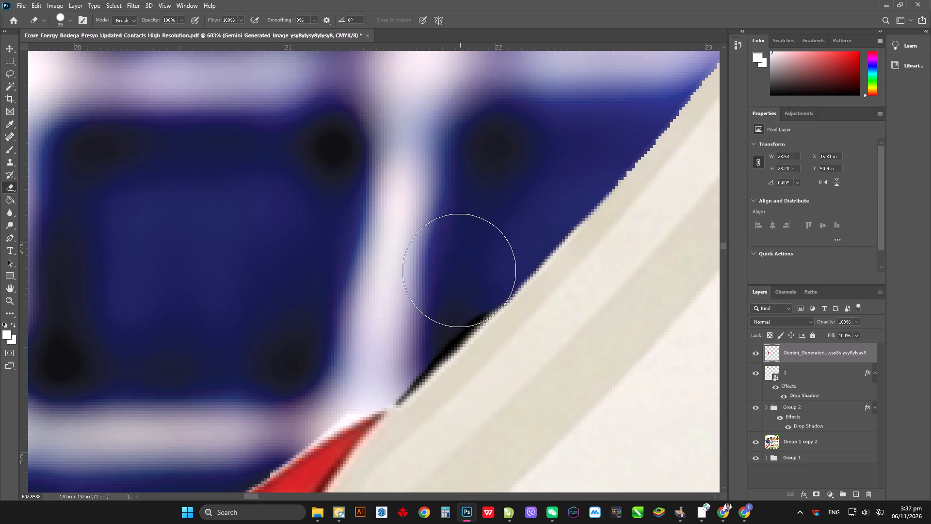
Erase the remaining black fringe down the horn's edge to the red collar and touch up the upper edge.
left_click_drag(444, 279, 438, 284)
left_click_drag(431, 291, 426, 296)
left_click(422, 304)
left_click(420, 310)
left_click_drag(409, 318, 404, 322)
left_click_drag(395, 329, 388, 333)
left_click(378, 339)
left_click(372, 344)
double_click(372, 349)
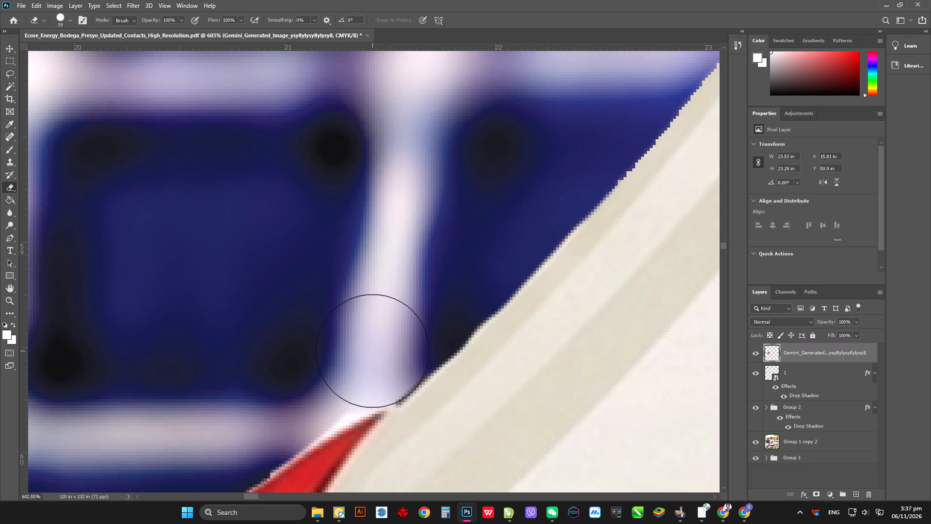
left_click(429, 294)
left_click(434, 290)
left_click(441, 286)
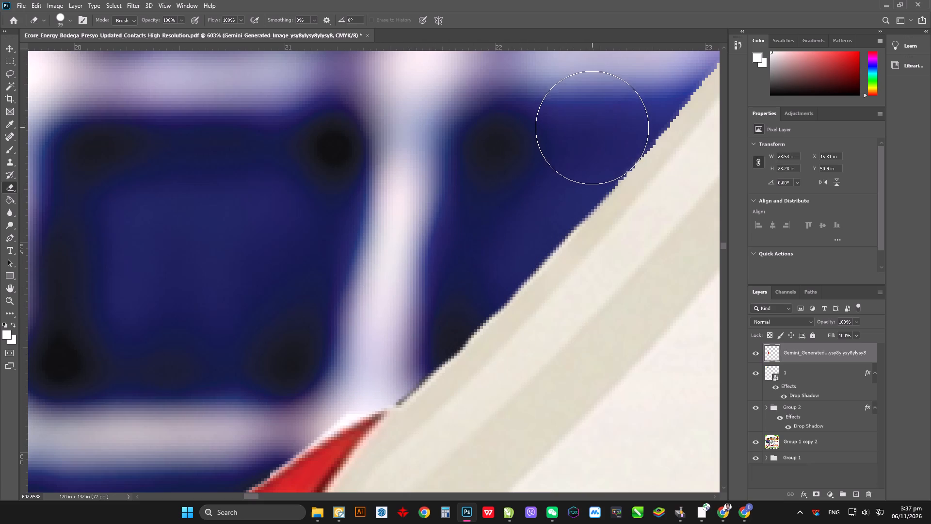
left_click(592, 128)
left_click(589, 132)
left_click(585, 135)
left_click(583, 141)
Erase the white fringe along the top edge of the megaphone's red collar where it meets the horn.
scroll(561, 130, "down", 6, "alt")
scroll(412, 333, "up", 8, "alt")
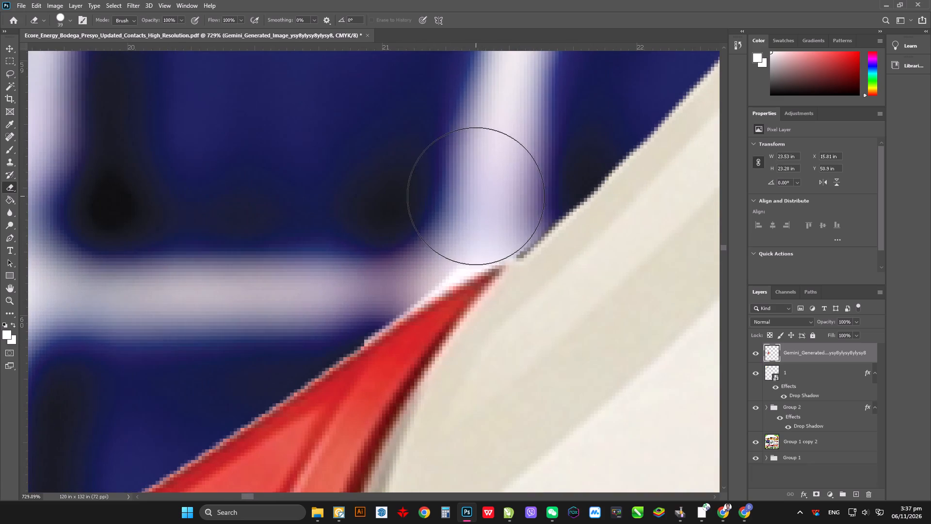
left_click(478, 197)
left_click_drag(466, 202, 459, 206)
left_click_drag(454, 210, 449, 212)
left_click(445, 215)
left_click_drag(437, 219, 424, 224)
left_click_drag(420, 226, 411, 230)
left_click_drag(404, 234, 396, 241)
left_click_drag(391, 245, 385, 247)
left_click_drag(381, 249, 367, 256)
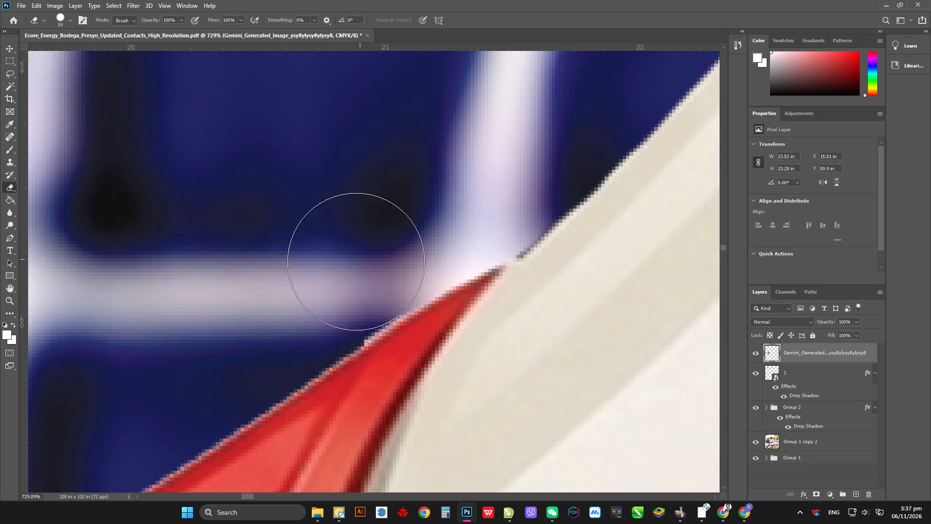
left_click(355, 263)
left_click(347, 270)
double_click(343, 276)
Set the eraser size to 99 px and erase the FINAL DAYS lettering and green corner patch beside the handle.
scroll(439, 165, "down", 20, "alt")
scroll(439, 165, "down", 7, "alt")
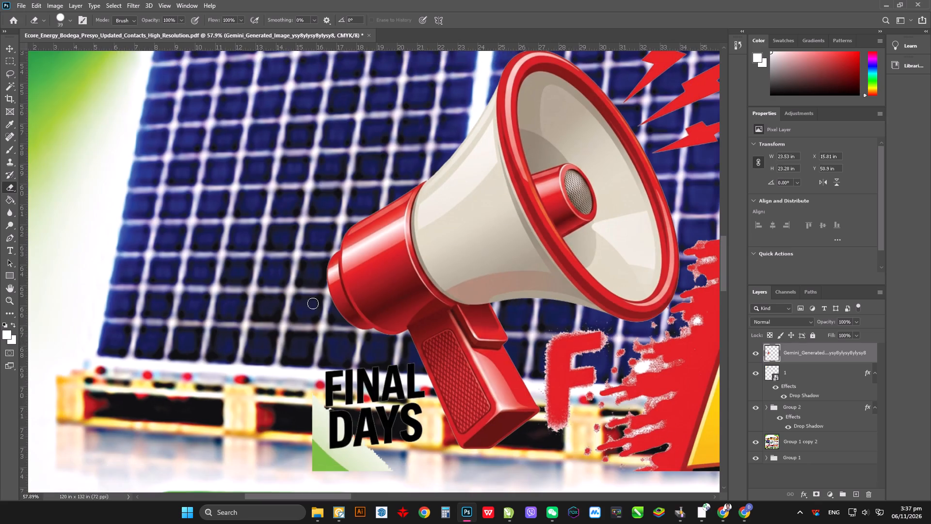
scroll(378, 387, "up", 13, "alt")
scroll(346, 376, "down", 20)
scroll(346, 376, "down", 1)
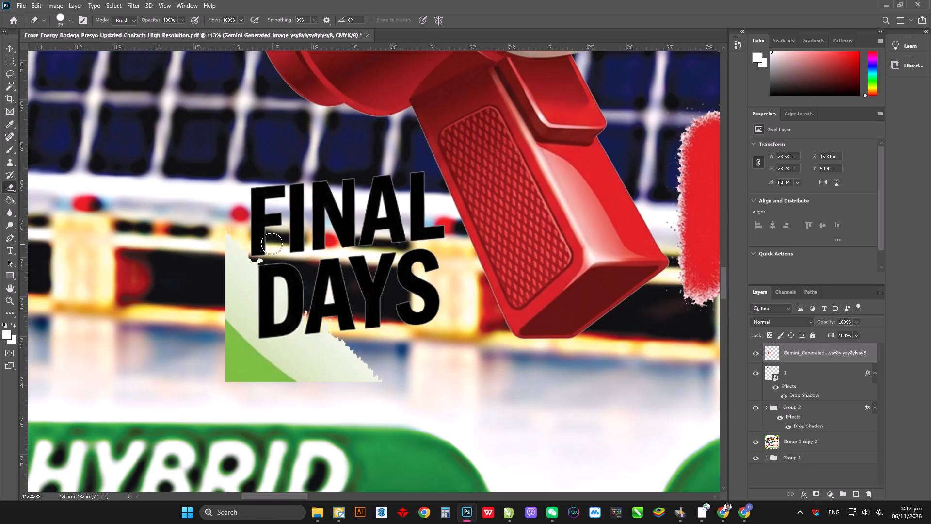
scroll(264, 262, "up", 7)
key("e")
right_click_drag(246, 166, 250, 171)
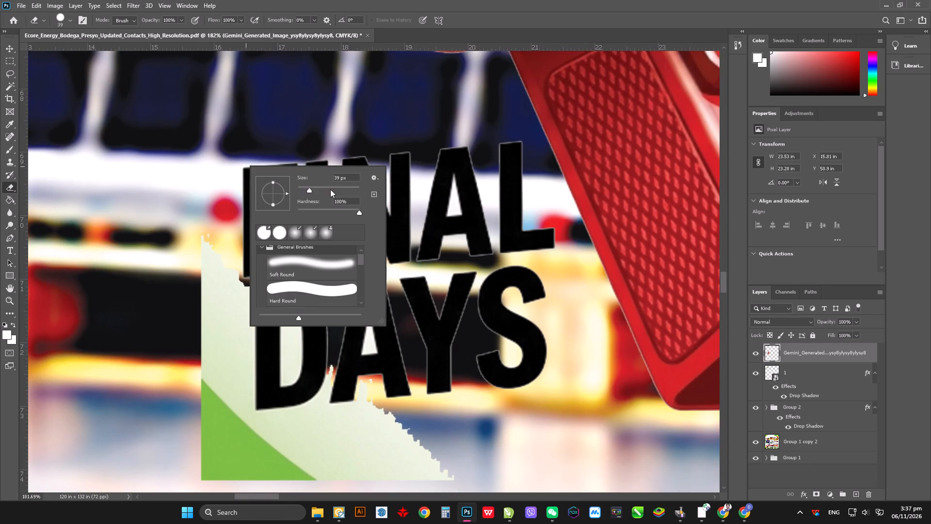
left_click(328, 189)
left_click_drag(179, 172, 493, 167)
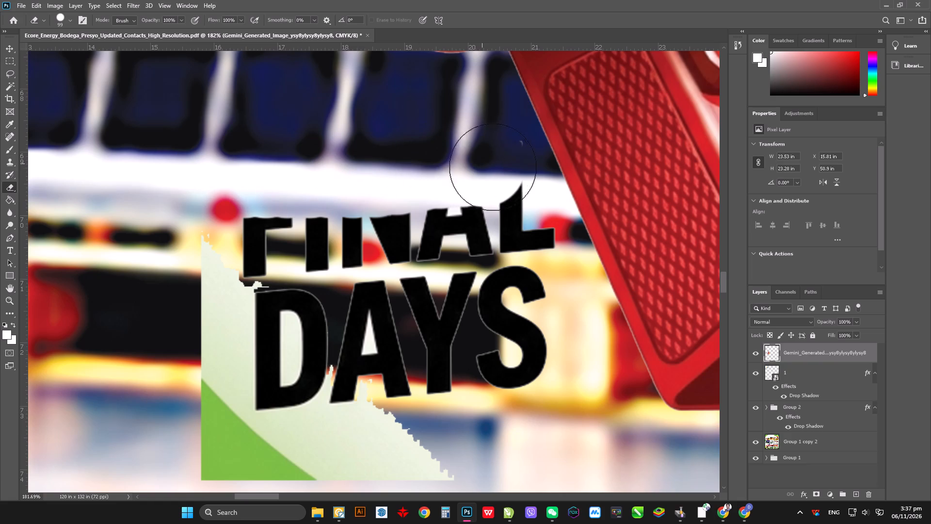
left_click_drag(493, 167, 191, 356)
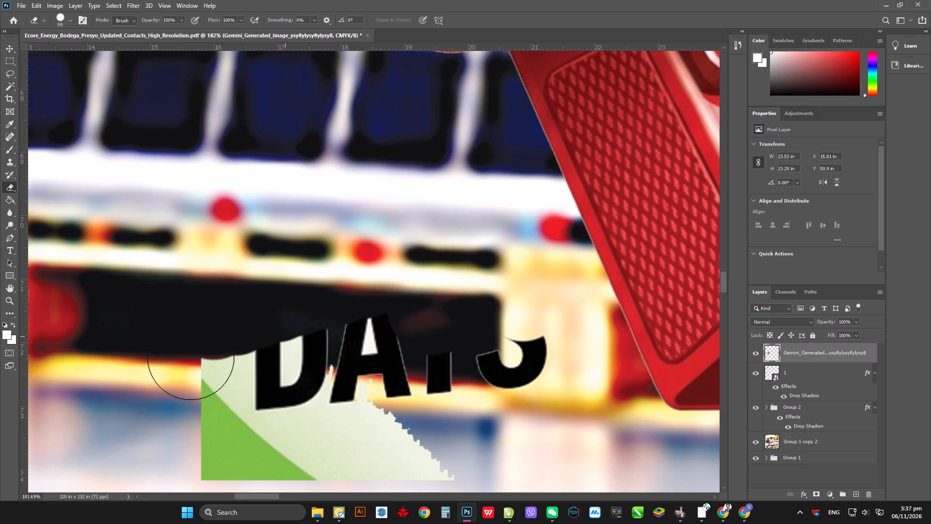
left_click_drag(191, 356, 542, 363)
scroll(441, 362, "down", 10)
left_click_drag(391, 344, 441, 391)
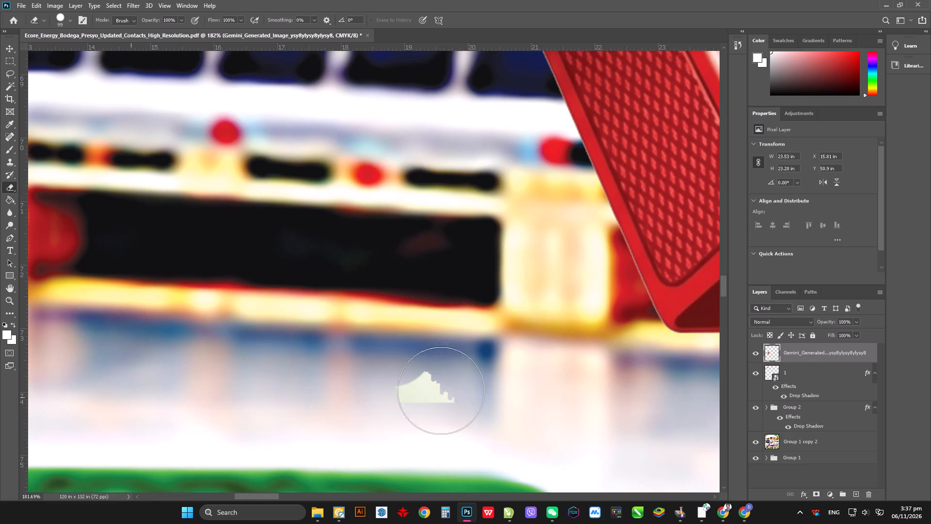
left_click_drag(441, 391, 451, 383)
Erase the red letter F and its stray specks between the megaphone handle and the red splatter.
scroll(207, 350, "down", 14, "alt")
scroll(565, 293, "up", 12, "alt")
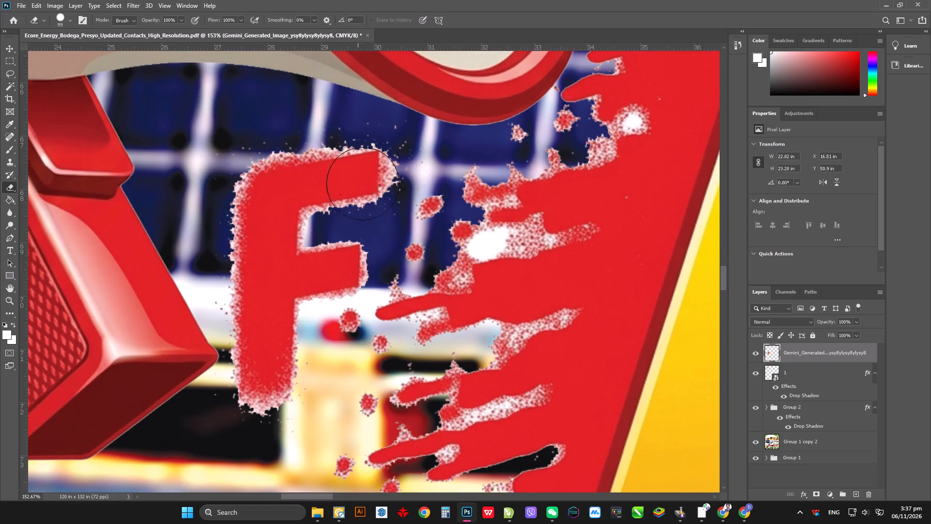
left_click_drag(385, 147, 337, 260)
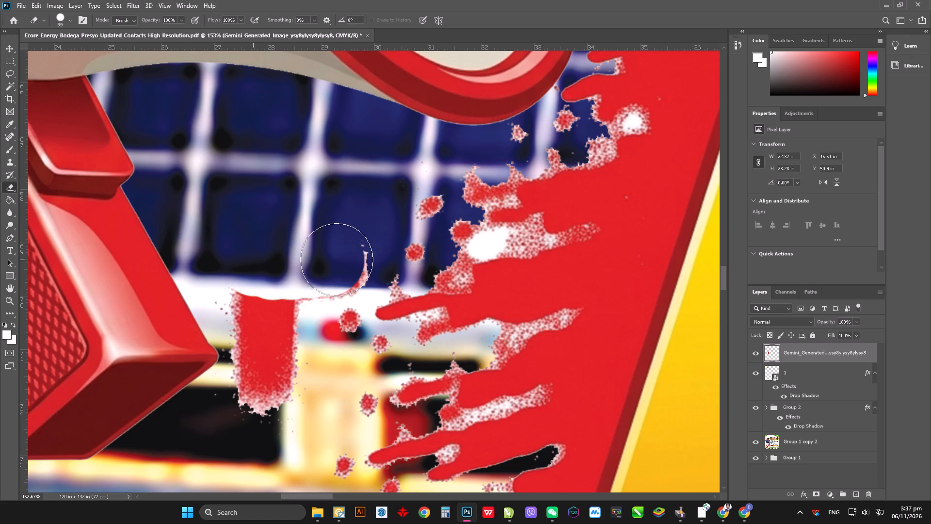
left_click_drag(337, 260, 247, 408)
left_click_drag(241, 416, 349, 251)
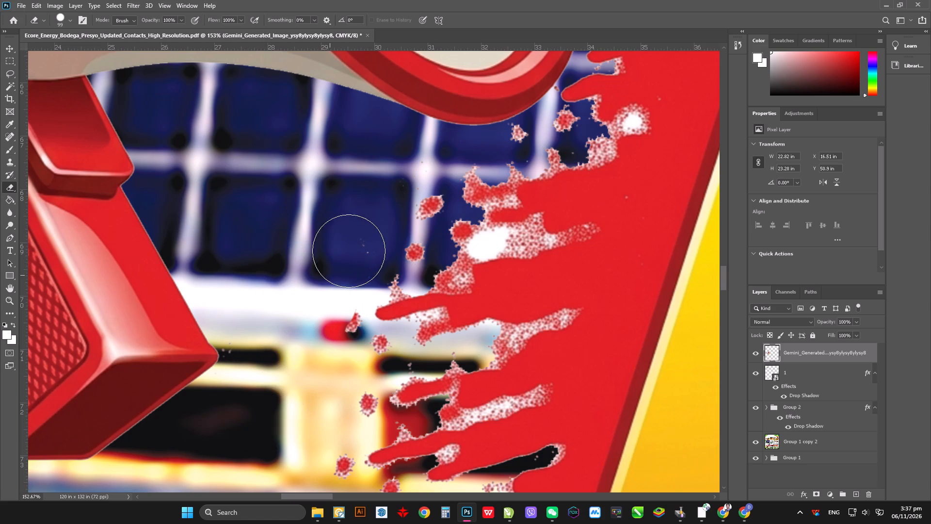
left_click_drag(349, 251, 252, 315)
left_click_drag(250, 343, 259, 343)
left_click(255, 360)
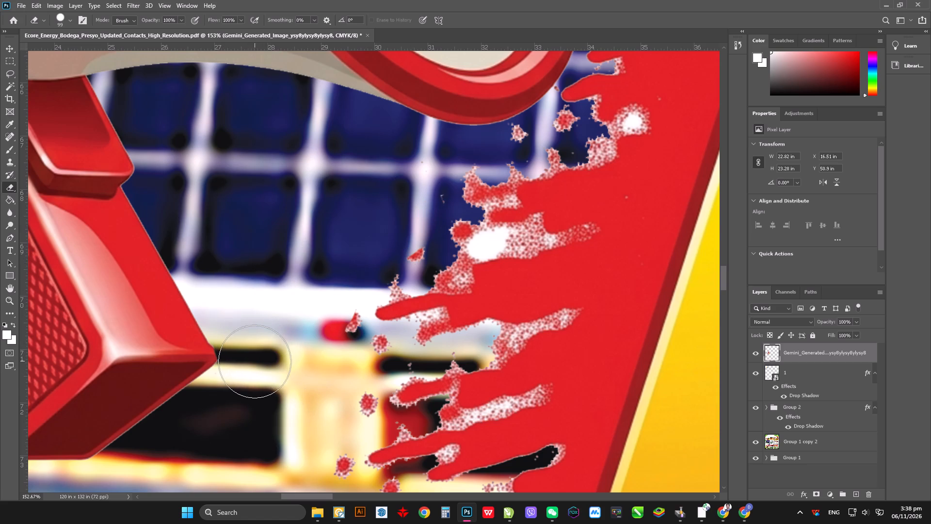
Erase the lower part of the red splatter banner and yellow letter up to just below the horn's rim.
scroll(337, 248, "down", 11, "alt")
scroll(457, 200, "up", 4, "alt")
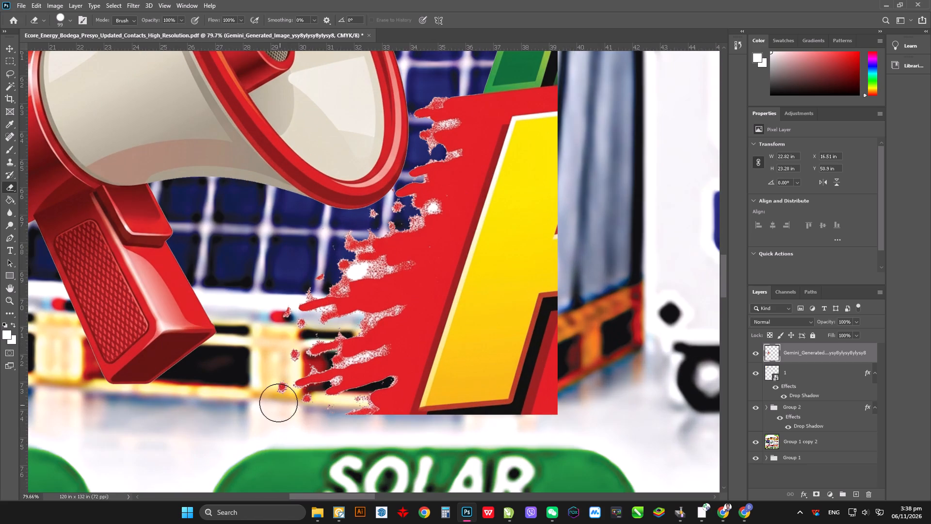
left_click_drag(284, 405, 599, 363)
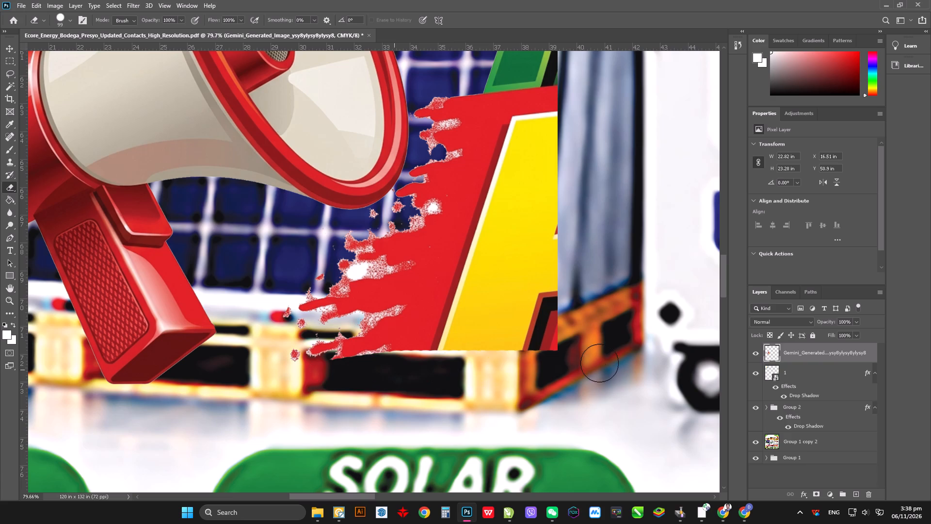
left_click_drag(599, 363, 414, 337)
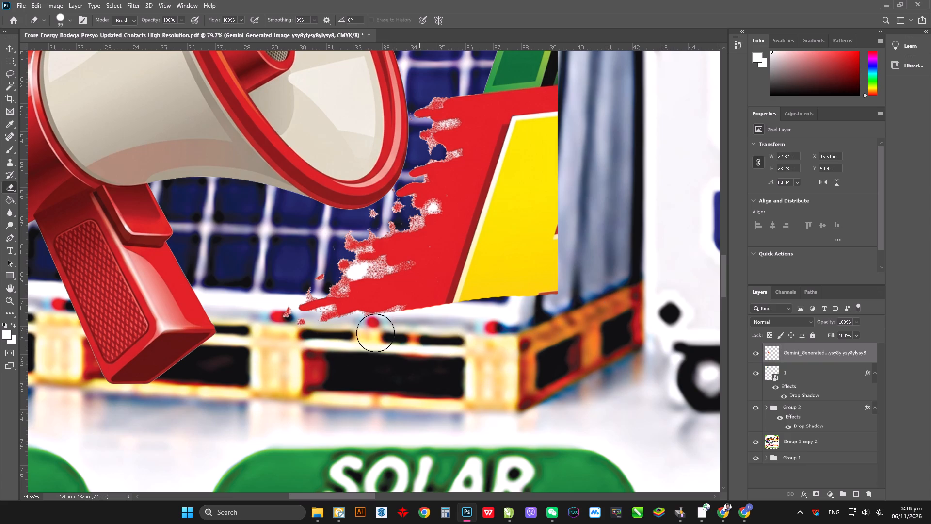
left_click_drag(287, 318, 623, 288)
scroll(399, 277, "up", 4, "alt")
left_click_drag(258, 294, 663, 299)
scroll(342, 295, "up", 5, "alt")
left_click_drag(246, 227, 791, 254)
scroll(292, 348, "down", 11, "alt")
scroll(319, 291, "up", 6, "alt")
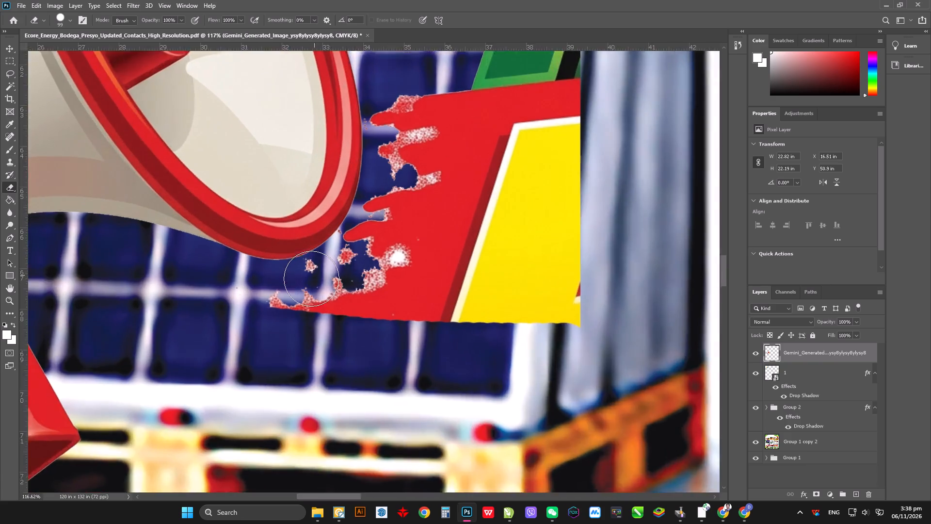
scroll(311, 278, "up", 3, "alt")
left_click_drag(257, 302, 714, 333)
scroll(578, 294, "up", 2, "alt")
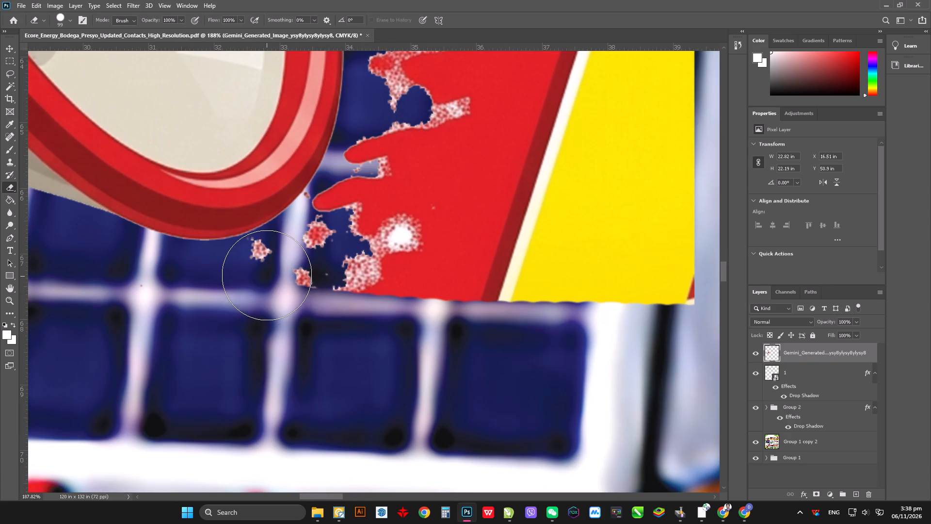
left_click_drag(267, 275, 765, 283)
Erase the rest of the yellow letter and most of the red splatter beside the horn's rim.
scroll(296, 384, "down", 6, "alt")
scroll(424, 238, "up", 3, "alt")
left_click_drag(536, 120, 434, 351)
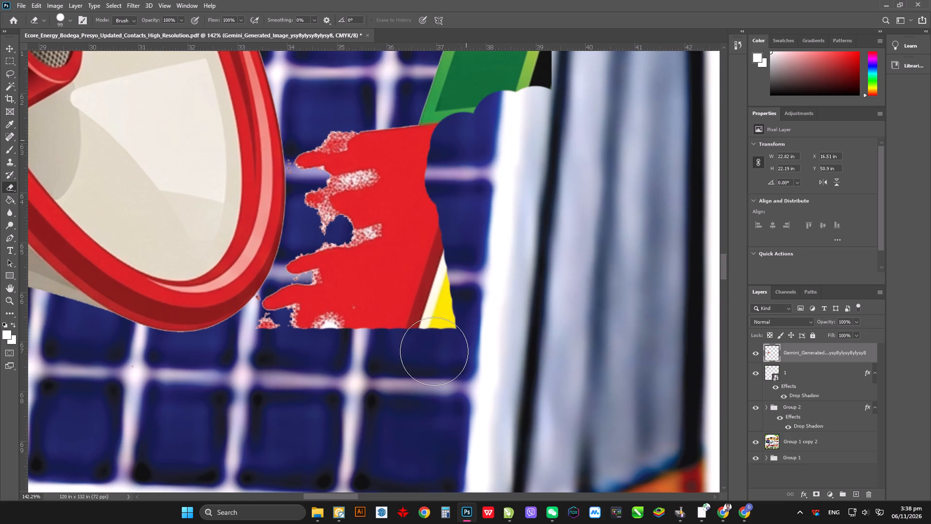
left_click_drag(434, 351, 368, 144)
left_click(342, 144)
left_click(335, 151)
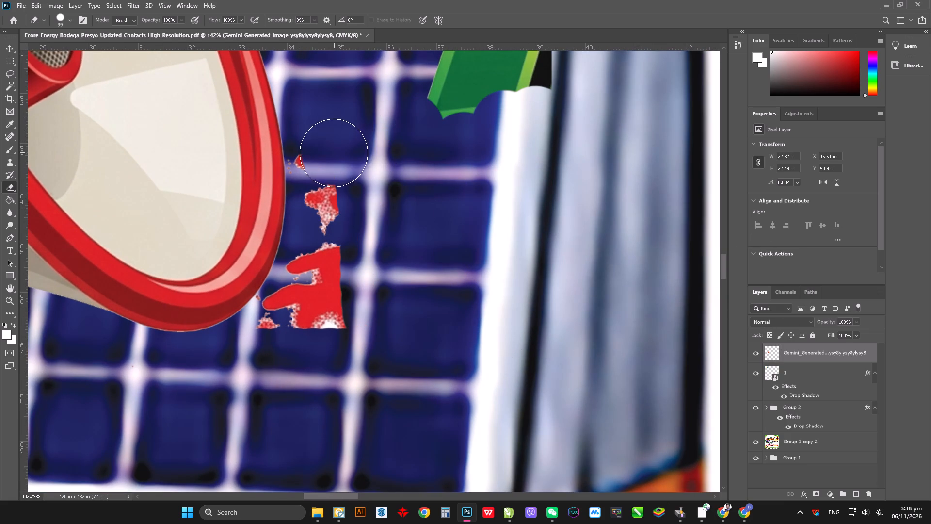
double_click(321, 158)
left_click(321, 165)
left_click_drag(323, 174, 338, 319)
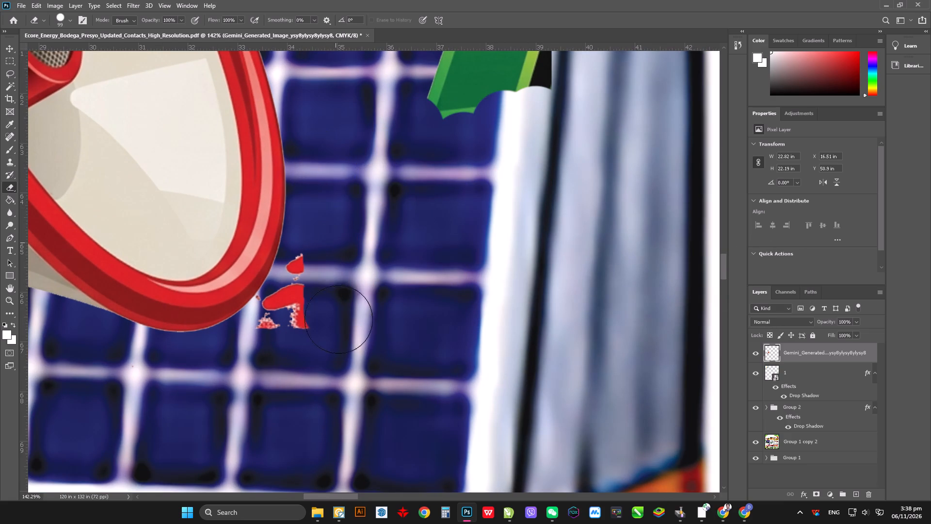
Erase the last red splatter fragments touching the lower edge of the horn's rim.
scroll(322, 314, "up", 4, "alt")
left_click_drag(323, 233, 321, 248)
left_click_drag(316, 262, 311, 271)
left_click(309, 273)
left_click_drag(302, 287, 294, 300)
left_click_drag(290, 306, 286, 310)
left_click(281, 312)
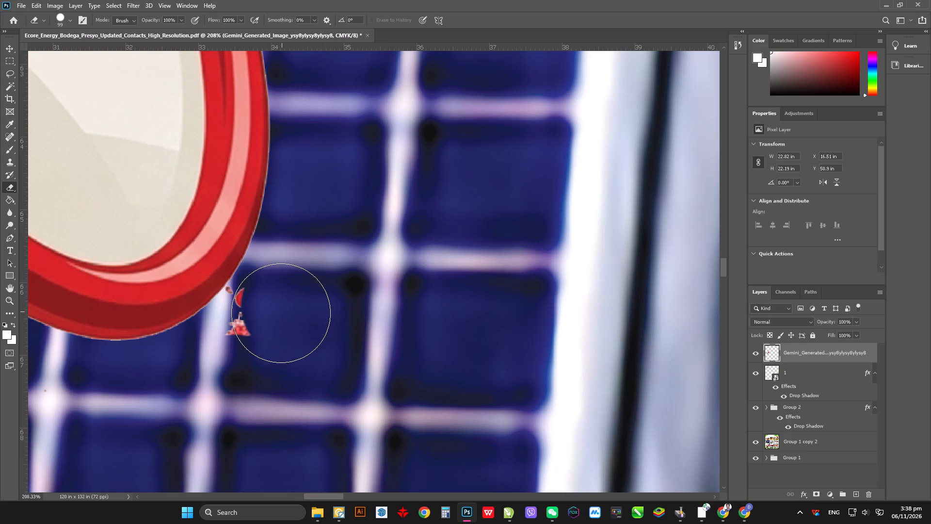
left_click(273, 313)
double_click(268, 316)
double_click(264, 320)
left_click_drag(243, 363, 242, 371)
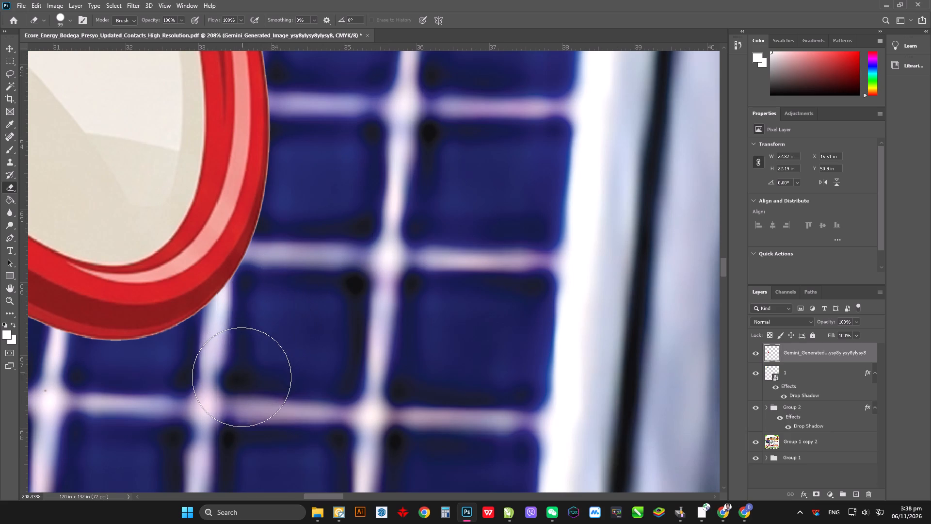
Erase the leftover green letter piece and the yellow strip beside the megaphone's red lightning bolts.
scroll(354, 377, "down", 12, "alt")
scroll(432, 216, "up", 13, "alt")
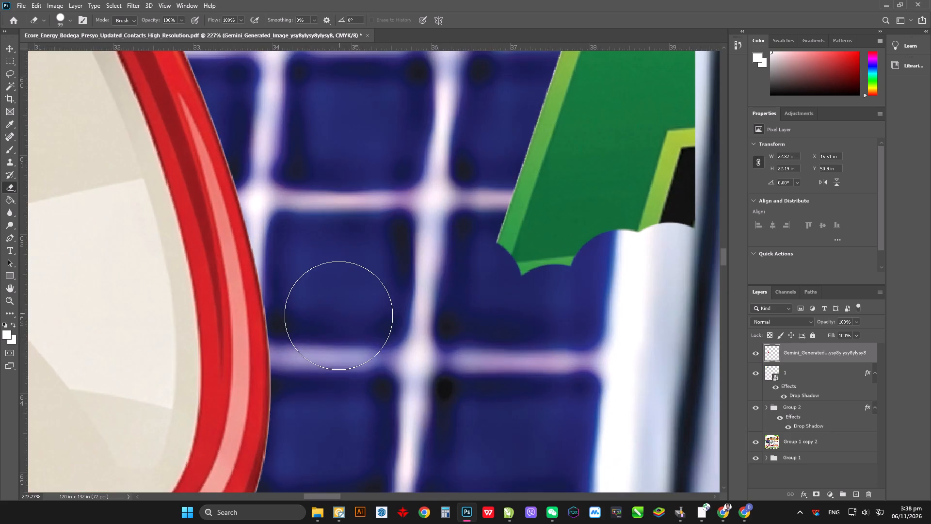
scroll(366, 338, "down", 12, "alt")
scroll(506, 277, "up", 3, "alt")
left_click_drag(463, 370, 472, 311)
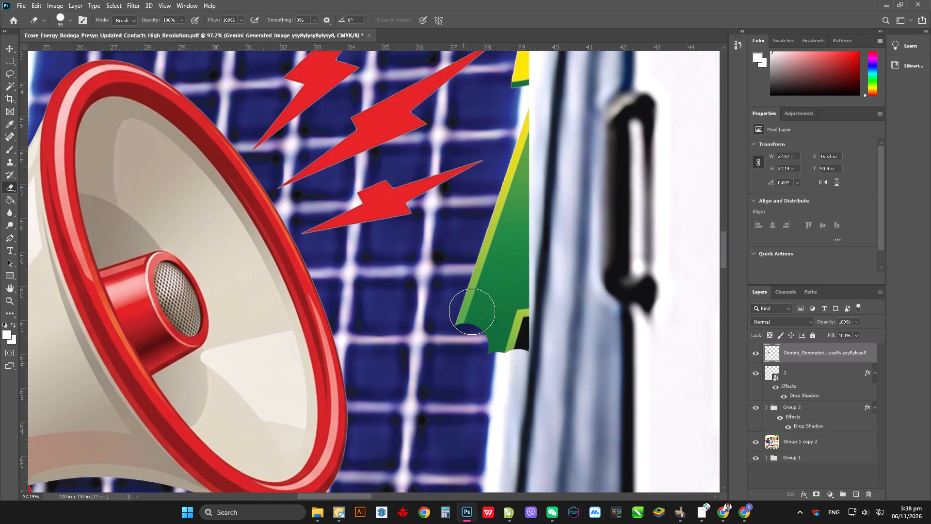
left_click_drag(472, 311, 528, 305)
scroll(511, 232, "up", 7)
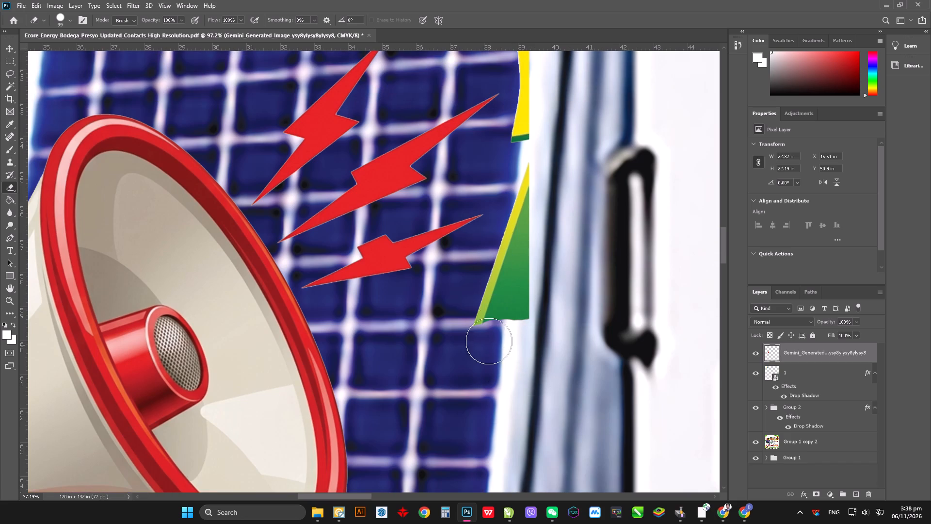
left_click_drag(488, 330, 521, 341)
left_click_drag(487, 316, 521, 233)
scroll(554, 323, "up", 3)
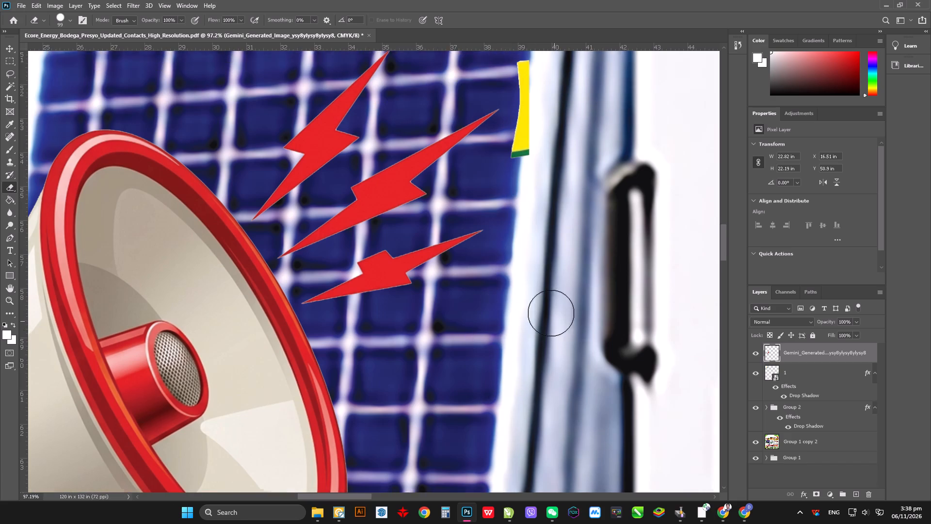
scroll(551, 313, "up", 9)
left_click_drag(530, 238, 528, 131)
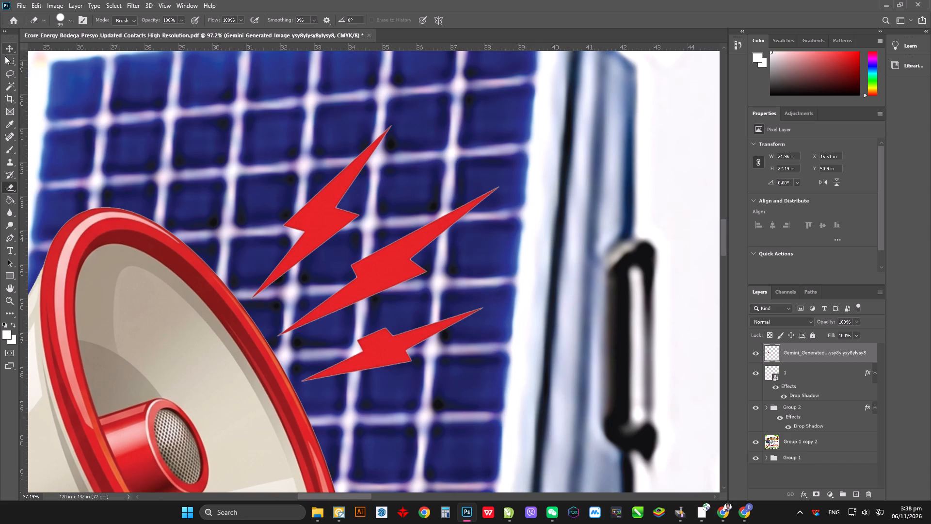
Move the cut-out megaphone over the blurry one beside the BODEGA PRESYO heading.
left_click(11, 44)
scroll(515, 226, "down", 12, "alt")
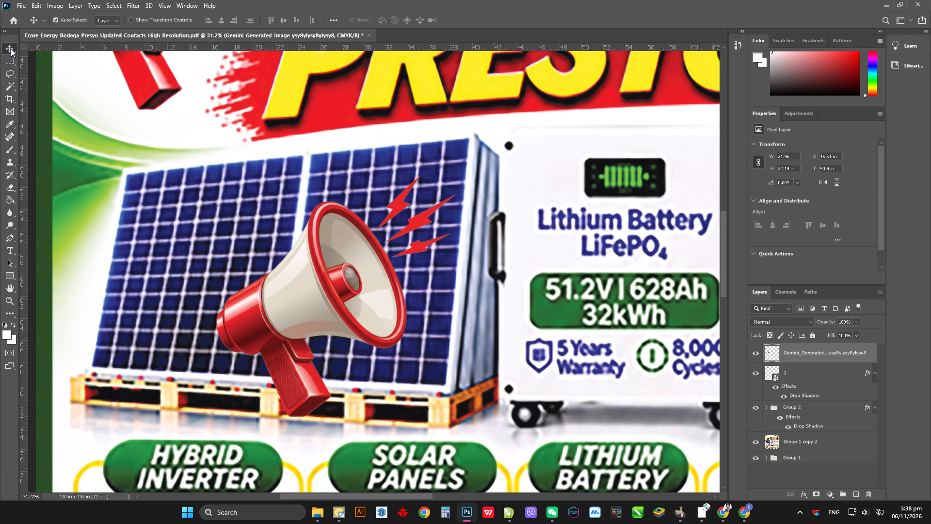
left_click(11, 49)
scroll(371, 214, "down", 9, "alt")
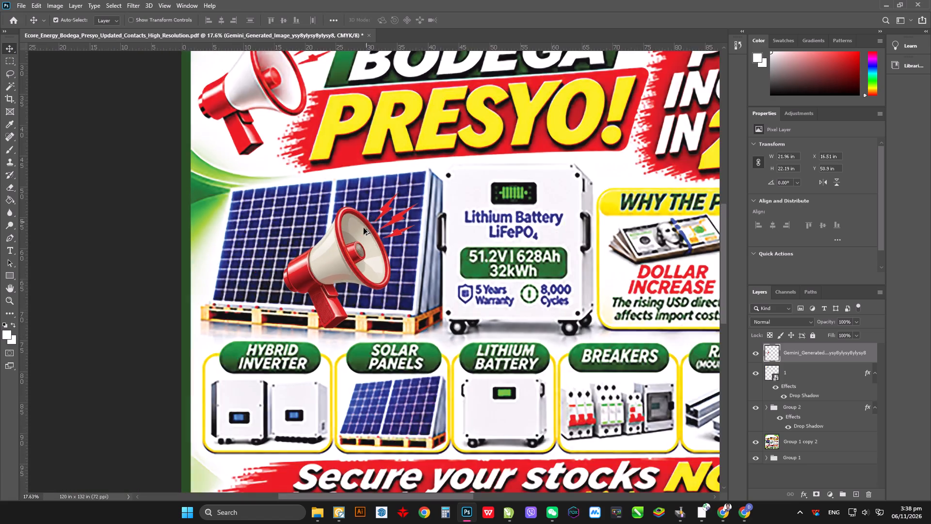
scroll(364, 228, "down", 2, "alt")
scroll(299, 139, "up", 10)
left_click_drag(413, 403, 294, 152)
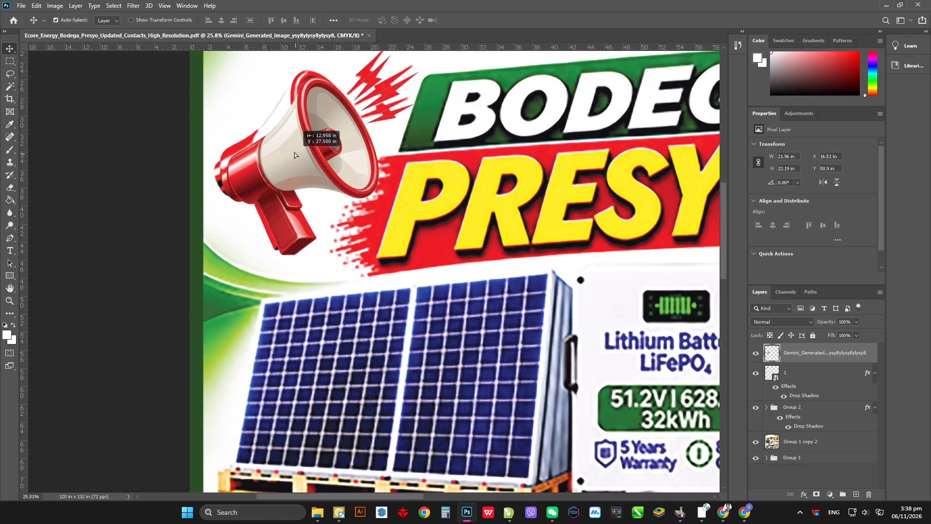
left_click_drag(294, 152, 287, 151)
Scale the megaphone up slightly to about 22.44 by 22.68 in so it covers the blurry original.
scroll(298, 125, "up", 2, "alt")
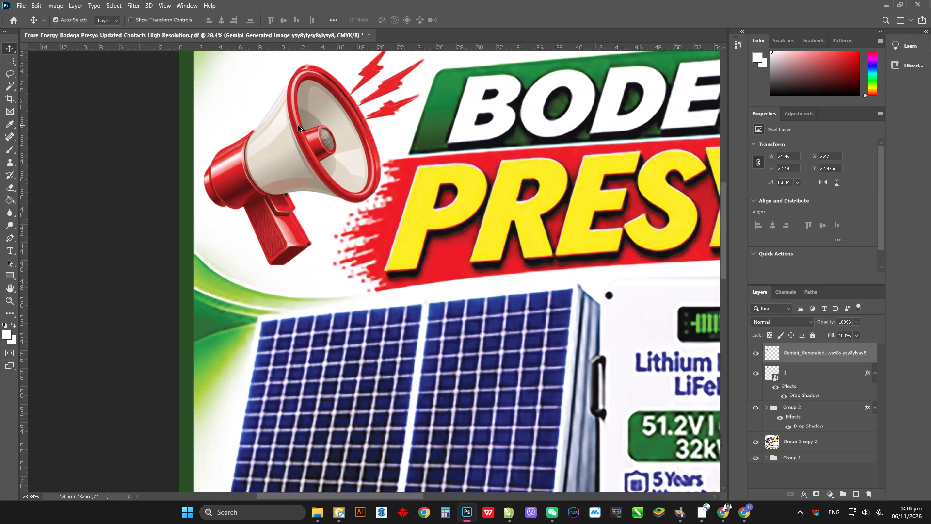
scroll(298, 125, "up", 20, "alt")
key("ctrl+t")
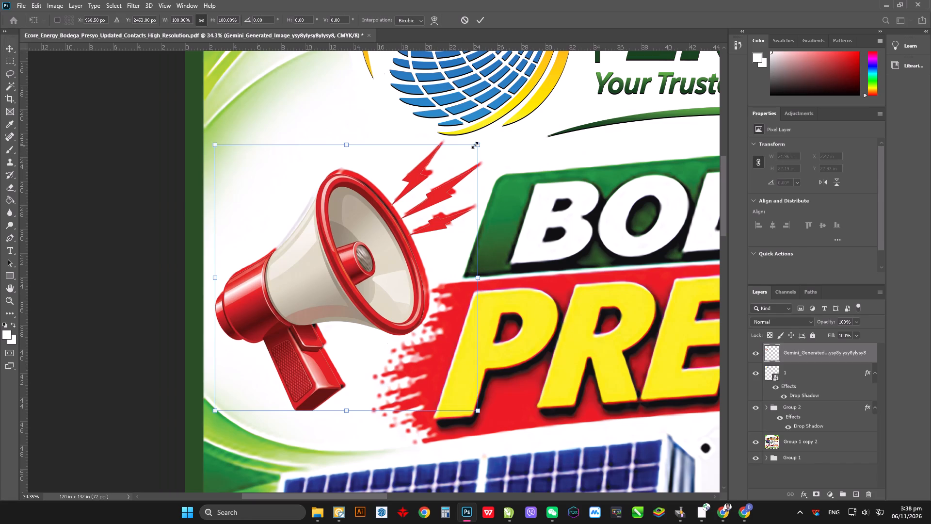
left_click(475, 145)
left_click_drag(478, 143, 484, 135)
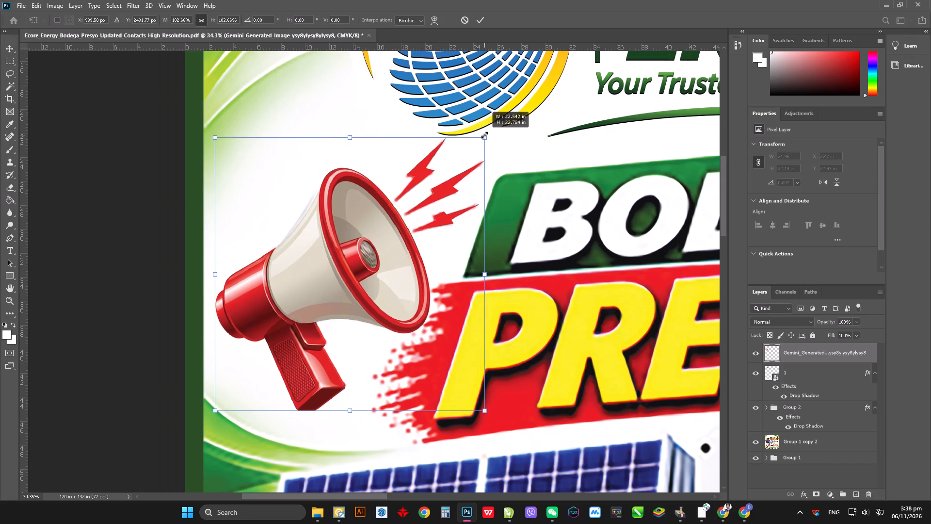
left_click_drag(484, 135, 482, 135)
key("Return")
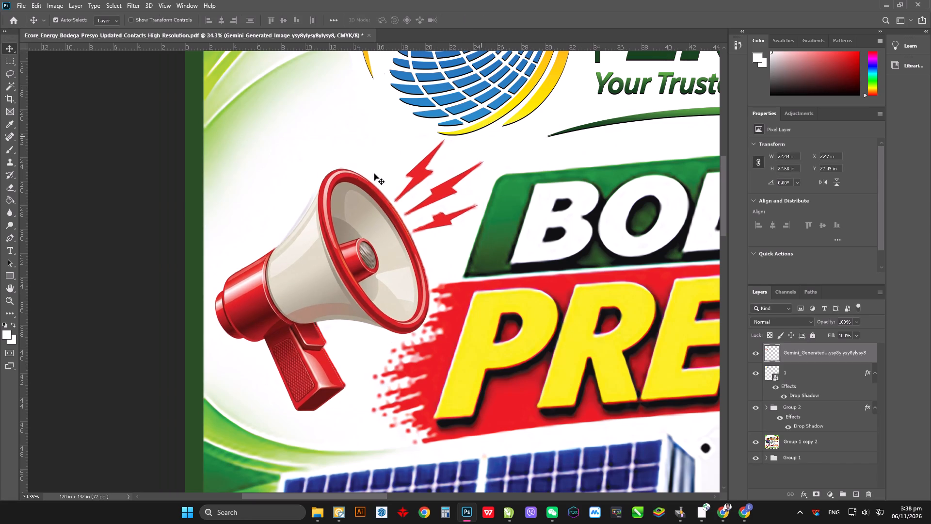
Make the Group 1 copy 2 layer active and hide the Gemini megaphone layer.
scroll(268, 192, "down", 13, "alt")
scroll(585, 204, "up", 11, "alt")
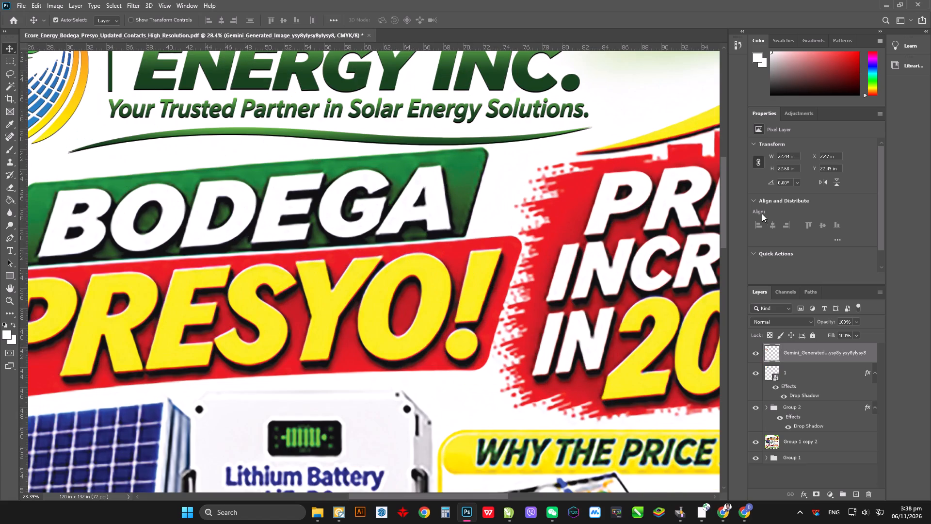
scroll(765, 213, "down", 4)
scroll(571, 205, "down", 7, "alt")
scroll(258, 228, "up", 8, "alt")
scroll(266, 214, "down", 4, "alt")
scroll(567, 208, "up", 2, "alt")
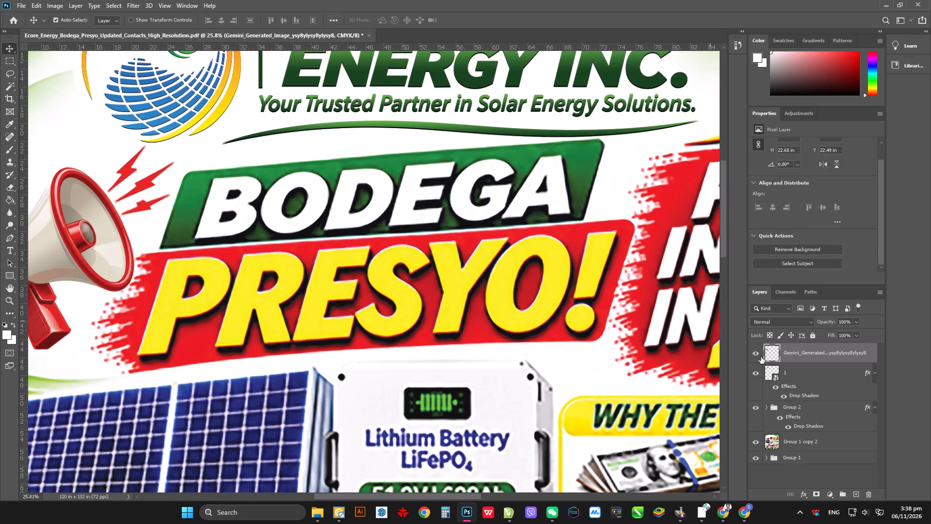
left_click(799, 441)
key("i")
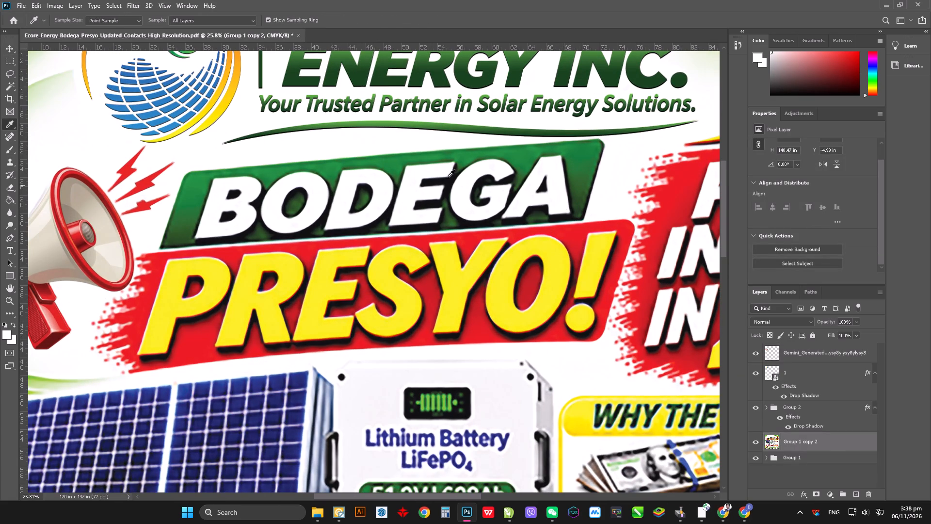
left_click(756, 358)
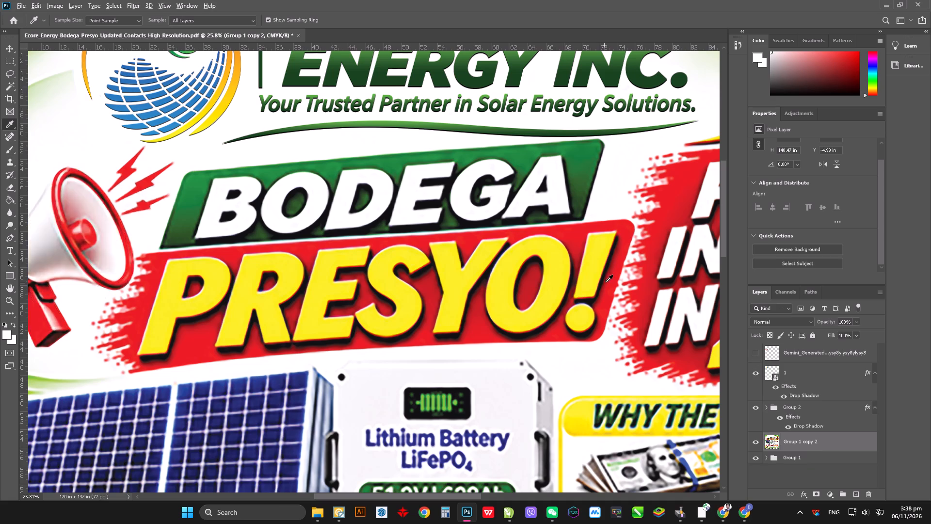
Sample the white background below the blurry megaphone and brush over its upper two lightning bolts, horn top, rear body and handle.
scroll(607, 282, "down", 5, "alt")
scroll(314, 306, "up", 4, "alt")
left_click(273, 339)
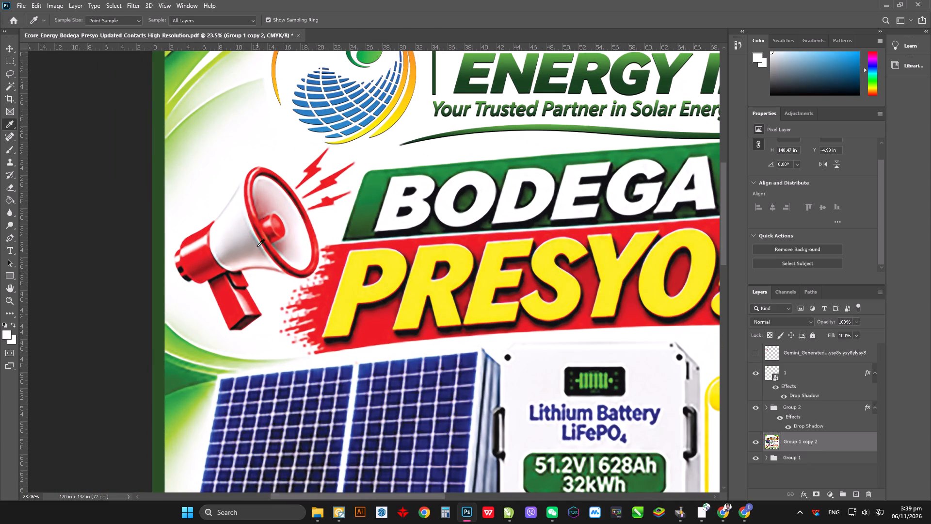
key("b")
left_click_drag(315, 156, 345, 164)
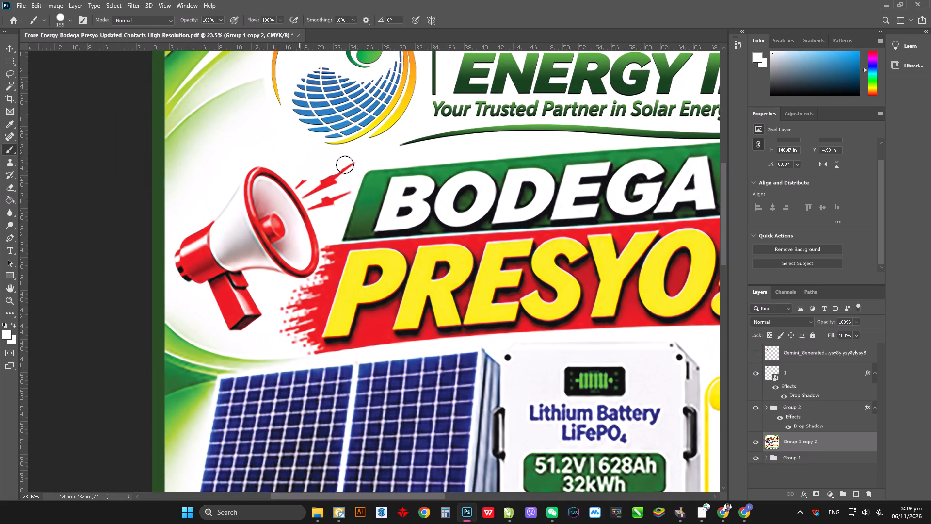
left_click_drag(345, 164, 236, 195)
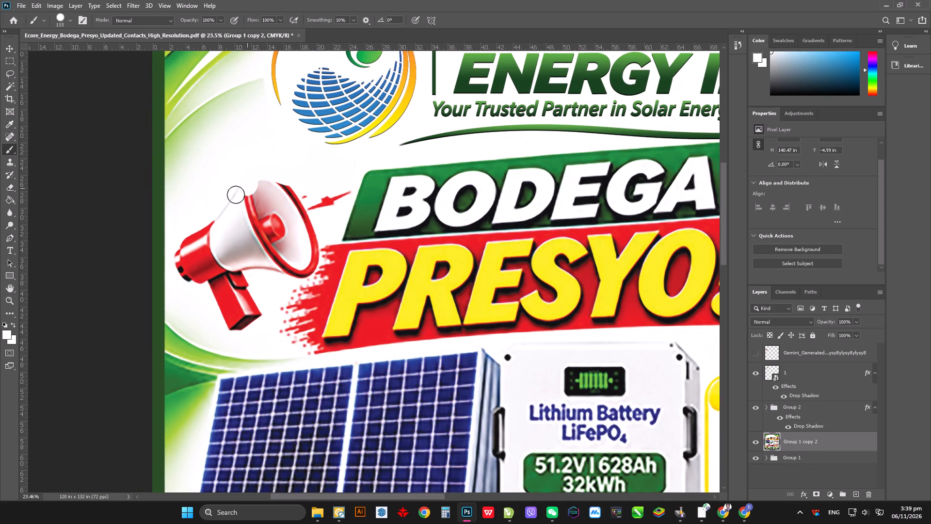
left_click_drag(236, 195, 185, 275)
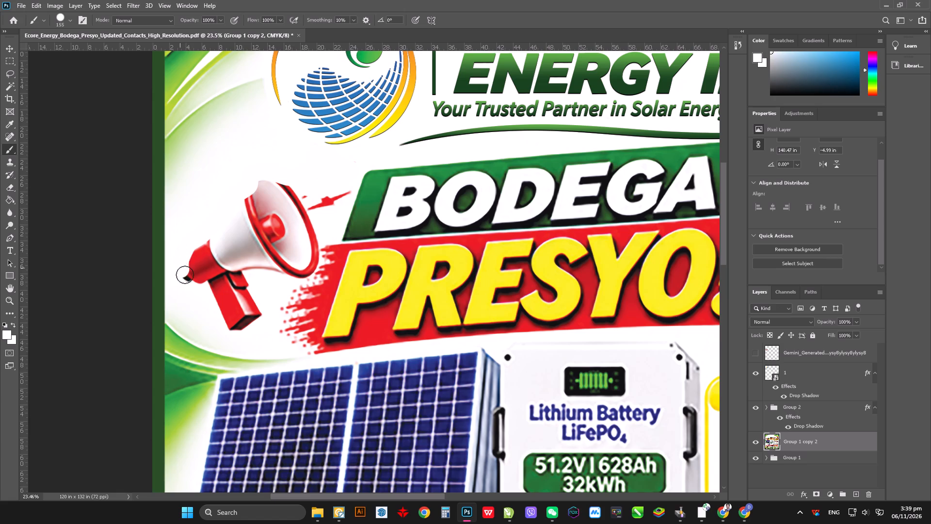
left_click_drag(185, 275, 217, 312)
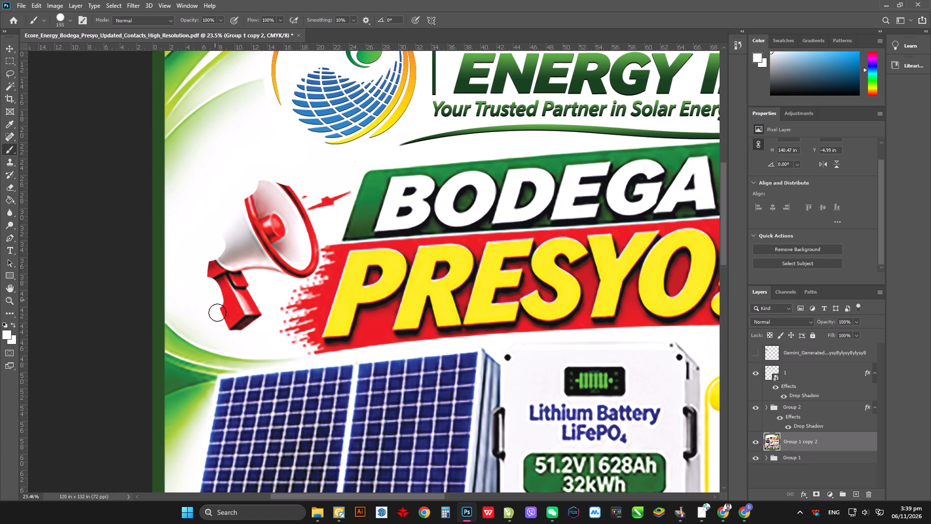
left_click_drag(217, 312, 240, 300)
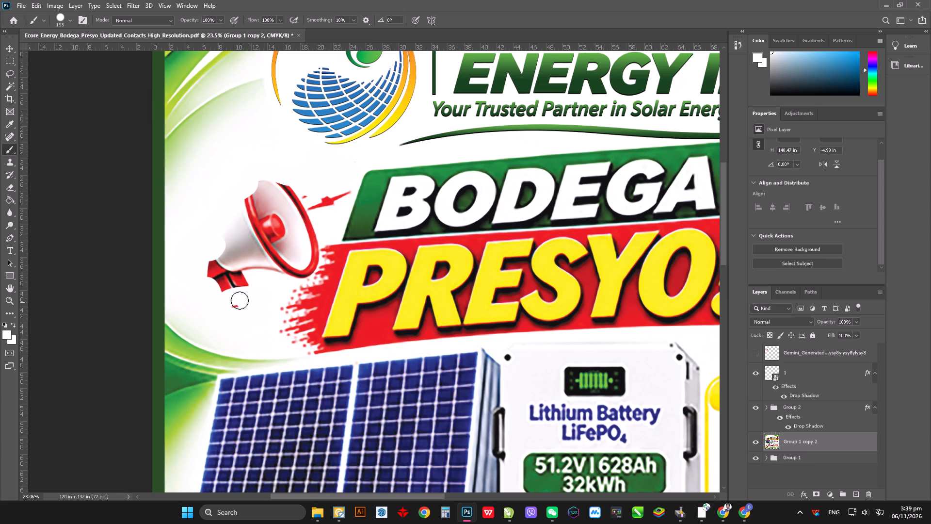
Brush over the rest of the blurry megaphone's horn and rim and the last lightning bolt in white.
left_click_drag(240, 300, 229, 229)
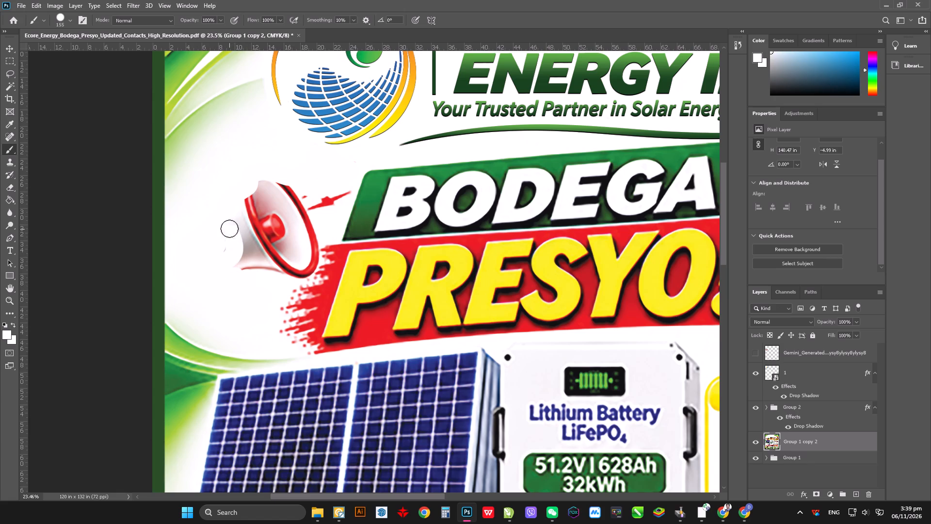
left_click_drag(229, 229, 301, 208)
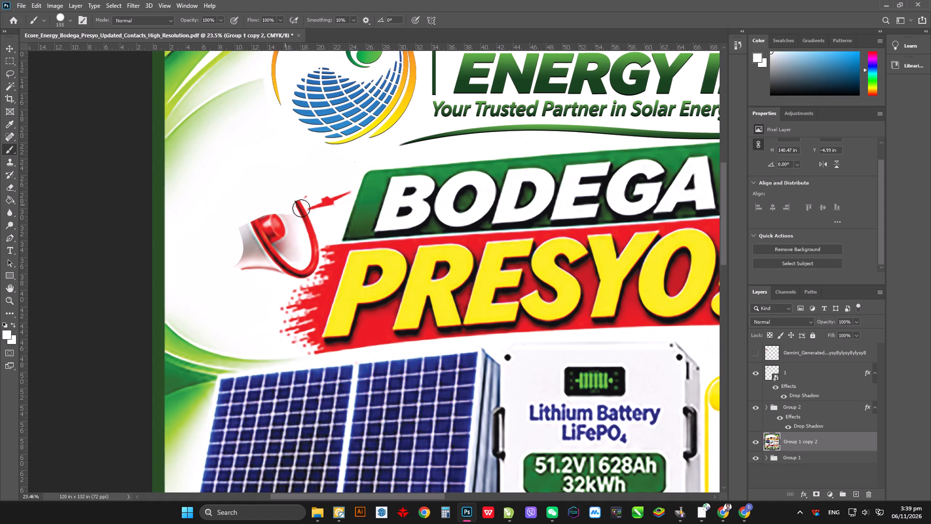
left_click_drag(301, 208, 312, 236)
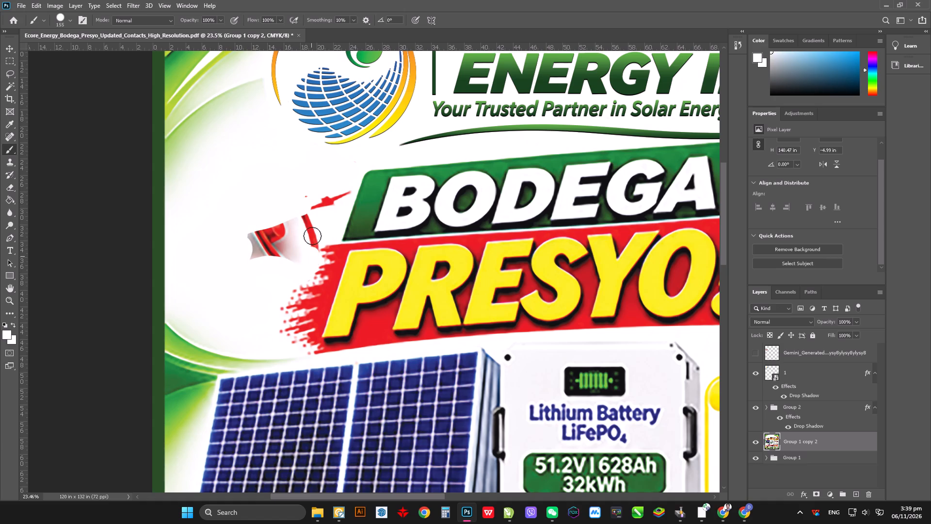
left_click_drag(312, 236, 255, 245)
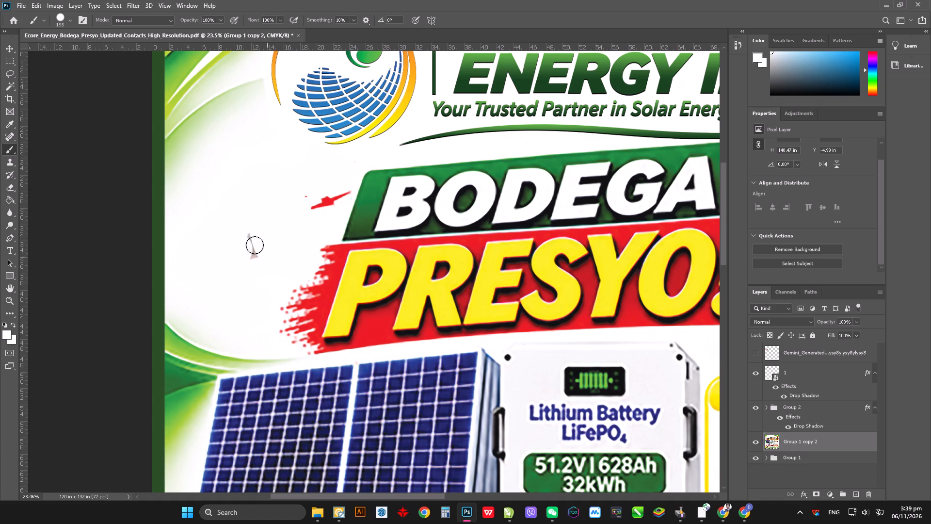
left_click_drag(255, 245, 327, 202)
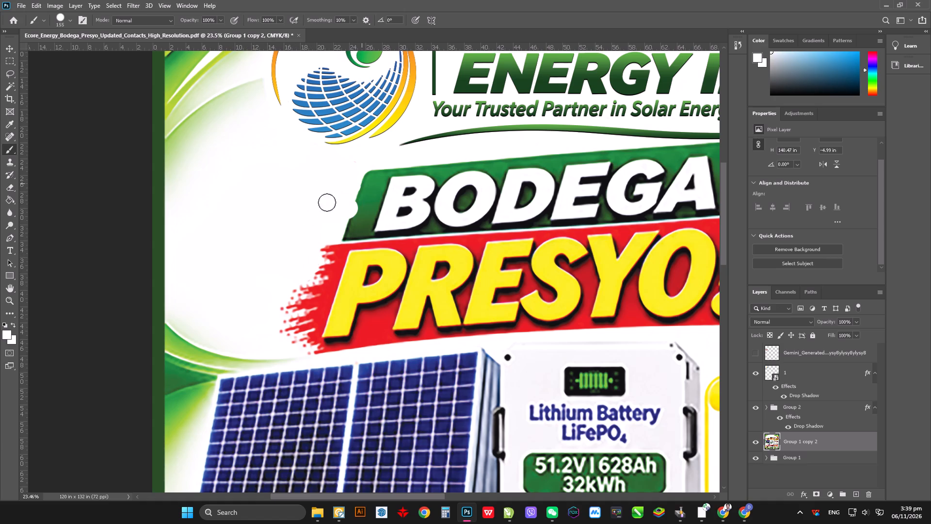
left_click_drag(327, 202, 350, 200)
Open the brush size and hardness settings for the touch-up beside the BODEGA PRESYO heading.
scroll(417, 296, "up", 4, "alt")
scroll(272, 289, "down", 7)
right_click(132, 212)
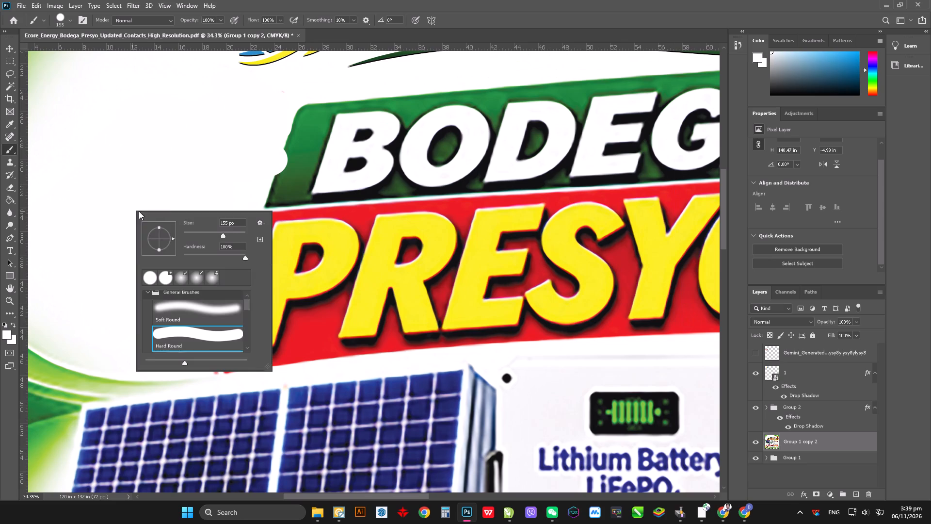
Enlarge the brush to 196 px and paint white over the ragged red edge beside the P of PRESYO.
left_click(229, 234)
left_click(198, 194)
scroll(118, 211, "down", 5, "alt")
scroll(260, 201, "up", 2, "alt")
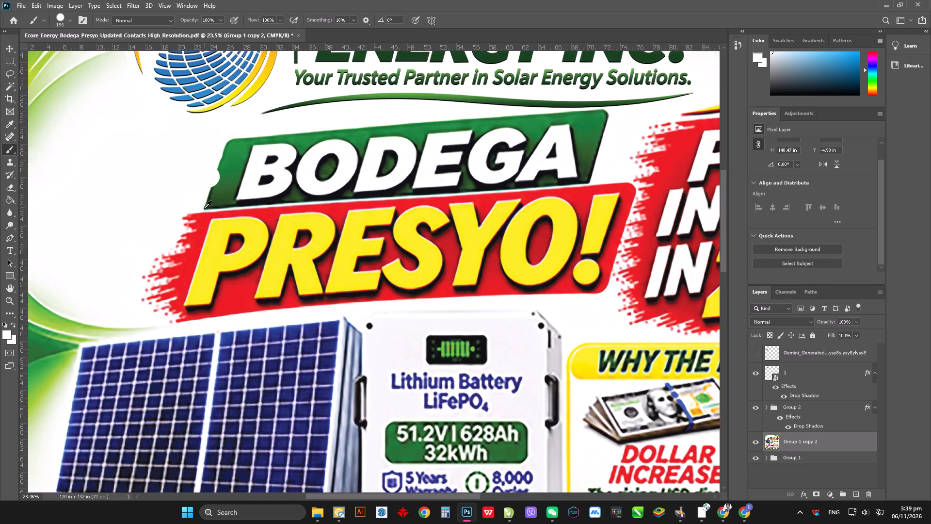
scroll(204, 208, "up", 3, "alt")
left_click_drag(123, 292, 160, 342)
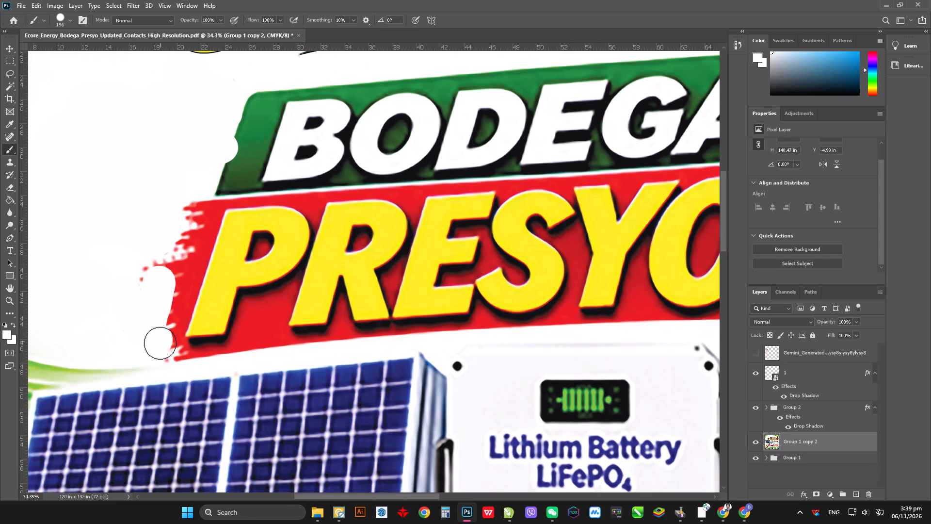
left_click_drag(163, 345, 216, 199)
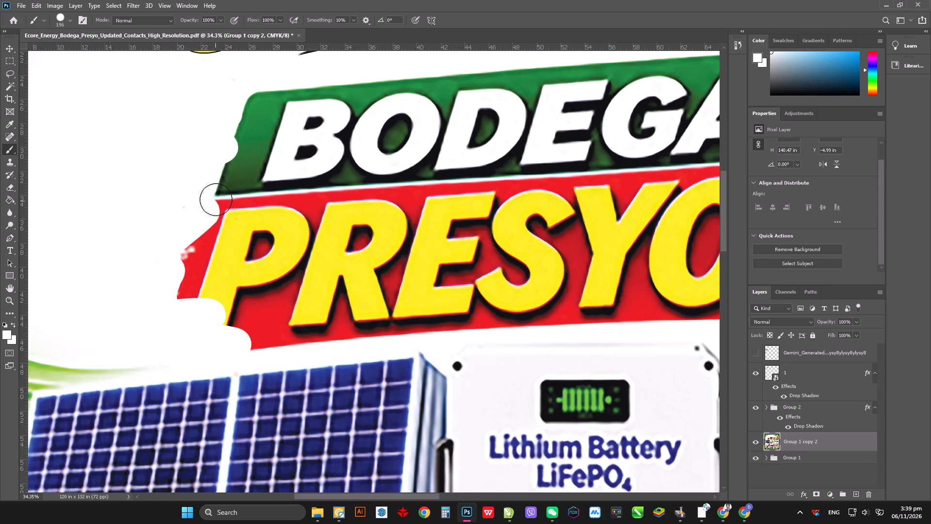
left_click_drag(216, 199, 211, 223)
scroll(128, 265, "down", 5, "alt")
scroll(323, 187, "up", 3, "alt")
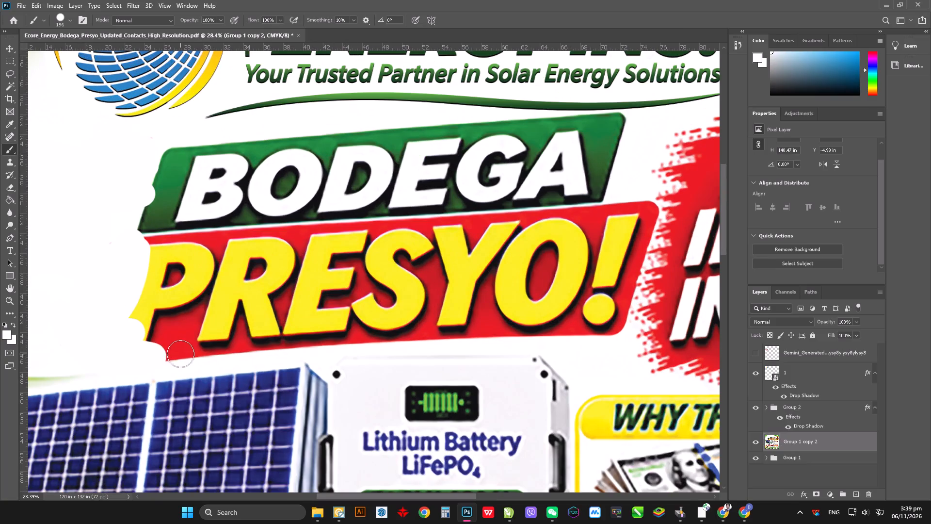
scroll(544, 232, "down", 3, "alt")
scroll(315, 232, "up", 2, "alt")
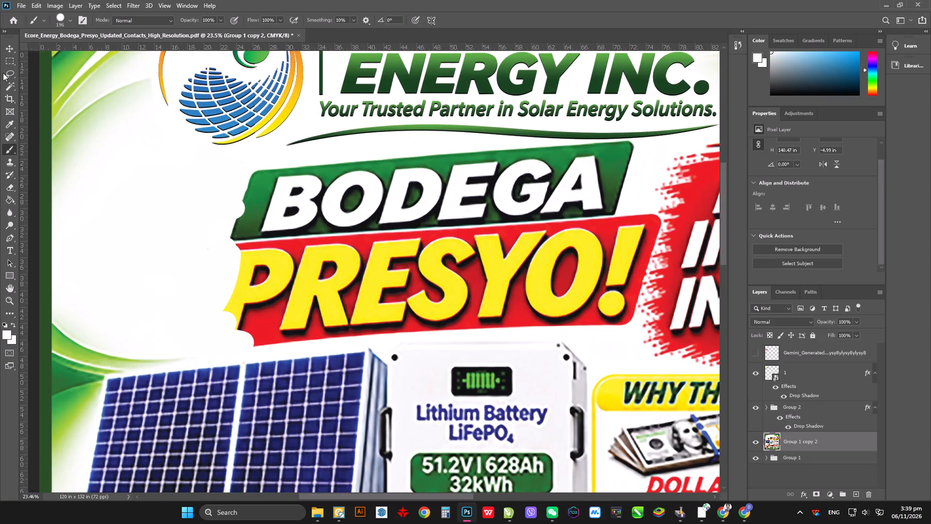
left_click(8, 52)
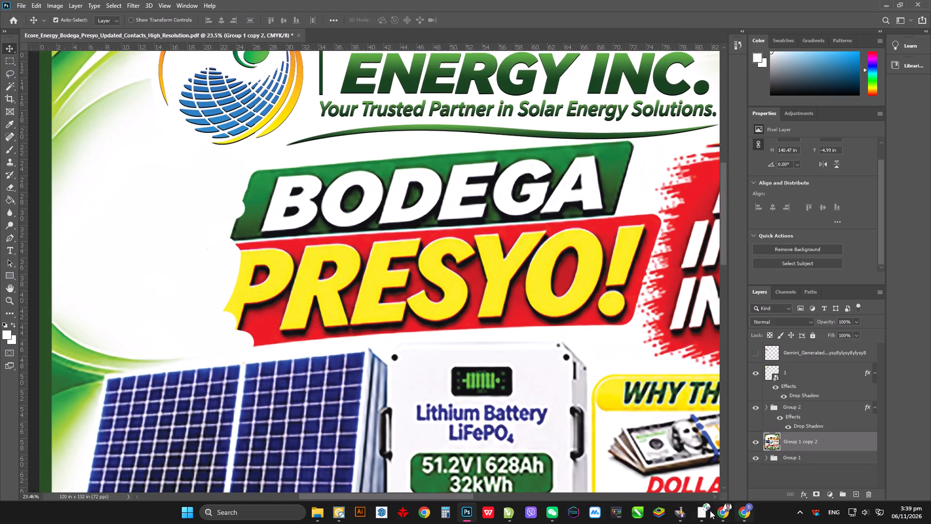
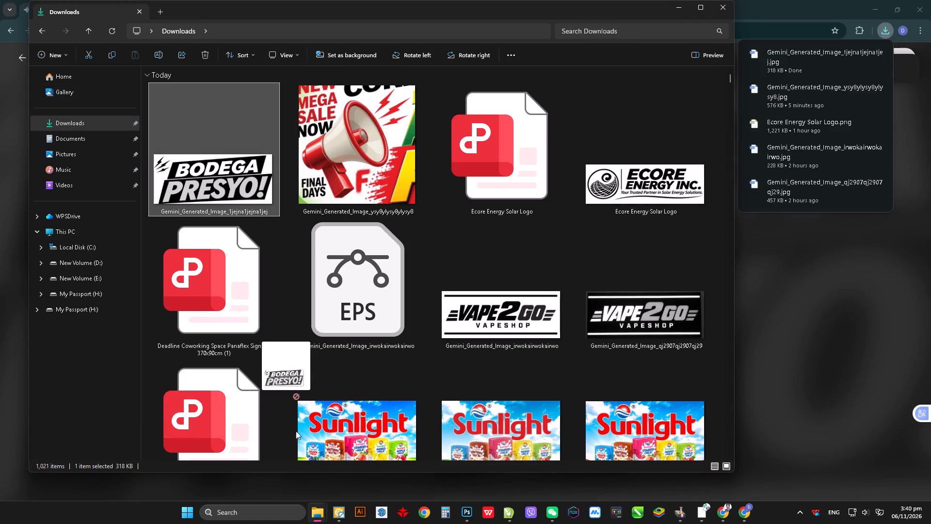
left_click_drag(296, 431, 419, 235)
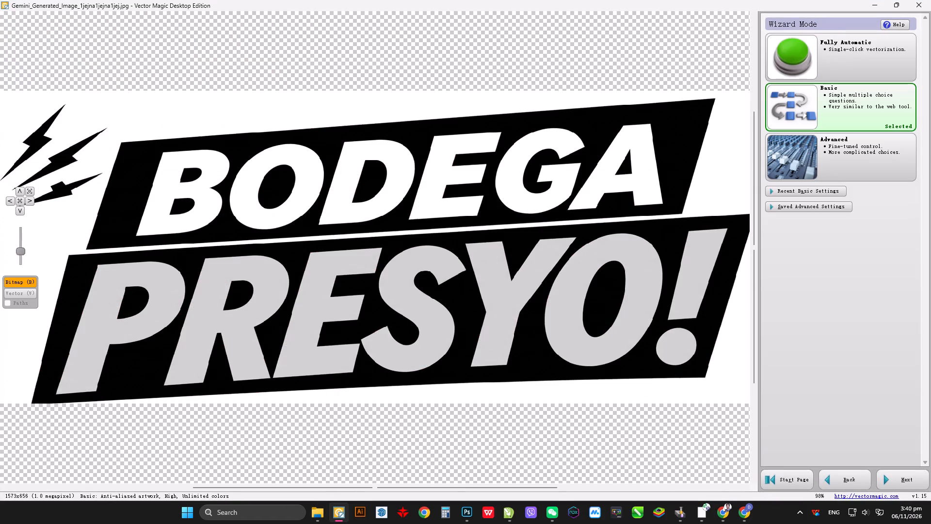
Vectorize the BODEGA PRESYO! image in Fully Automatic mode.
left_click(840, 48)
scroll(428, 278, "down", 2)
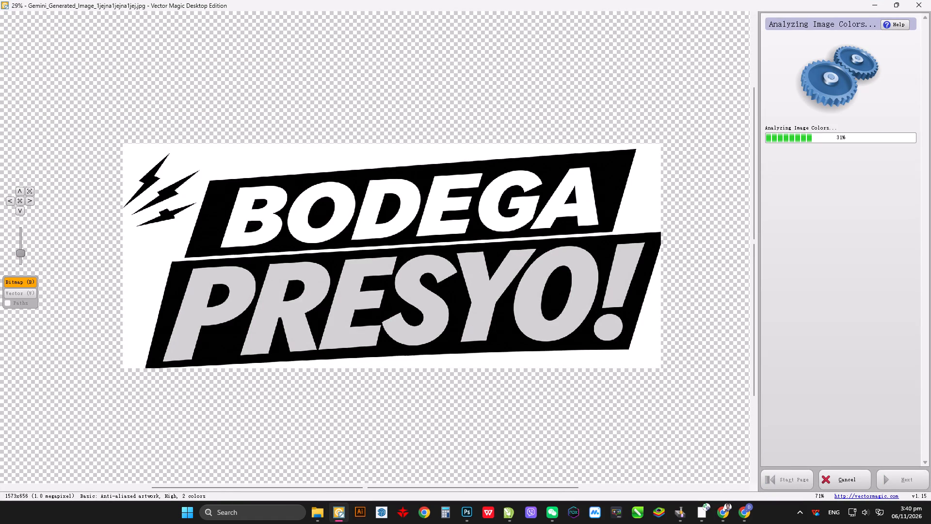
scroll(403, 279, "up", 1)
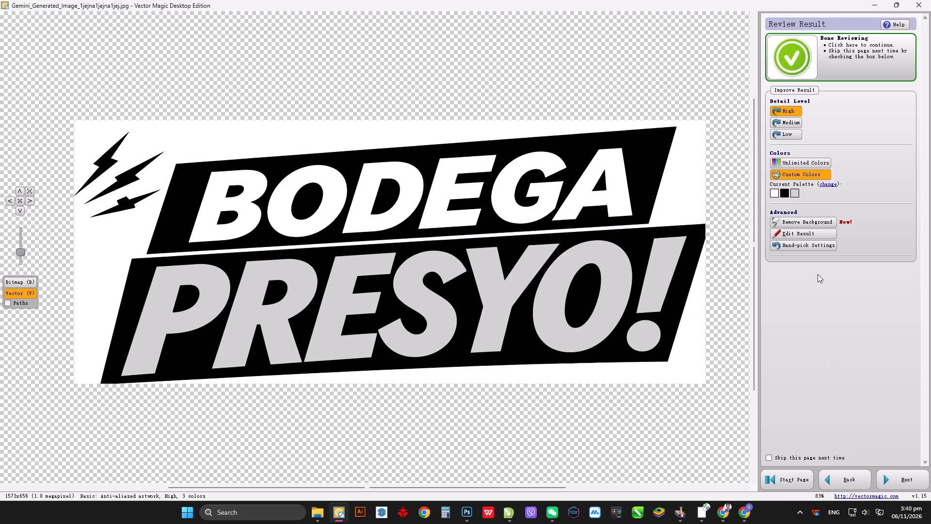
Remove the white background shapes and the three lightning bolts from the BODEGA PRESYO! vector result.
left_click(786, 222)
left_click(689, 171)
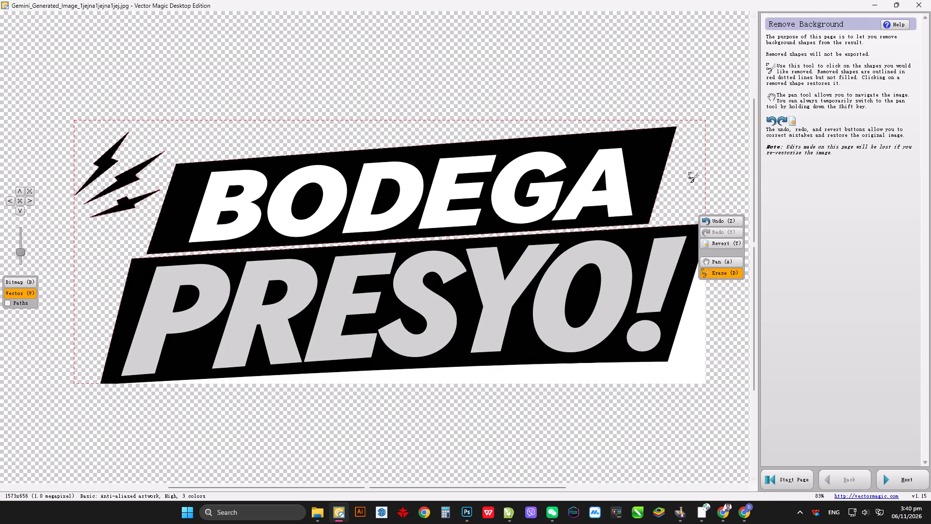
left_click(695, 349)
left_click(132, 176)
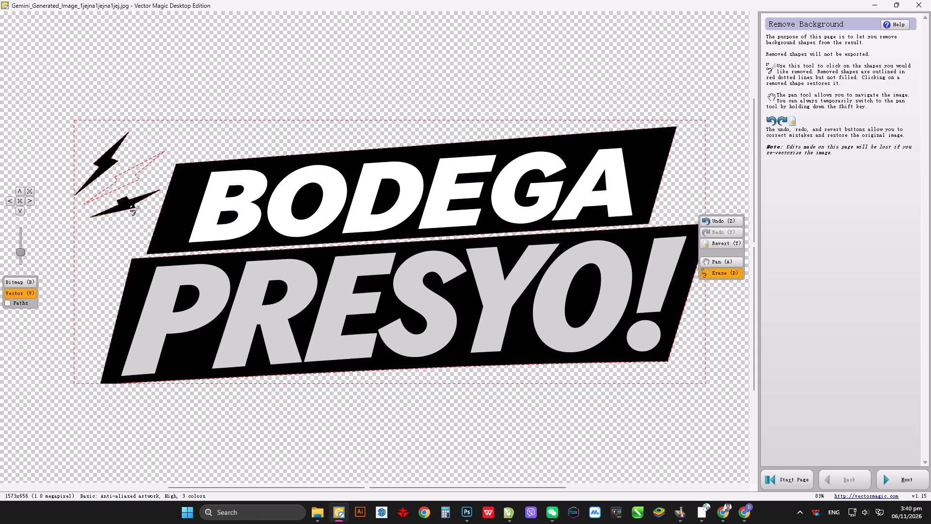
left_click(130, 204)
left_click(107, 164)
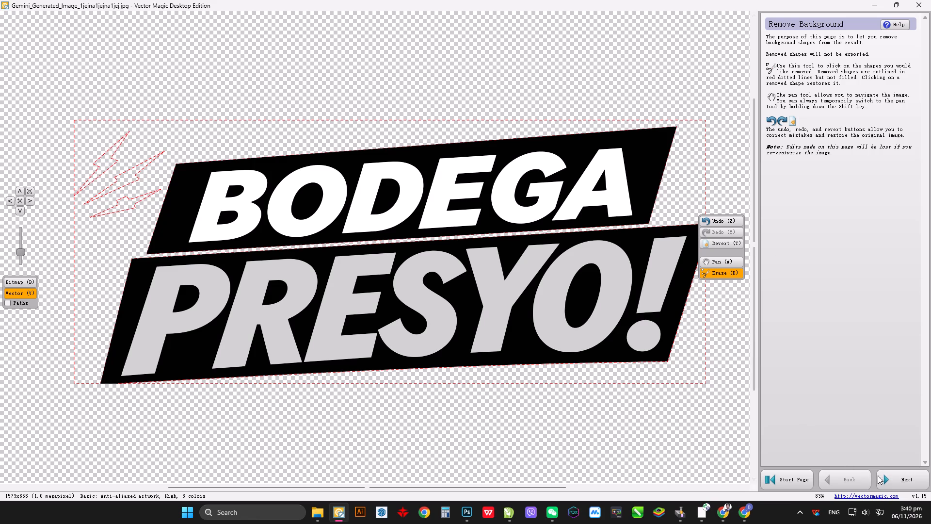
Export the cleaned BODEGA PRESYO! vector as a PDF in the Downloads folder.
left_click(907, 482)
left_click(908, 482)
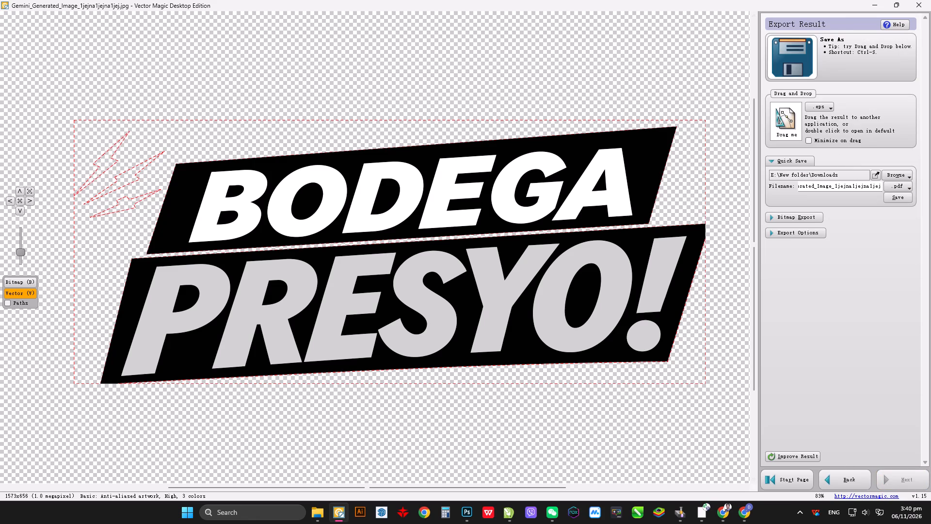
left_click(859, 184)
left_click(873, 184)
key("ctrl+a")
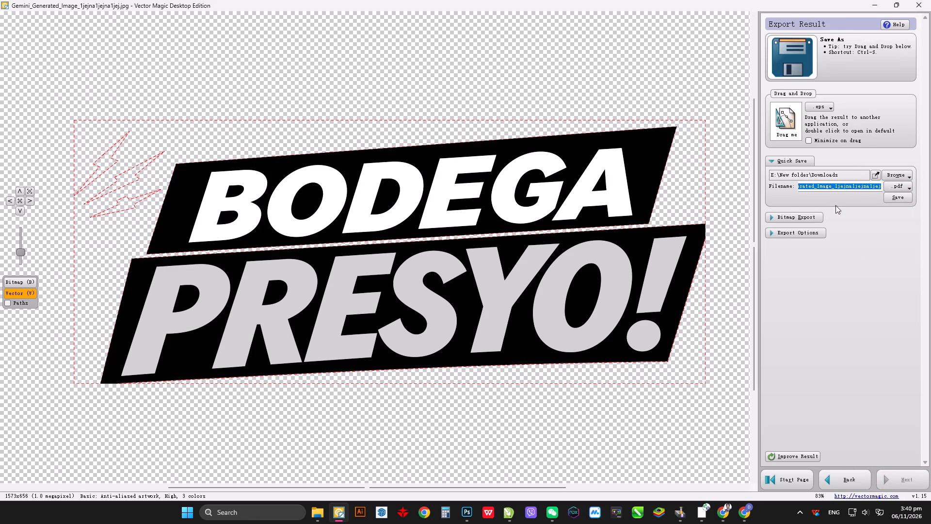
left_click(896, 196)
Place the newly exported BODEGA PRESYO! PDF from Downloads into the Ecore Energy flyer in Photoshop.
left_click(315, 513)
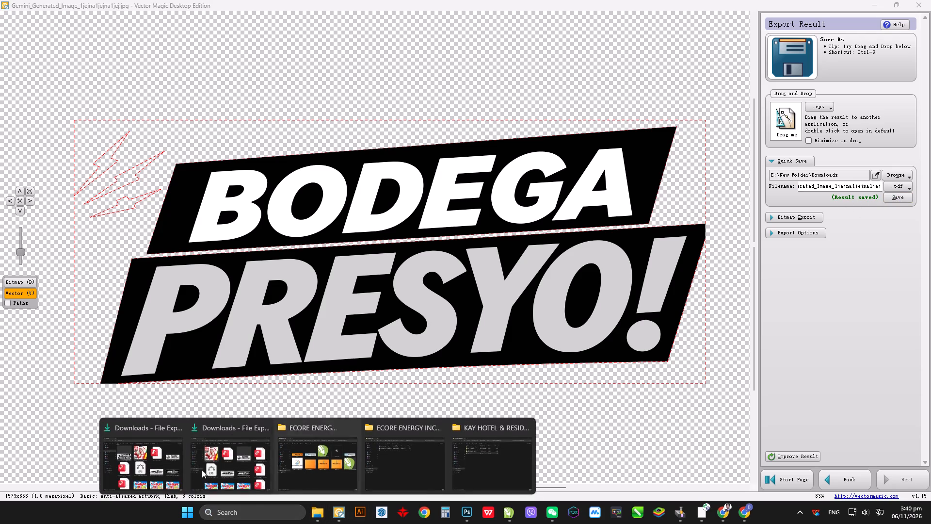
left_click(153, 467)
left_click(429, 165)
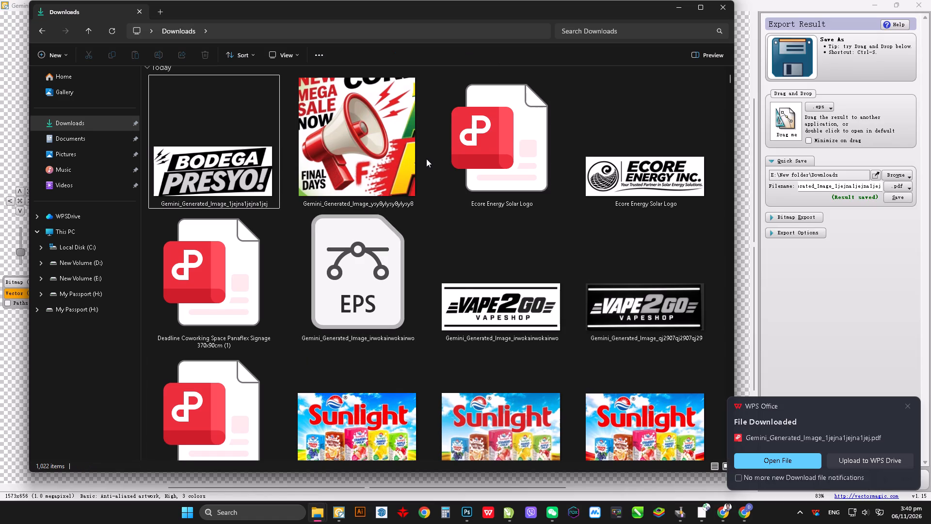
key("F5")
left_click(235, 156)
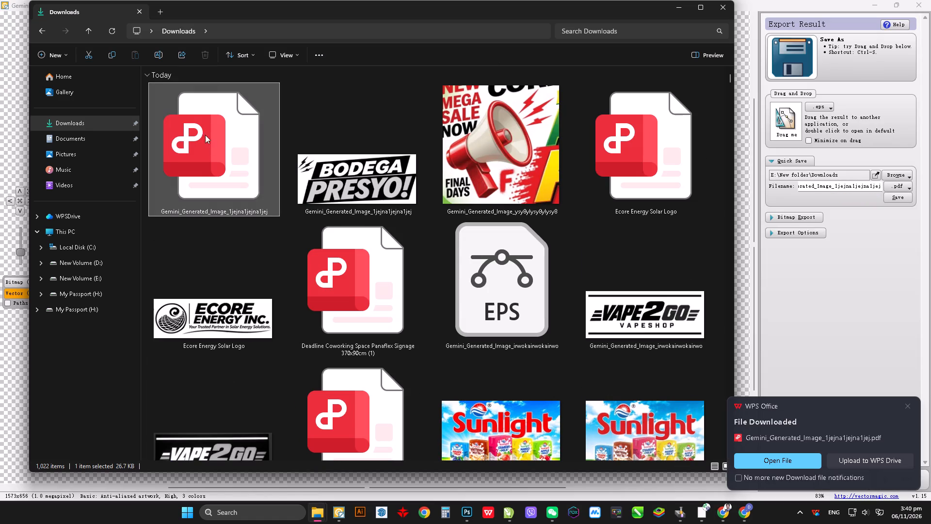
left_click_drag(467, 12, 720, 37)
left_click_drag(449, 167, 528, 360)
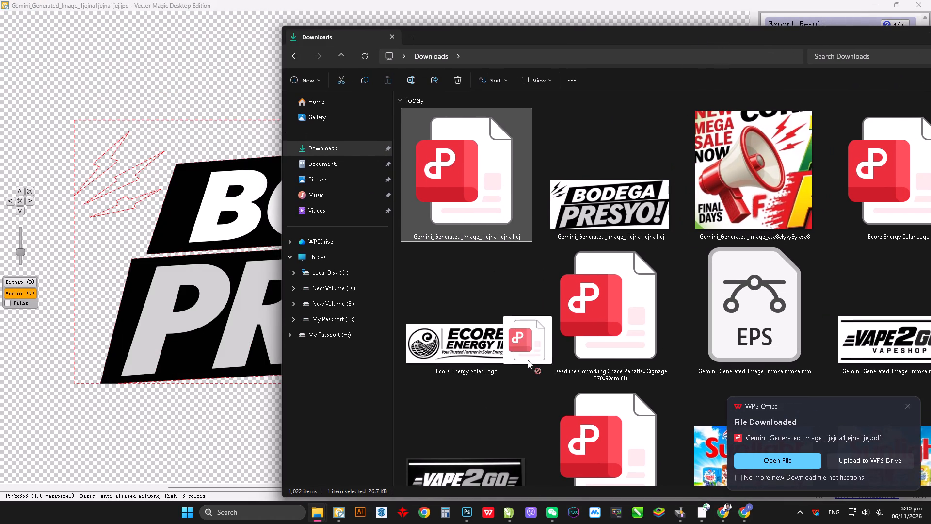
left_click_drag(528, 360, 467, 518)
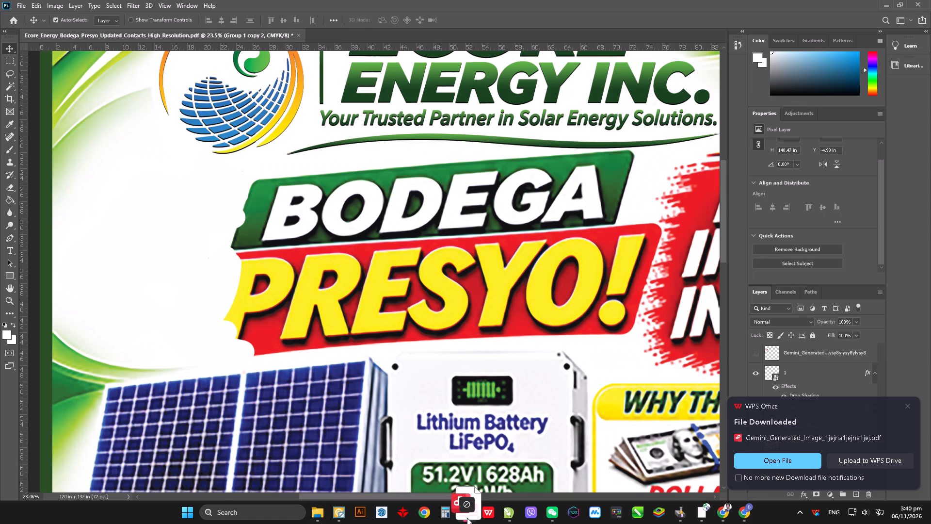
left_click_drag(467, 518, 431, 212)
left_click(542, 282)
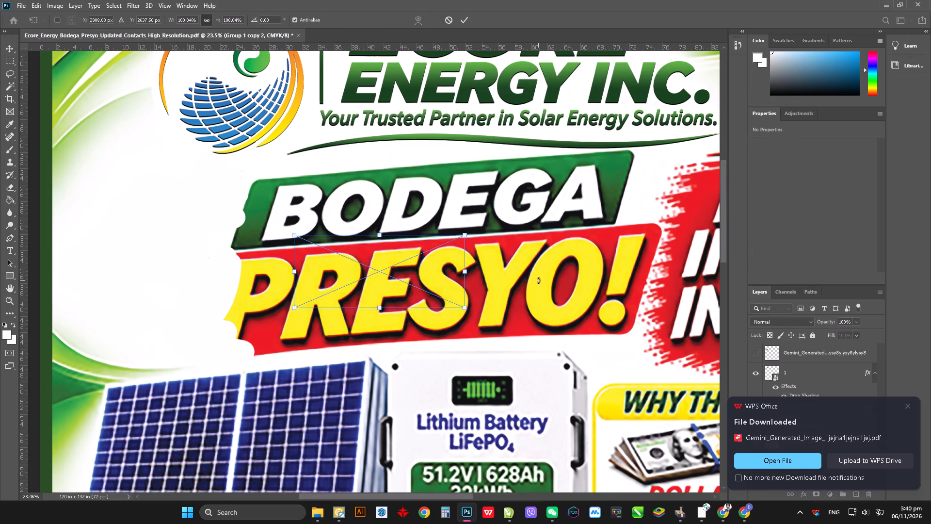
scroll(398, 287, "down", 6, "alt")
scroll(400, 281, "up", 7, "alt")
left_click(11, 45)
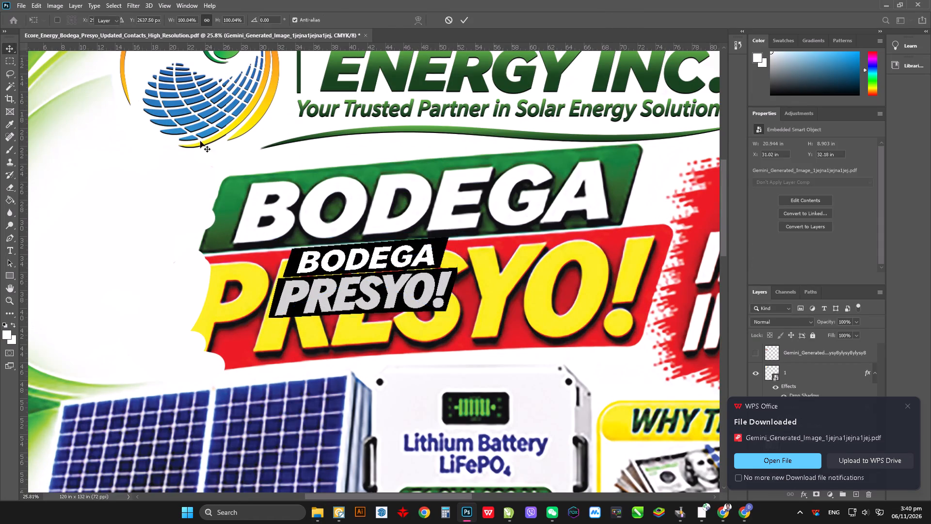
Enlarge the placed BODEGA PRESYO! artwork to about 271% and position it over the flyer's coloured heading.
left_click_drag(400, 295, 595, 200)
key("ctrl+t")
left_click(463, 222)
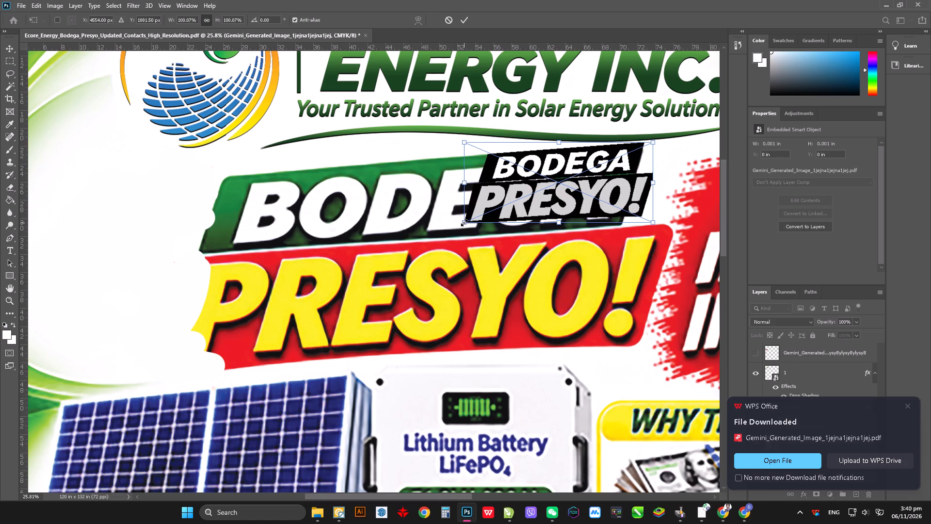
left_click_drag(465, 222, 145, 367)
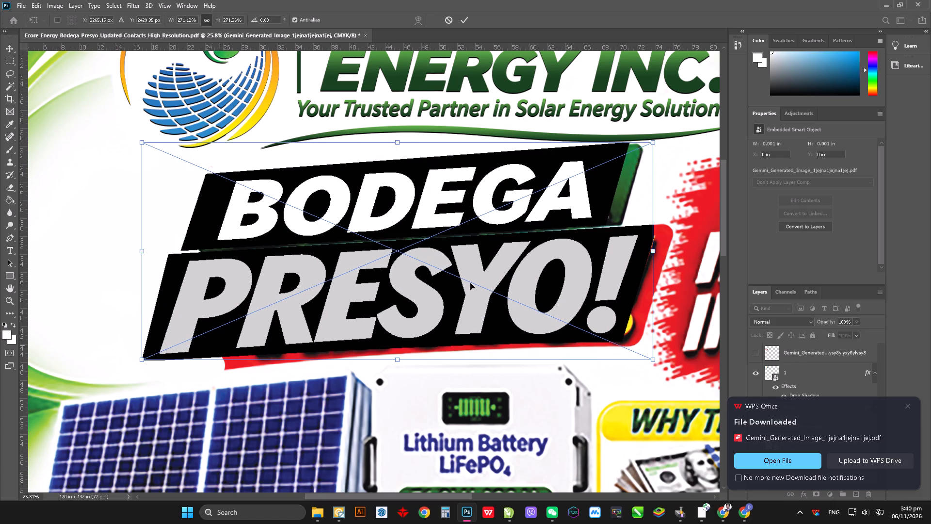
left_click_drag(470, 283, 492, 284)
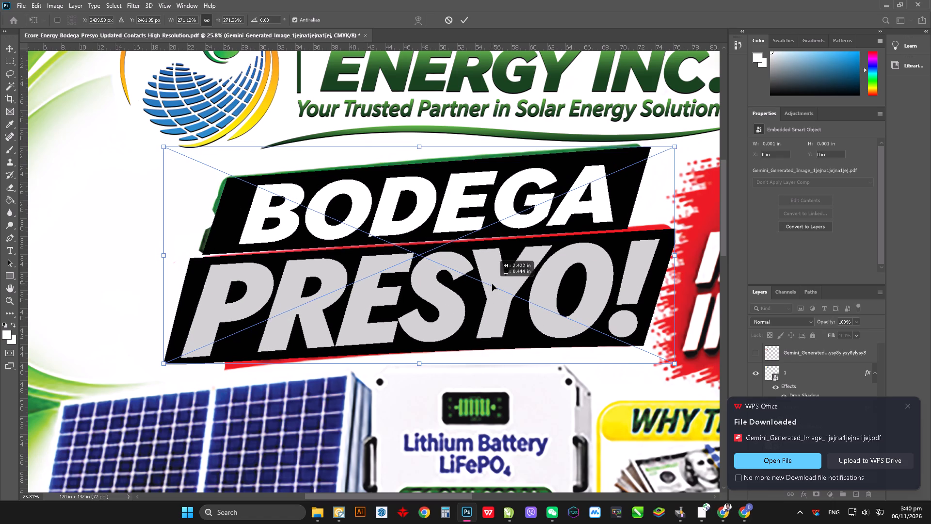
left_click_drag(492, 284, 492, 285)
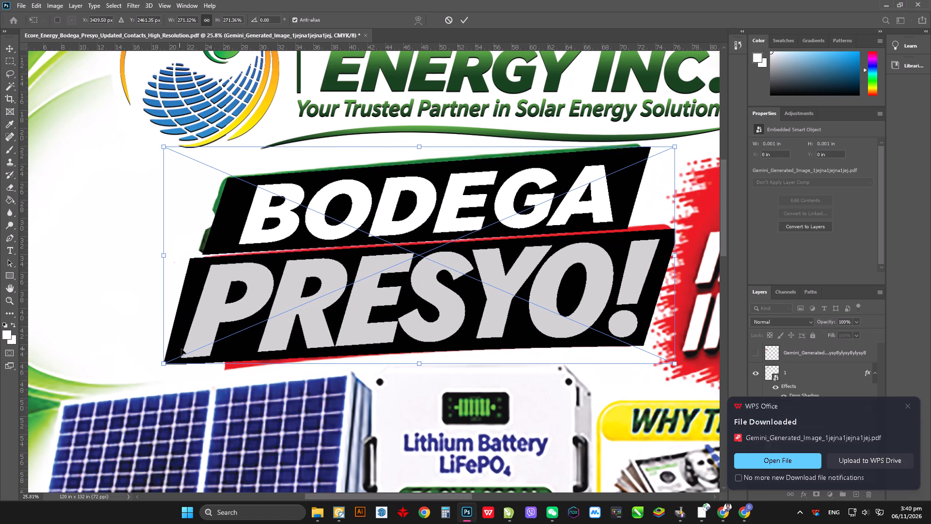
Fine-tune the BODEGA PRESYO! artwork to about 273% scale and −0.7° rotation, and nudge it slightly down over the coloured heading.
left_click(165, 363)
left_click(163, 363)
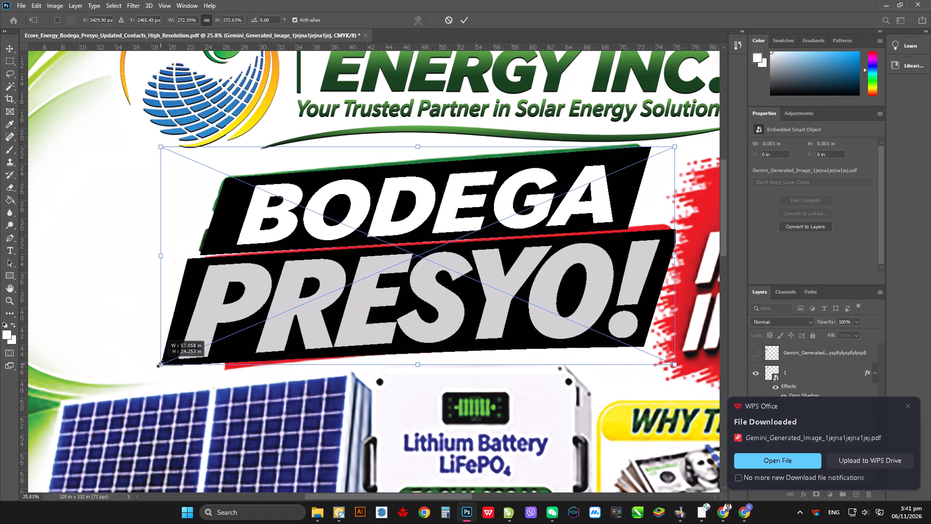
left_click(696, 166)
left_click(689, 160)
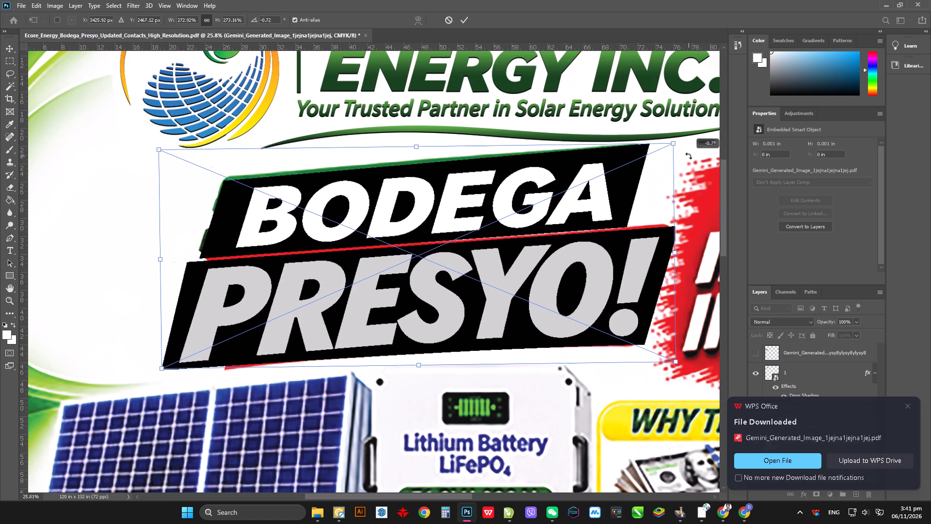
key("Return")
key("Down")
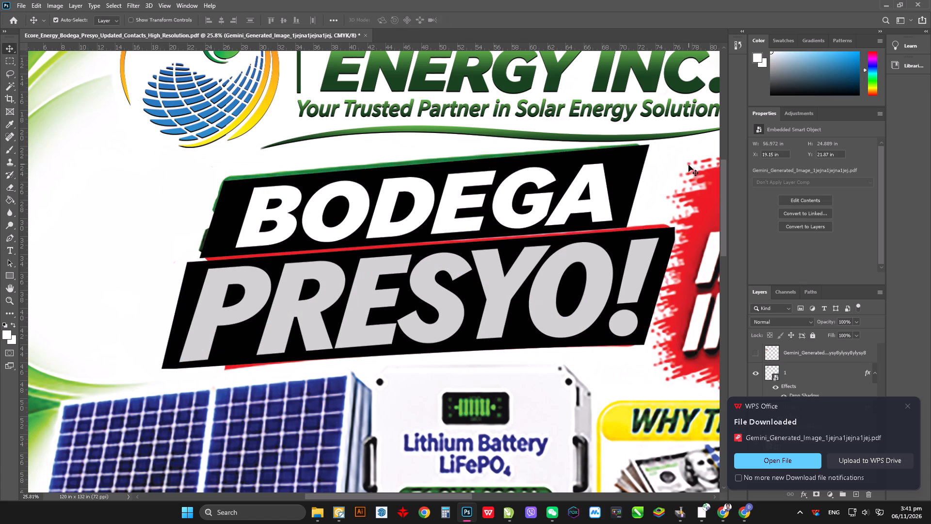
key("Down")
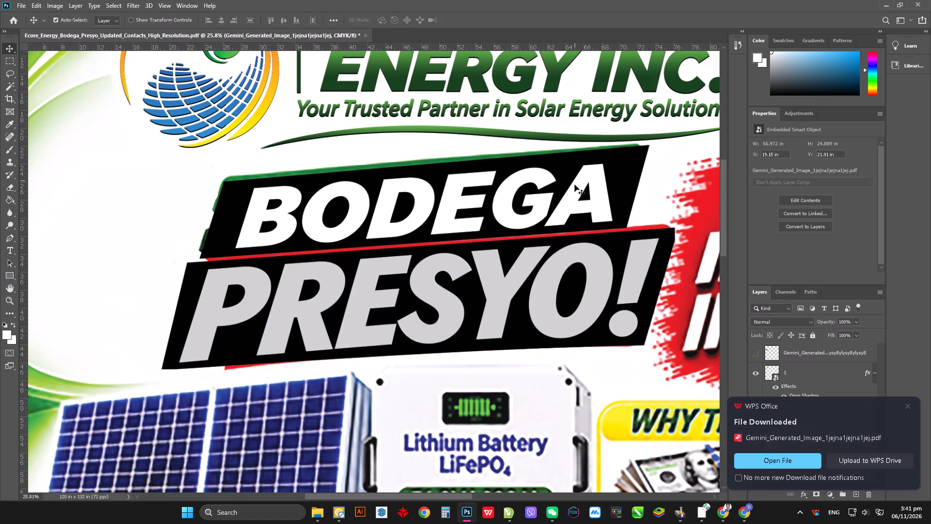
Compare the black-and-white BODEGA PRESYO! artwork with the coloured heading beneath by toggling its layer visibility.
key("space")
key("space")
key("space")
key("space")
key("space")
scroll(578, 203, "down", 1)
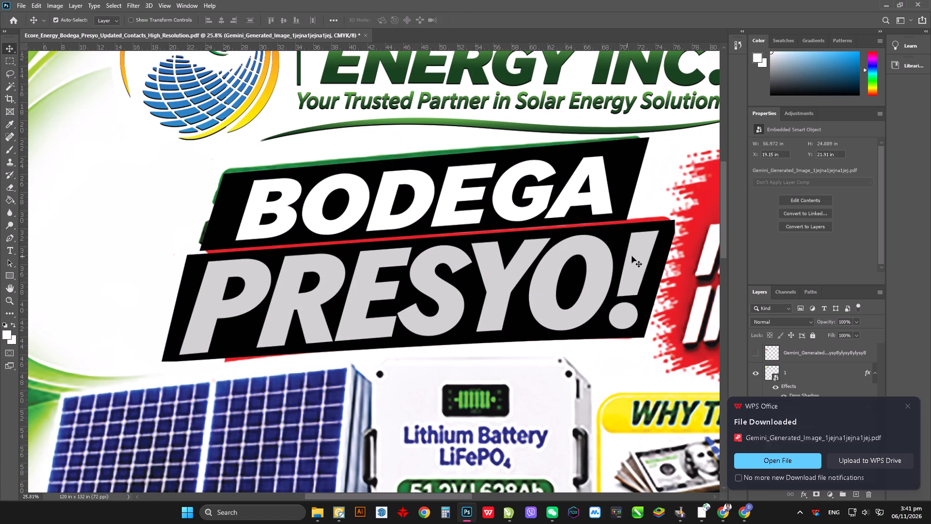
scroll(438, 246, "down", 4, "alt")
scroll(370, 190, "up", 3, "alt")
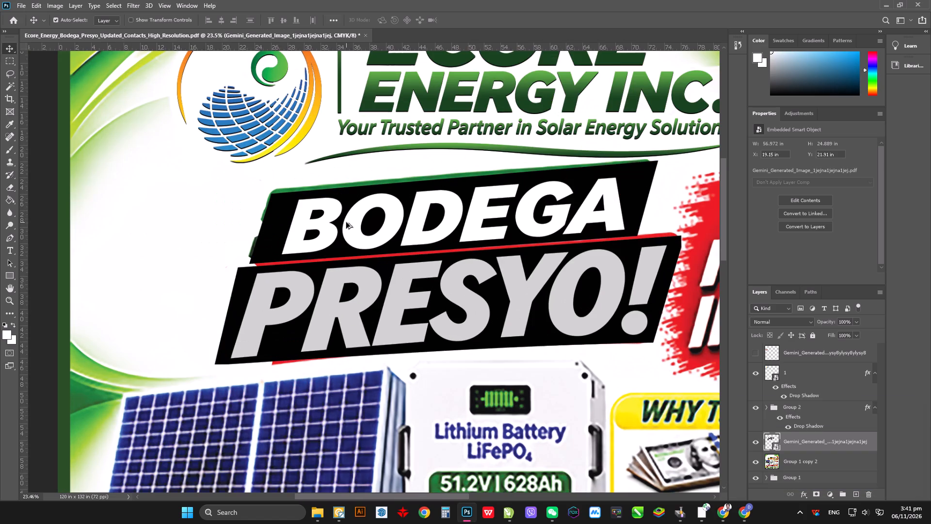
left_click(758, 443)
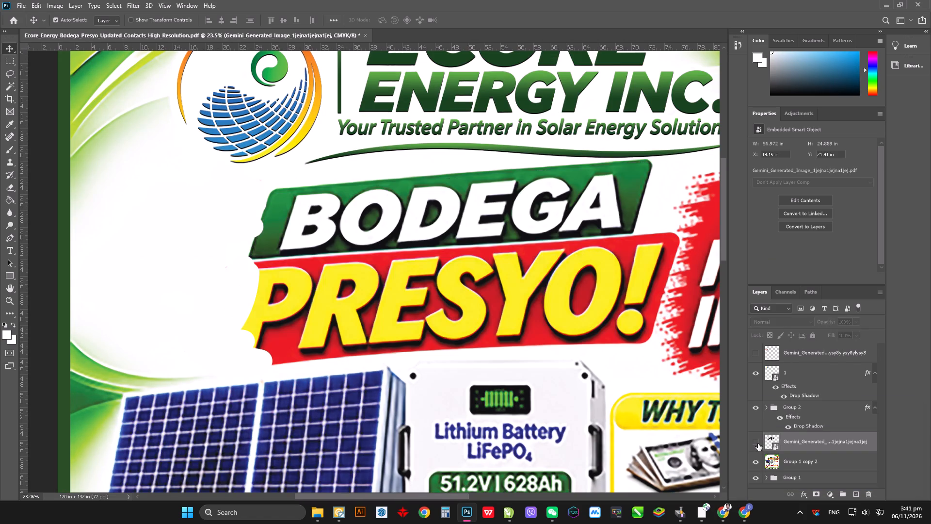
left_click(758, 443)
left_click(758, 443)
left_click(758, 443)
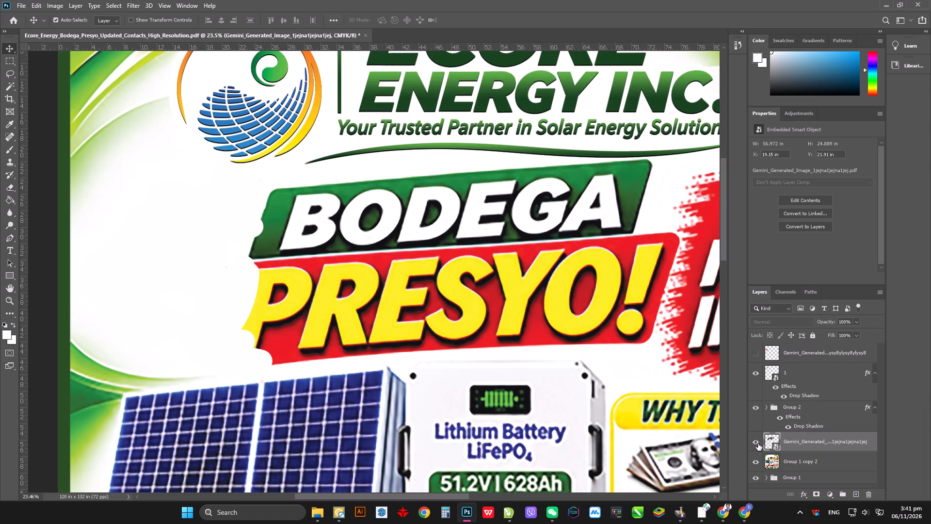
left_click(758, 443)
left_click(758, 443)
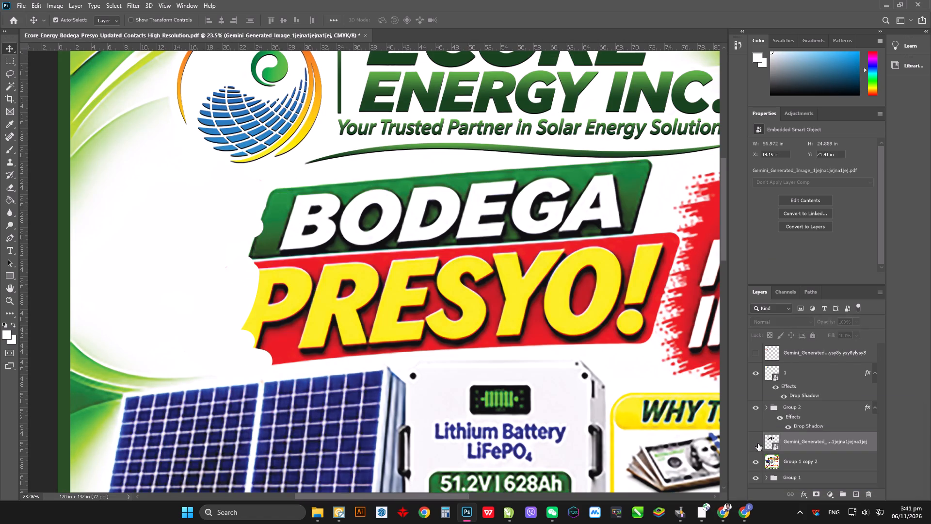
left_click(758, 443)
left_click(758, 445)
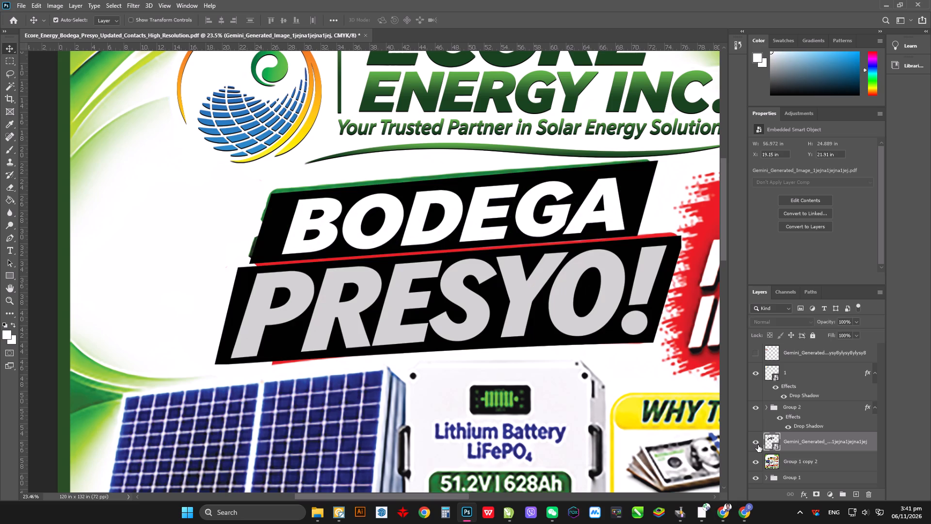
Set the Pen tool to Shape mode for tracing the BODEGA PRESYO! artwork.
scroll(284, 209, "up", 9, "alt")
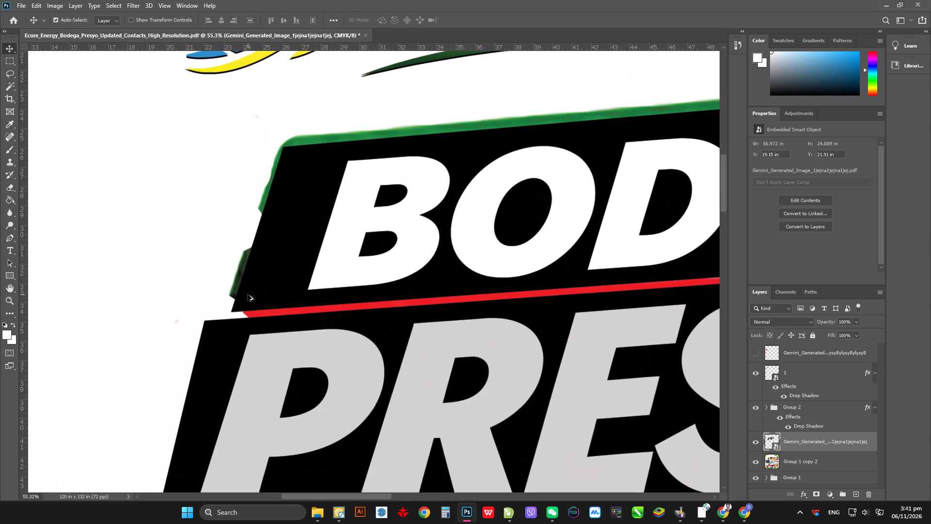
key("p")
scroll(279, 218, "up", 6, "alt")
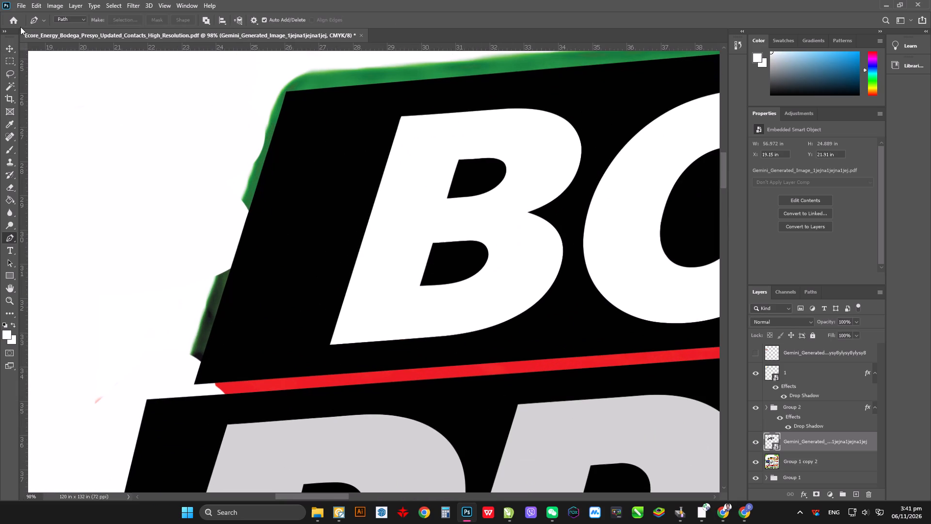
left_click(64, 20)
left_click(69, 29)
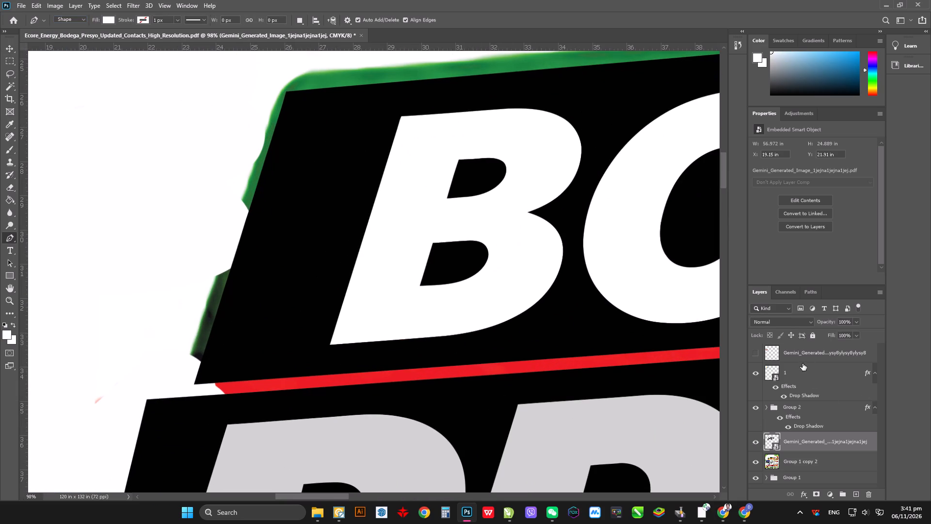
Show the hidden HD megaphone layer beside the BODEGA PRESYO! heading.
scroll(803, 363, "up", 5)
left_click(754, 353)
scroll(341, 291, "down", 12, "alt")
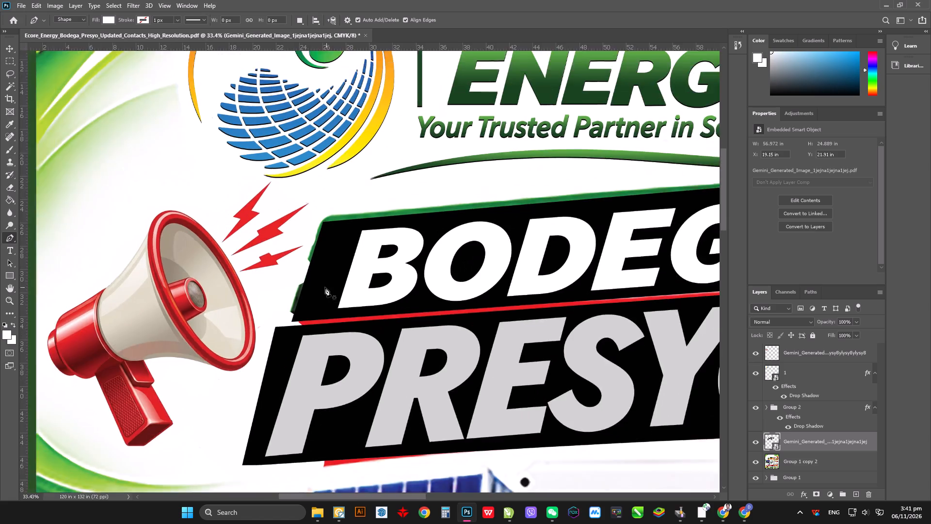
Above the megaphone layer, draw a closed four-cornered white shape, about 3595 × 906 px, tracing the black BODEGA panel.
scroll(324, 287, "up", 4, "alt")
left_click(801, 351)
scroll(260, 316, "up", 14, "alt")
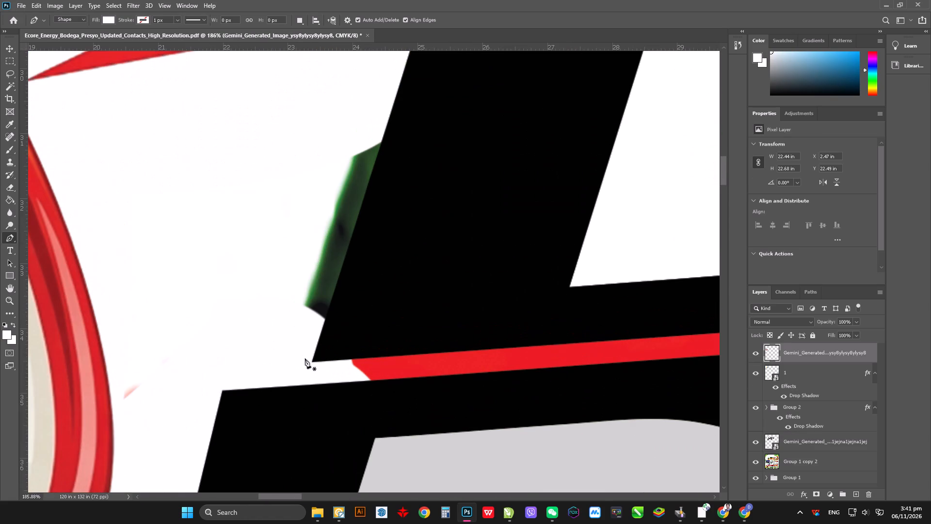
left_click(312, 361)
scroll(276, 404, "down", 12, "alt")
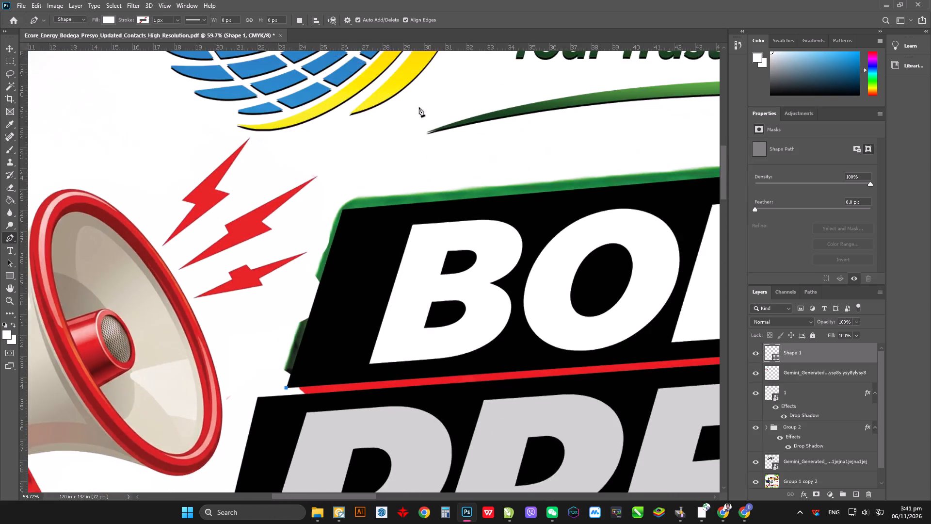
scroll(412, 104, "up", 8, "alt")
scroll(299, 225, "down", 1, "alt")
scroll(295, 255, "up", 10, "alt")
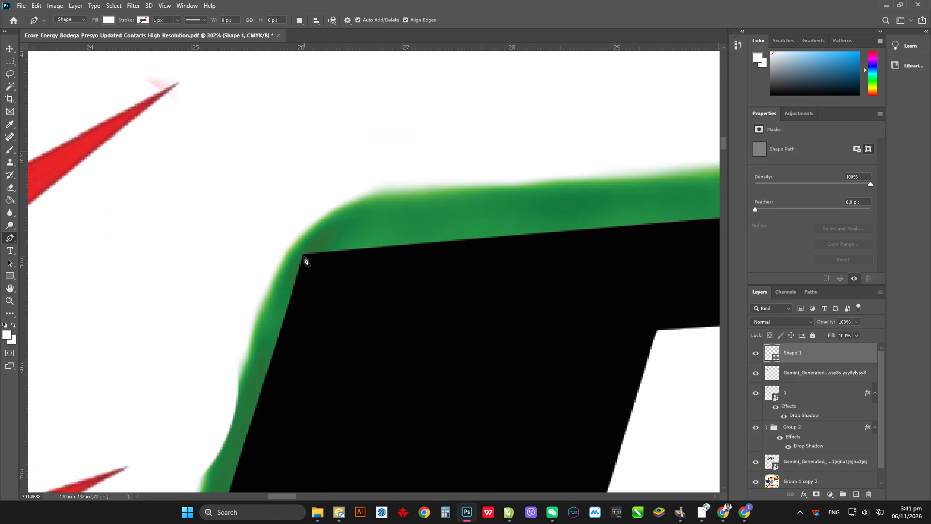
left_click(303, 256)
scroll(200, 250, "down", 20, "alt")
scroll(200, 250, "down", 11, "alt")
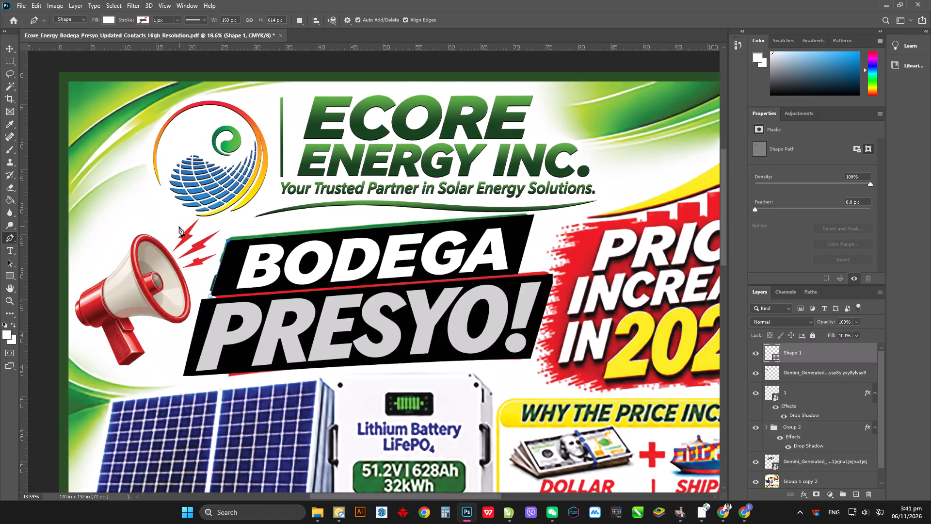
scroll(597, 227, "up", 20, "alt")
scroll(597, 227, "up", 2, "alt")
scroll(498, 211, "down", 1, "alt")
scroll(497, 206, "up", 2, "alt")
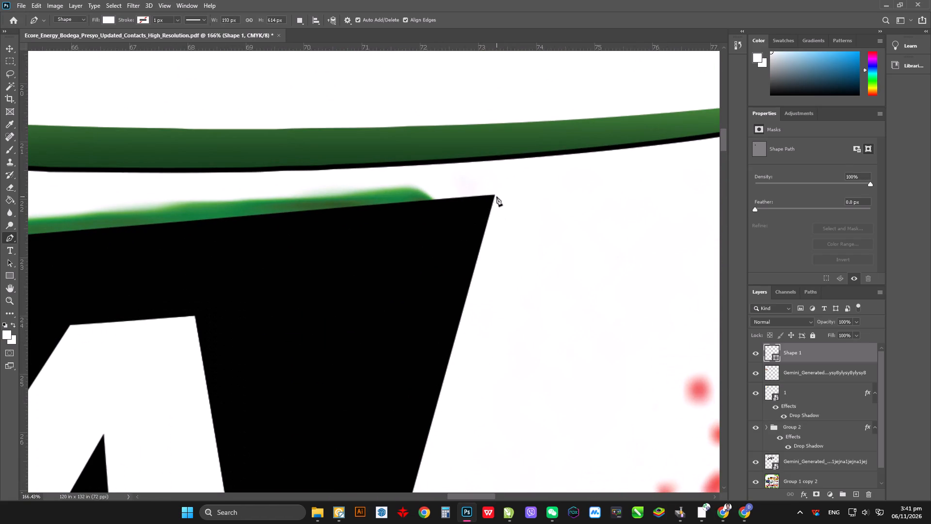
left_click(496, 195)
scroll(543, 159, "down", 20, "alt")
scroll(543, 159, "down", 2, "alt")
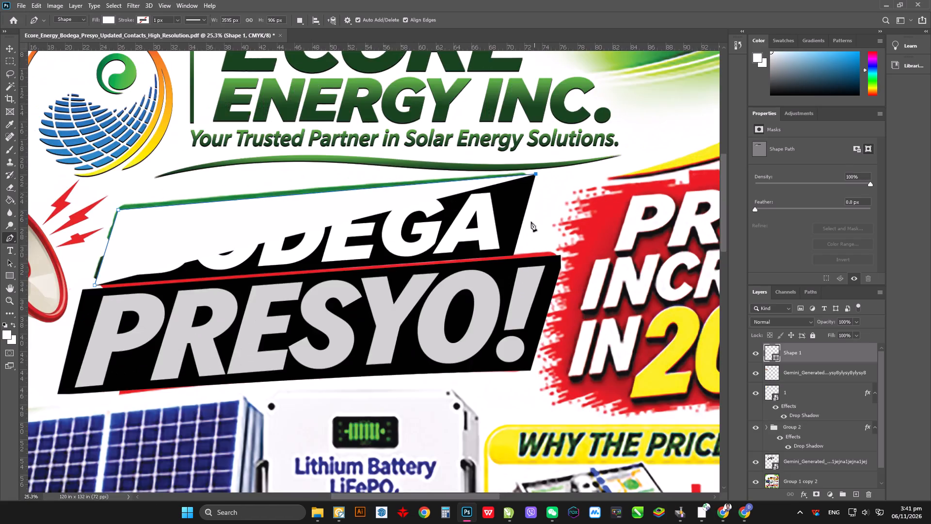
scroll(516, 256, "up", 20, "alt")
scroll(516, 256, "up", 1, "alt")
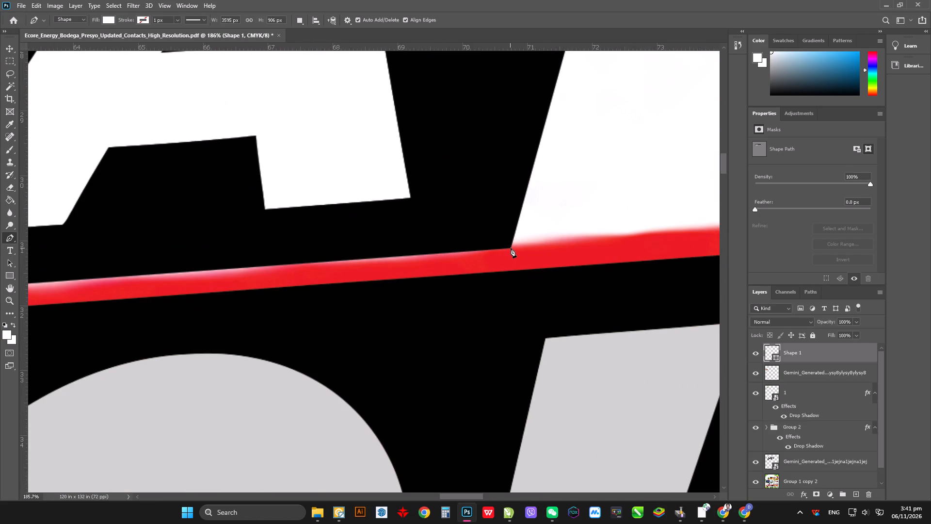
left_click(510, 248)
scroll(630, 197, "down", 19, "alt")
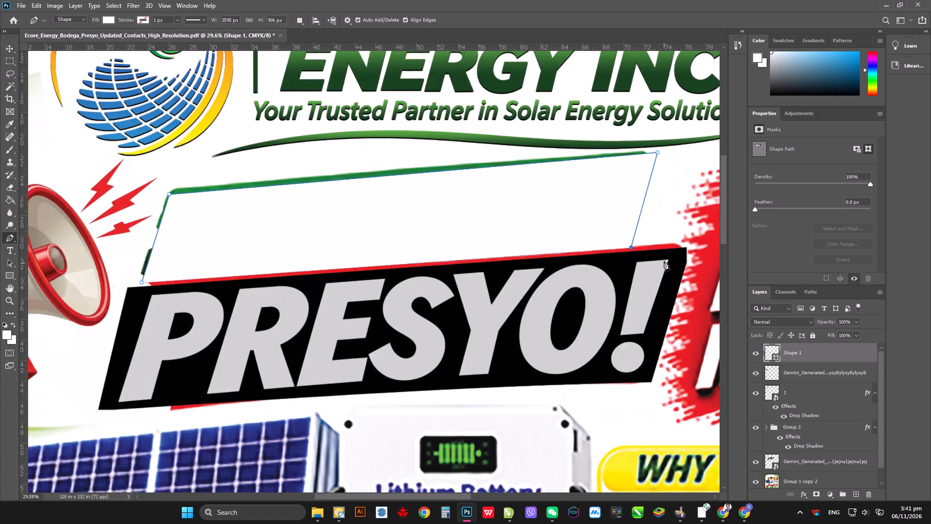
scroll(664, 261, "down", 7, "alt")
scroll(239, 273, "up", 17, "alt")
left_click(286, 277)
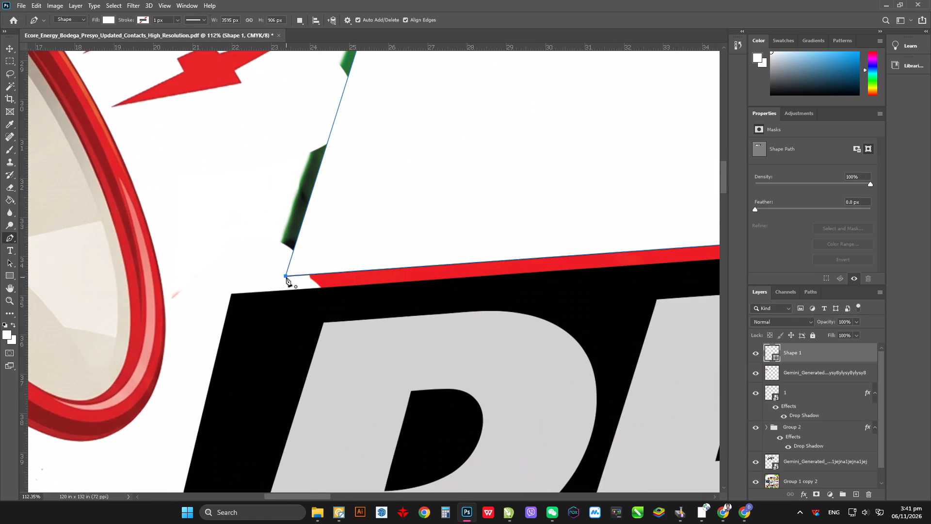
scroll(64, 312, "down", 4)
Compare the traced shape, the black-and-white artwork and the coloured heading beneath by toggling layer visibility.
scroll(267, 253, "down", 13, "alt")
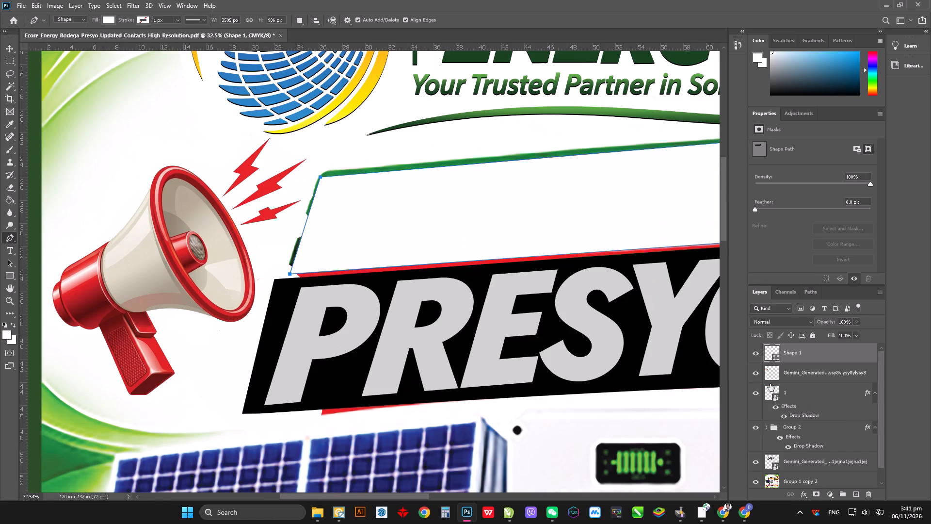
left_click(754, 355)
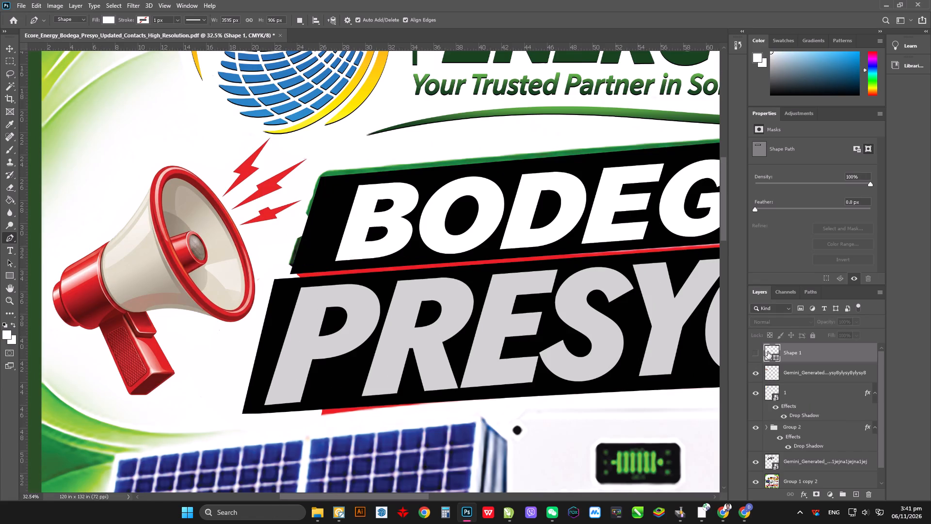
left_click(755, 373)
left_click(761, 374)
left_click(760, 393)
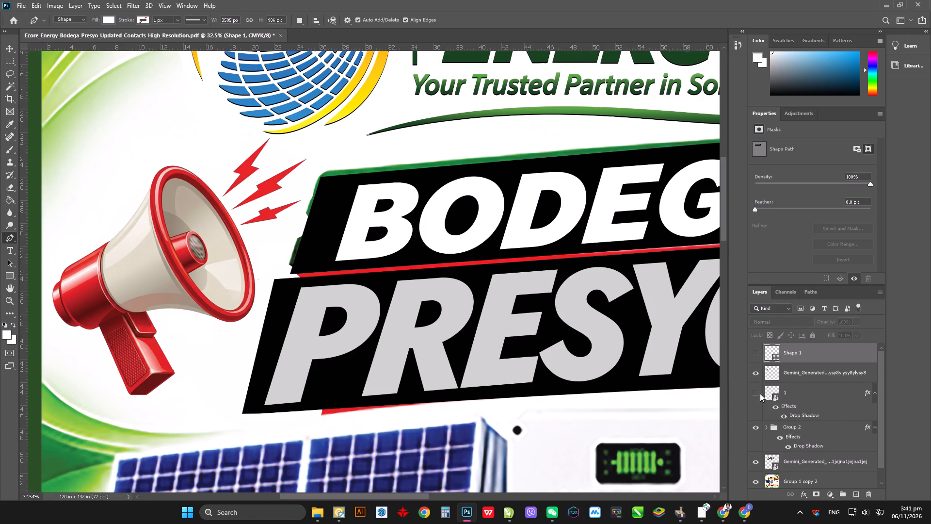
left_click(760, 393)
scroll(496, 397, "down", 3, "alt")
scroll(785, 374, "up", 5)
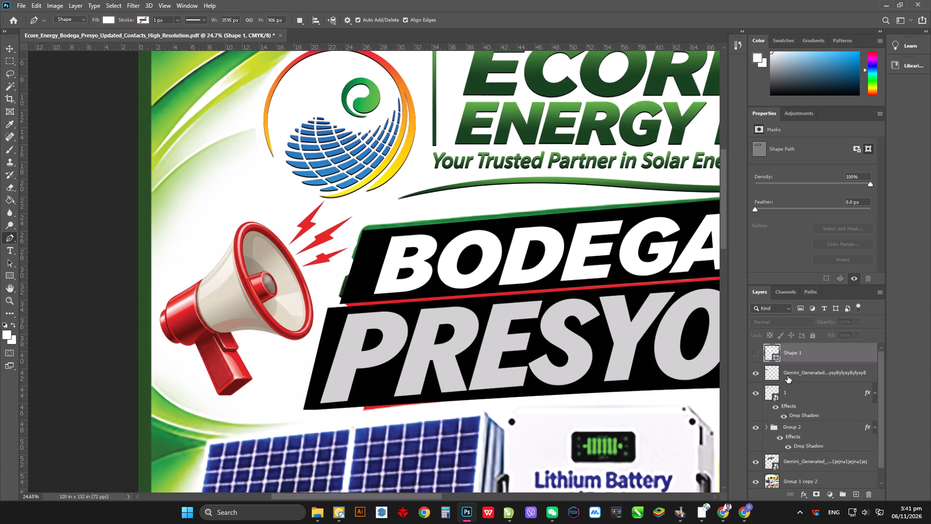
scroll(787, 376, "up", 2)
scroll(819, 442, "down", 2)
left_click(758, 446)
scroll(527, 255, "down", 2, "alt")
scroll(533, 239, "up", 2, "alt")
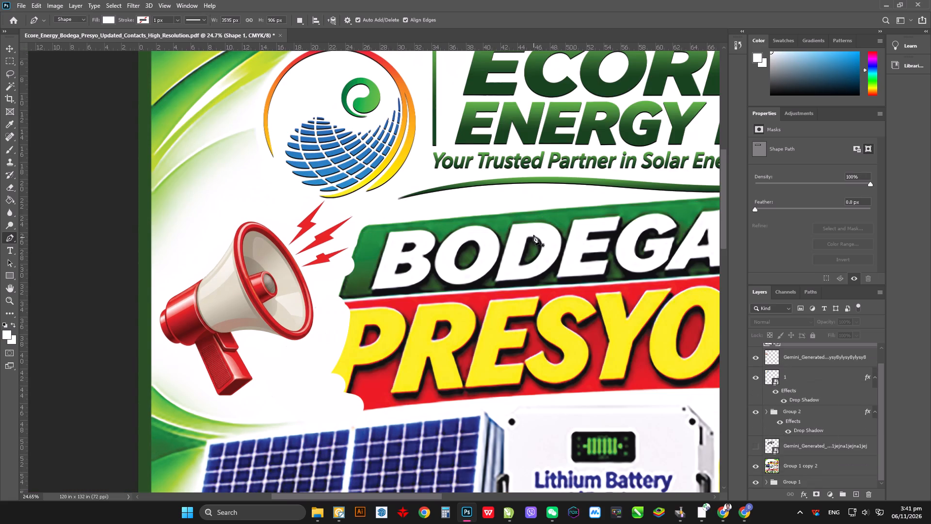
scroll(533, 235, "up", 7, "alt")
scroll(640, 350, "down", 6, "ctrl")
scroll(885, 375, "up", 11)
left_click(753, 353)
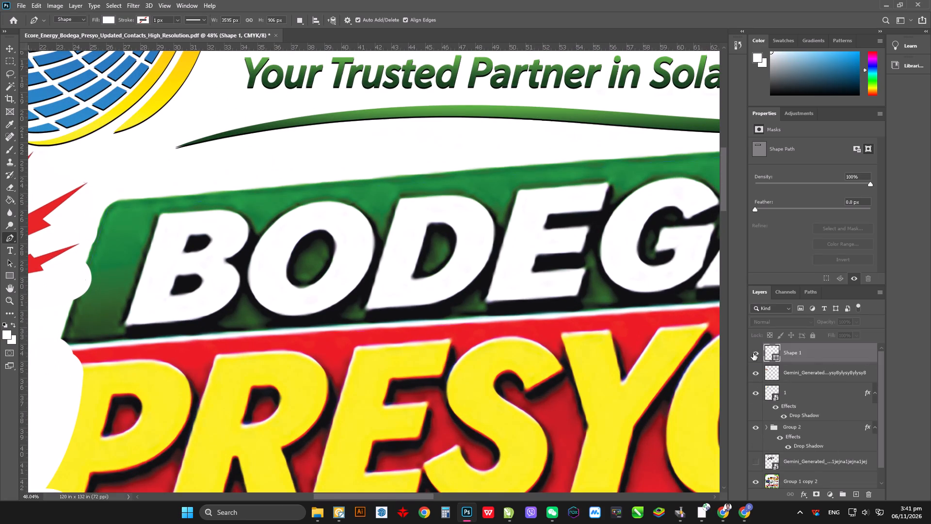
left_click(753, 353)
scroll(353, 339, "down", 6, "alt")
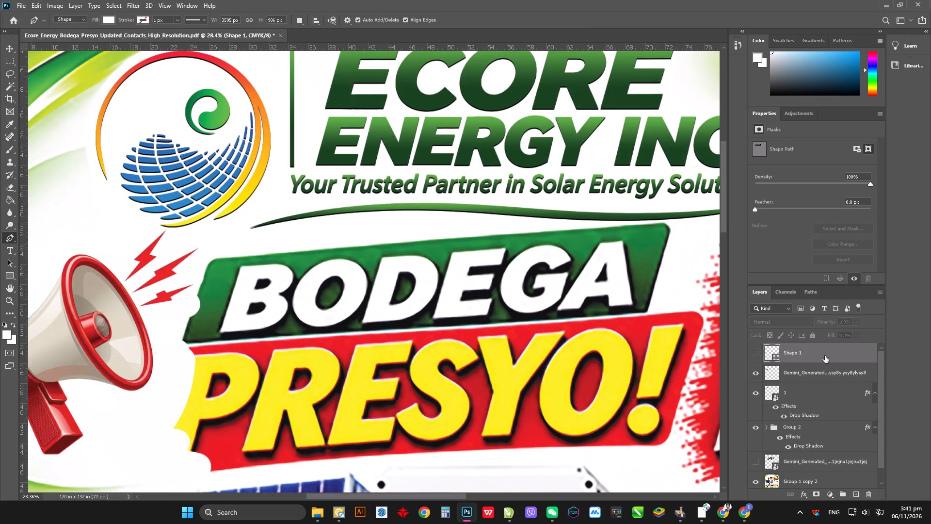
Show the BODEGA panel shape and apply a green Gradient Overlay to it.
left_click(758, 353)
left_click(822, 356)
right_click(822, 356)
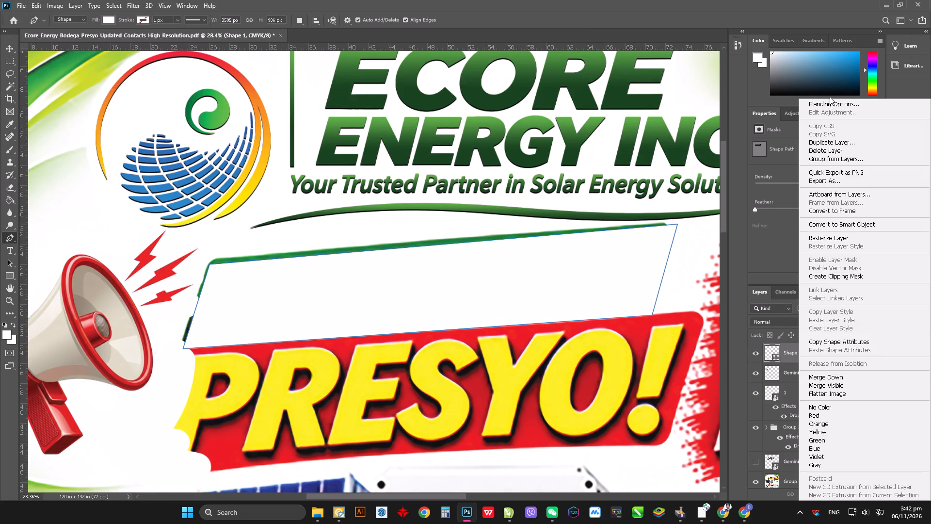
left_click(829, 102)
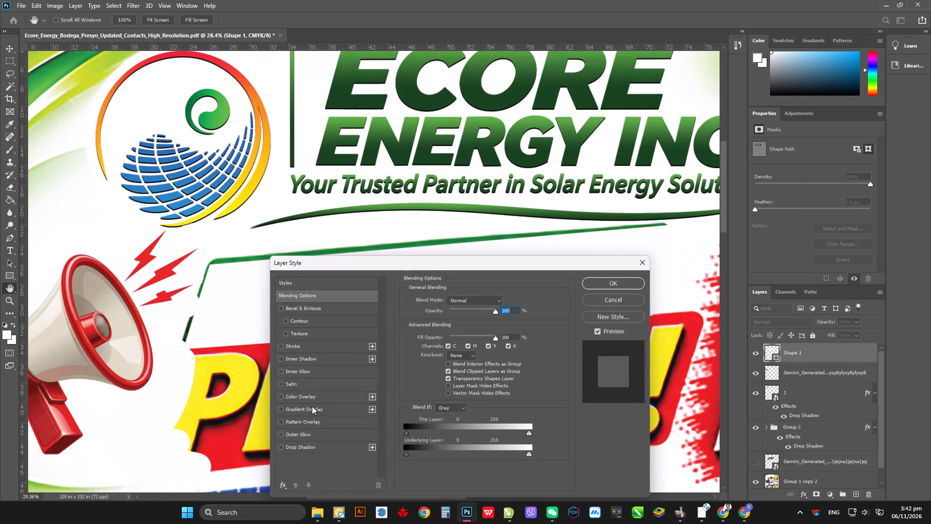
left_click(312, 406)
left_click(617, 280)
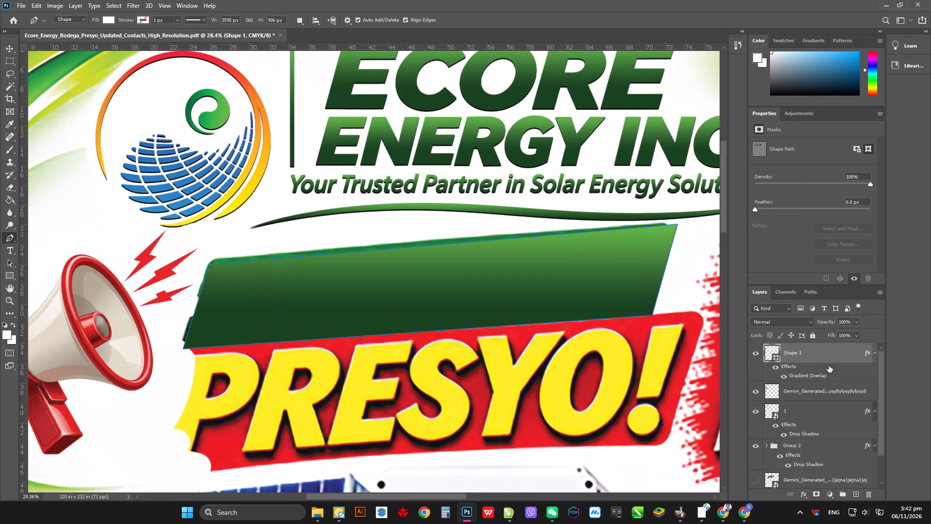
Show the black-and-white BODEGA PRESYO! artwork layer again as a tracing guide for the PRESYO! panel.
left_click(10, 49)
scroll(358, 127, "down", 1)
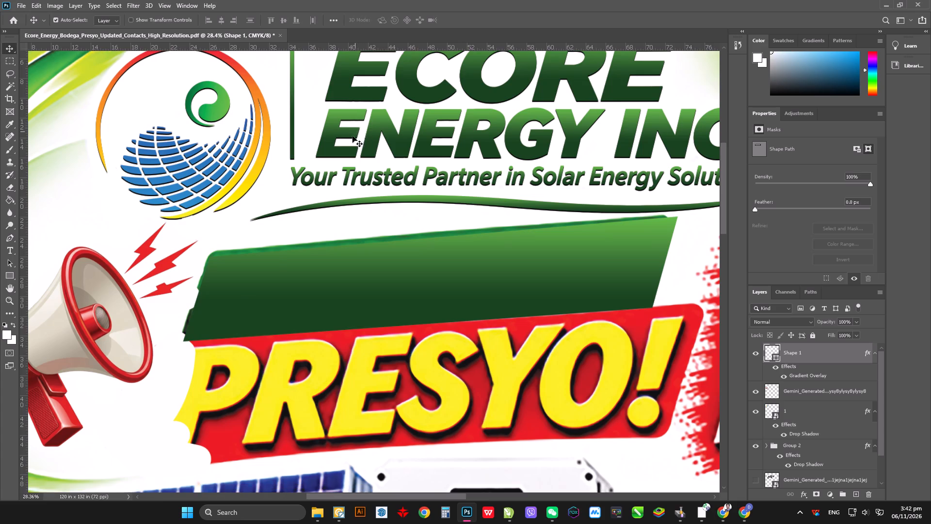
scroll(350, 205, "down", 2, "alt")
scroll(336, 311, "up", 8, "alt")
scroll(321, 267, "down", 6, "alt")
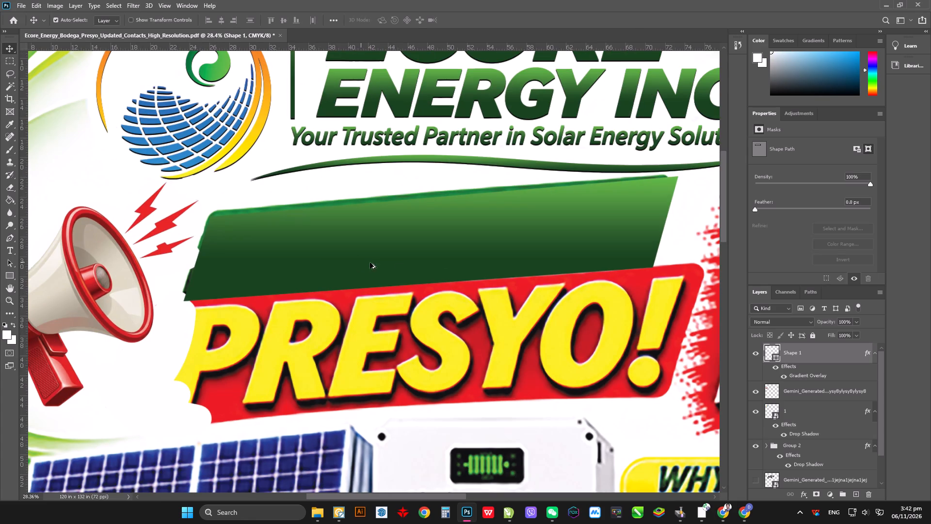
scroll(756, 393, "down", 4)
left_click(754, 448)
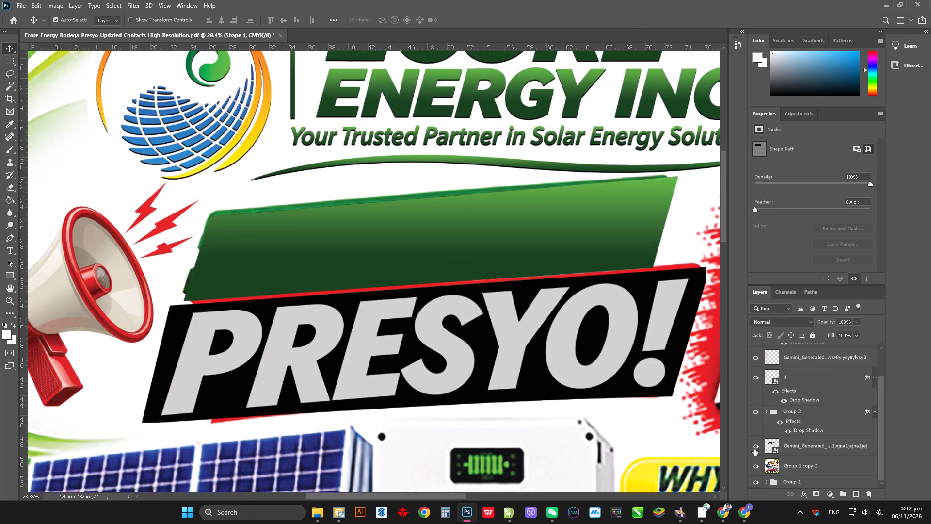
scroll(356, 298, "down", 4, "alt")
scroll(378, 371, "up", 8, "alt")
scroll(388, 367, "down", 4, "alt")
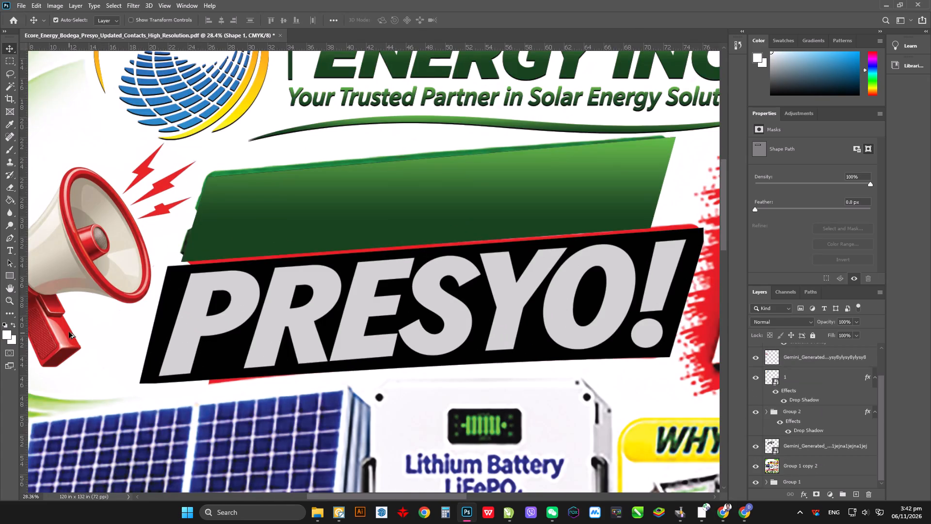
Start a new white pen shape along the left edge of the black PRESYO! panel, from its lower corner to its upper corner.
scroll(138, 336, "up", 7, "alt")
key("p")
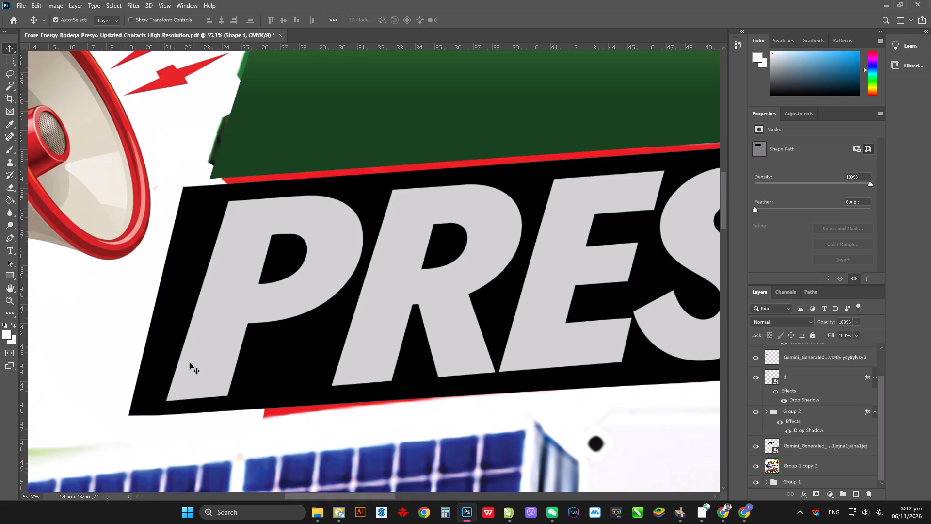
scroll(121, 403, "up", 9, "alt")
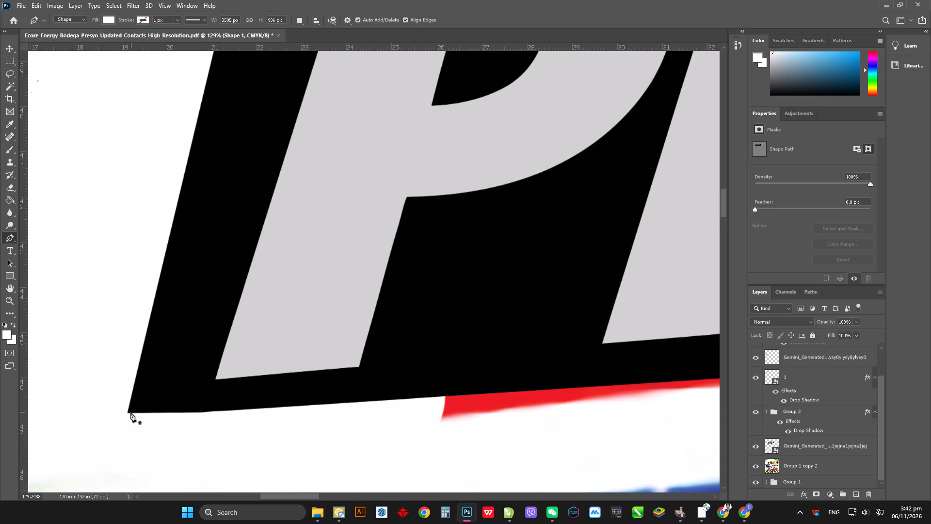
scroll(670, 417, "up", 10)
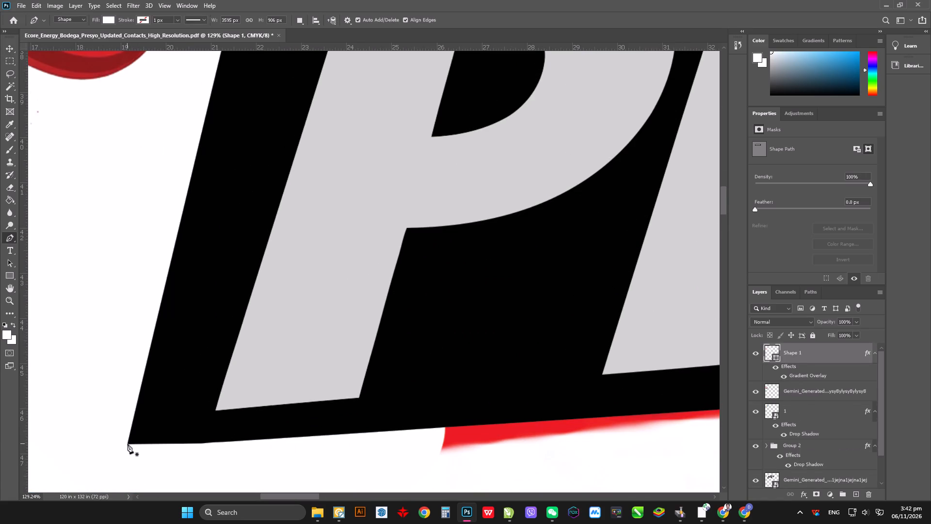
left_click(128, 444)
scroll(353, 435, "down", 11, "alt")
scroll(311, 257, "up", 11, "alt")
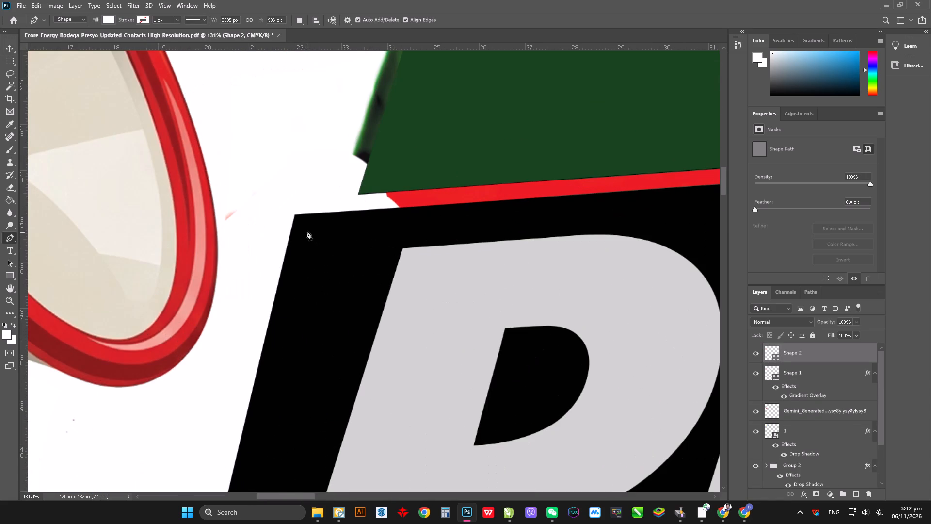
left_click(295, 215)
scroll(204, 233, "down", 16, "alt")
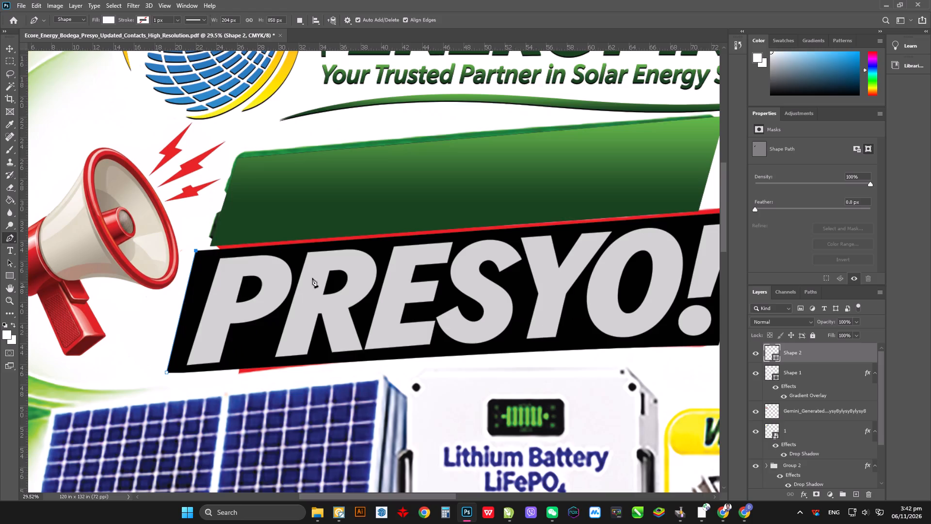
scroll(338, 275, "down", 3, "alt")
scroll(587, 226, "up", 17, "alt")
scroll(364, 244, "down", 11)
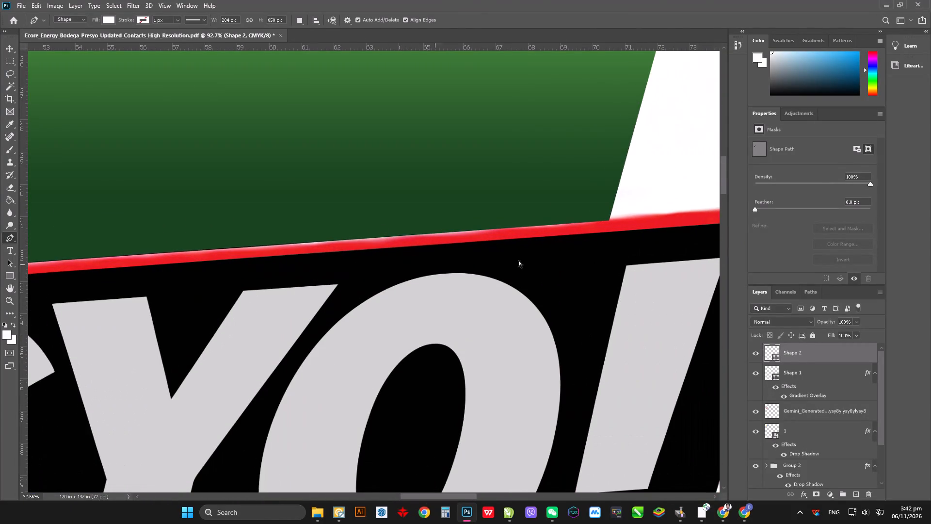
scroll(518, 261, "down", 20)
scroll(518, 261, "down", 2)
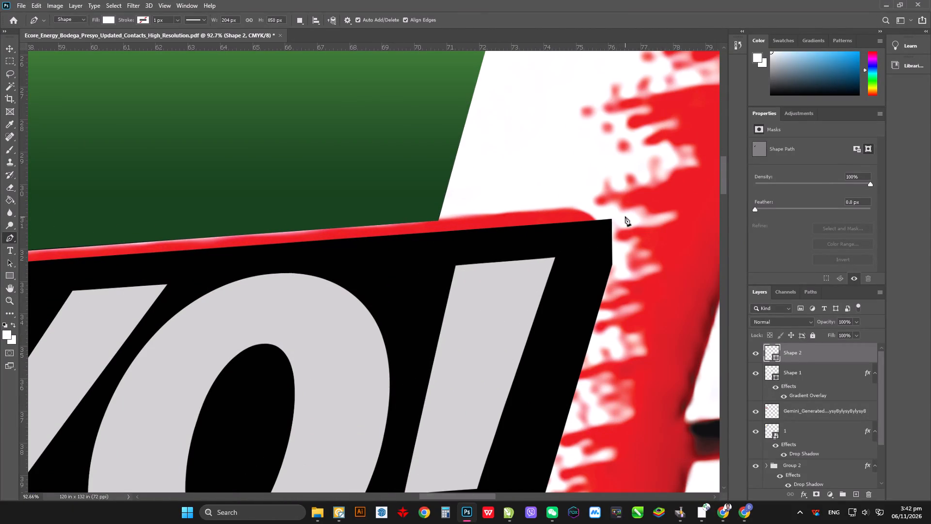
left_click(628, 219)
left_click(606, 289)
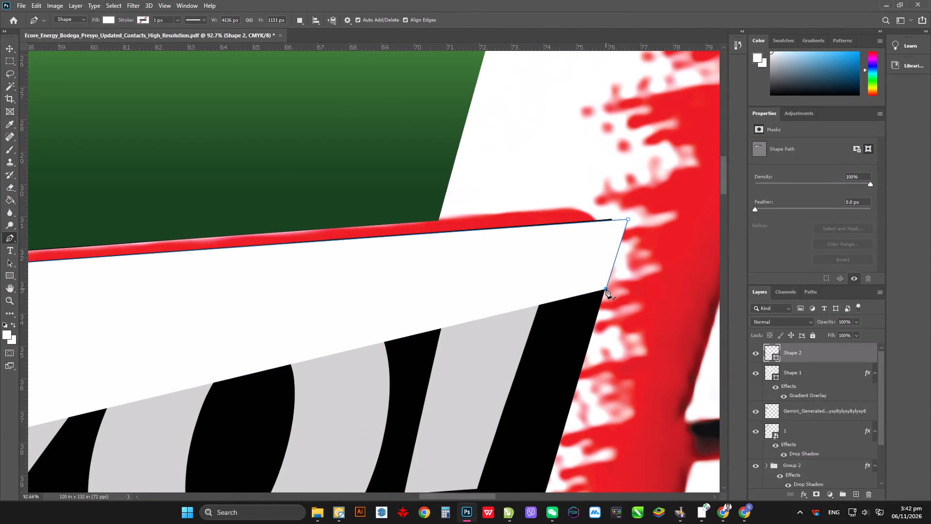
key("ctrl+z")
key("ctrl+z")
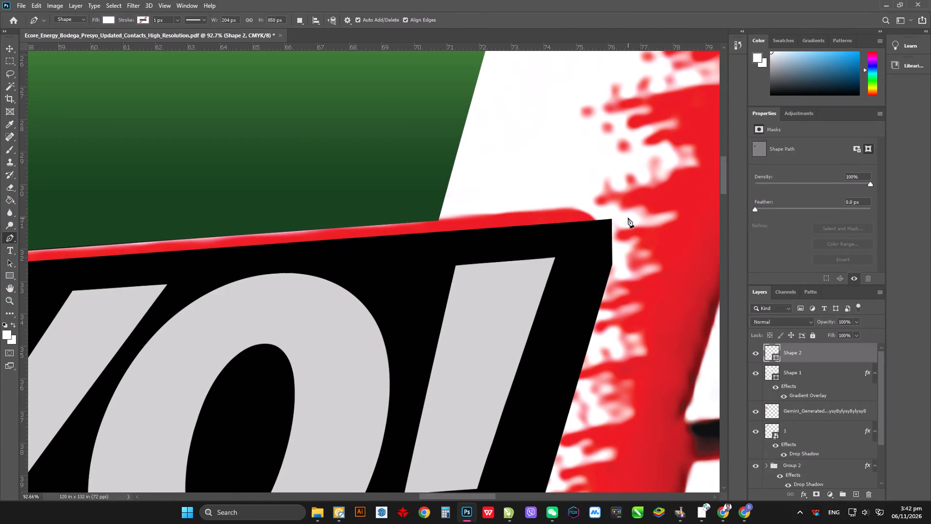
Add the PRESYO! panel's two right-hand corners, squaring off the clipped upper one, and close the shape at about 4134 × 1134 px.
left_click(627, 218)
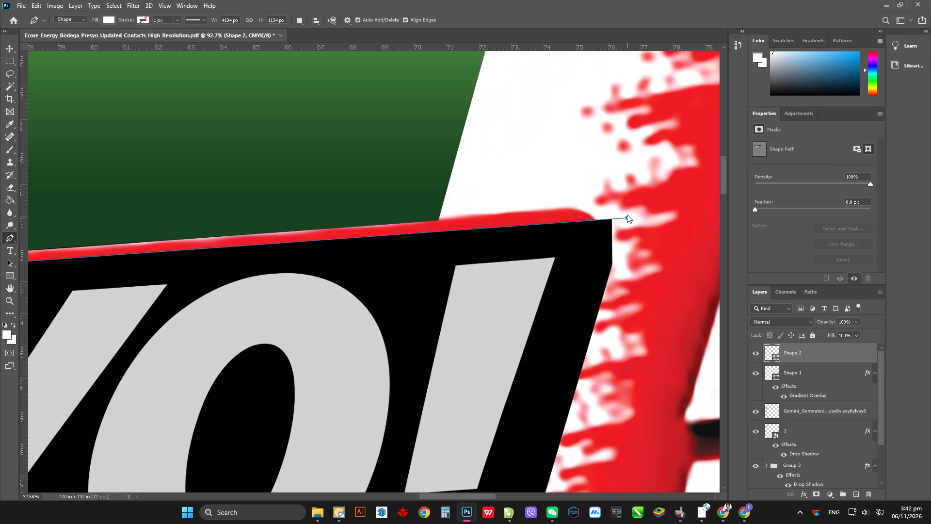
scroll(640, 167, "down", 16, "alt")
scroll(610, 300, "up", 14, "alt")
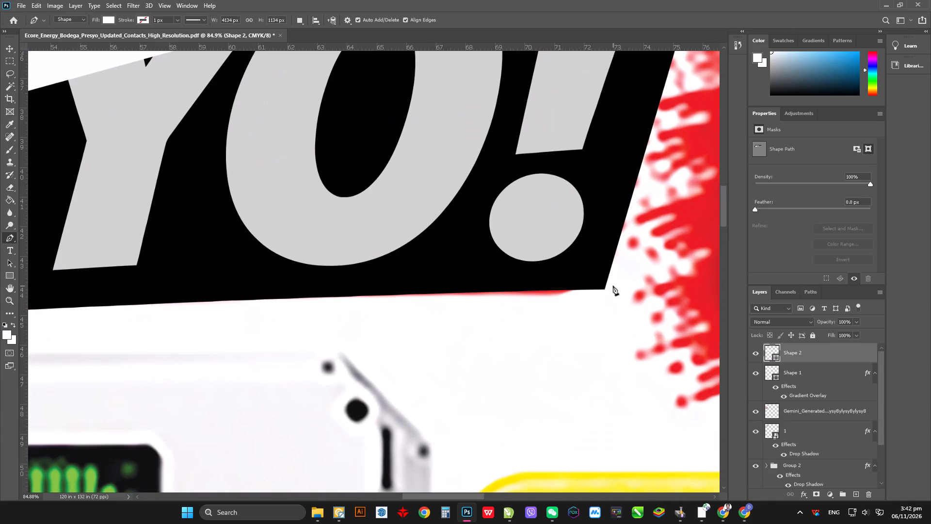
left_click(606, 289)
scroll(642, 349, "down", 12, "alt")
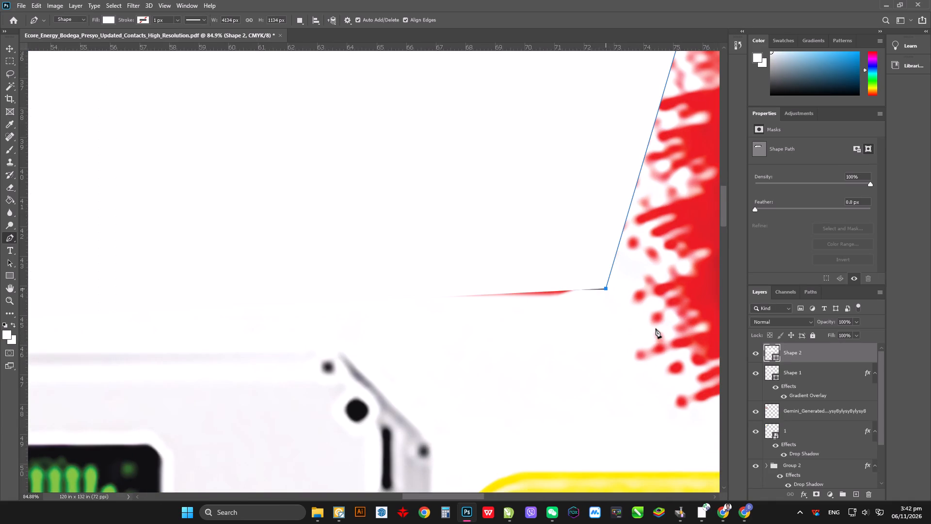
scroll(656, 328, "down", 6, "alt")
scroll(323, 354, "up", 10, "alt")
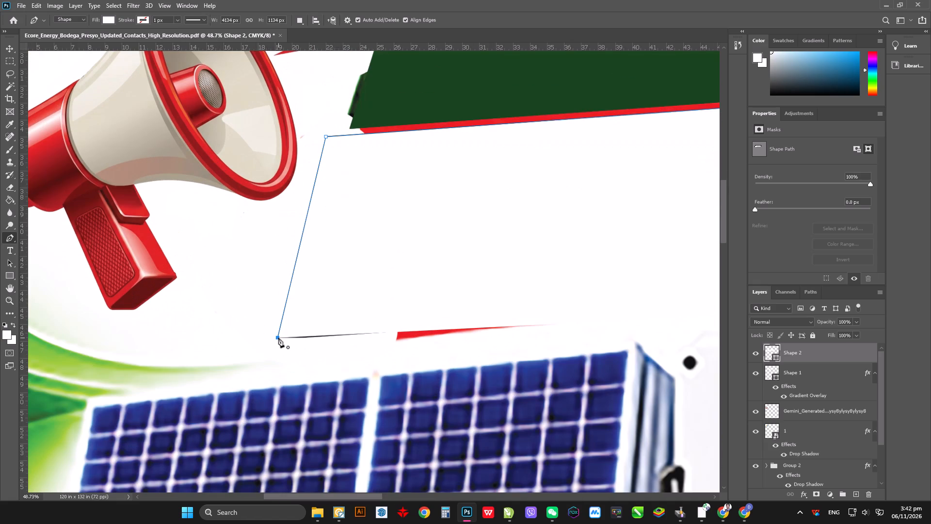
left_click(278, 338)
left_click(9, 50)
scroll(285, 347, "down", 2, "alt")
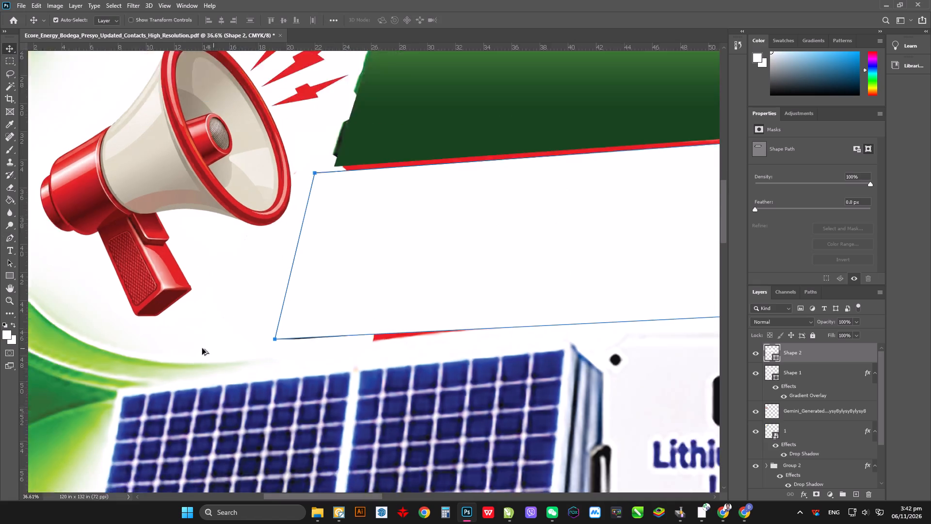
Hide the new PRESYO! panel shape and the black-and-white BODEGA PRESYO! artwork layer, exposing the original coloured heading.
scroll(202, 348, "down", 11, "alt")
left_click(756, 351)
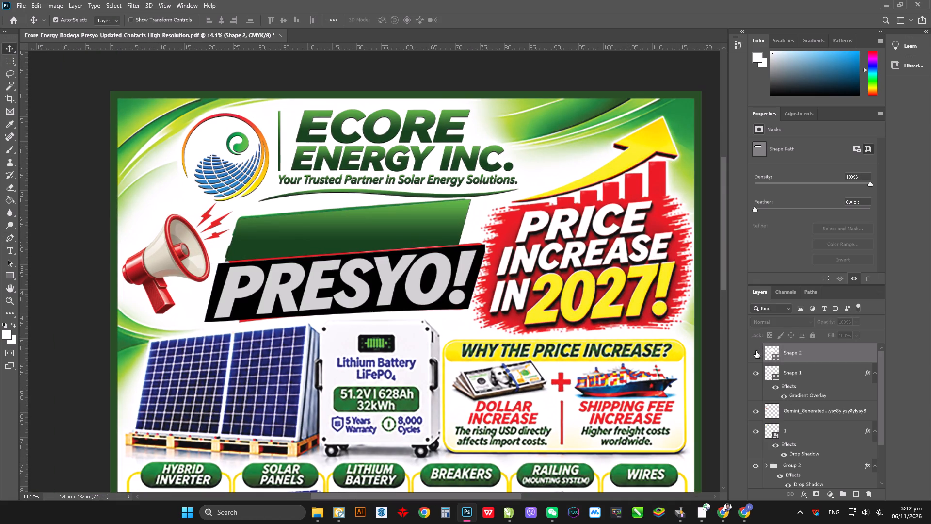
left_click(756, 351)
left_click(755, 351)
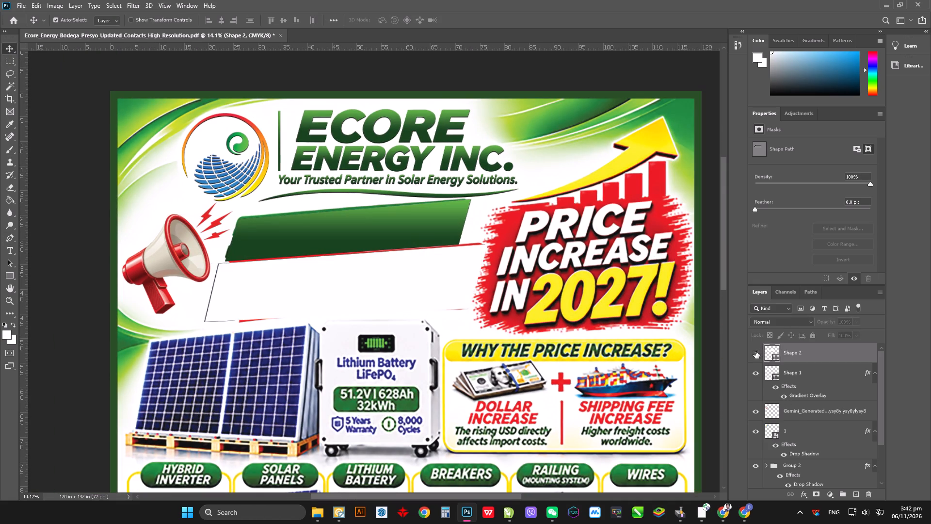
double_click(755, 358)
scroll(769, 429, "down", 1)
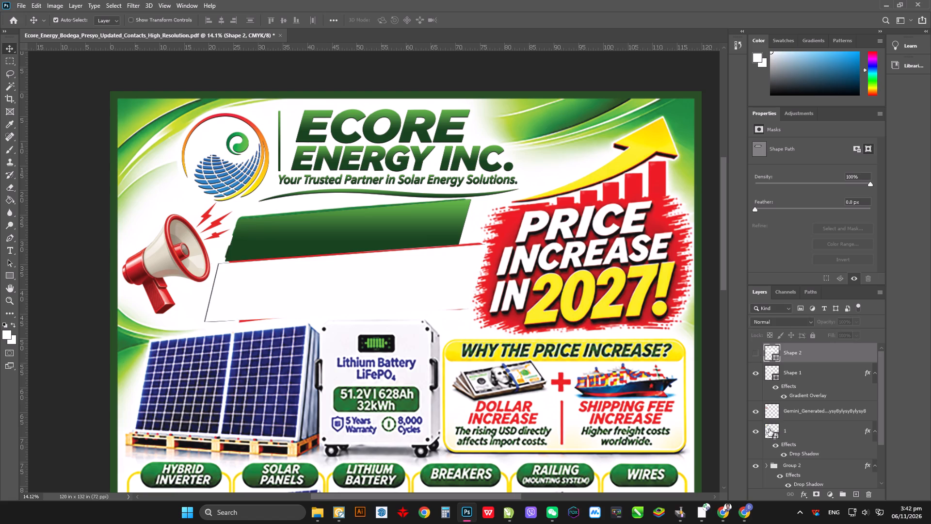
scroll(769, 429, "down", 5)
left_click(757, 445)
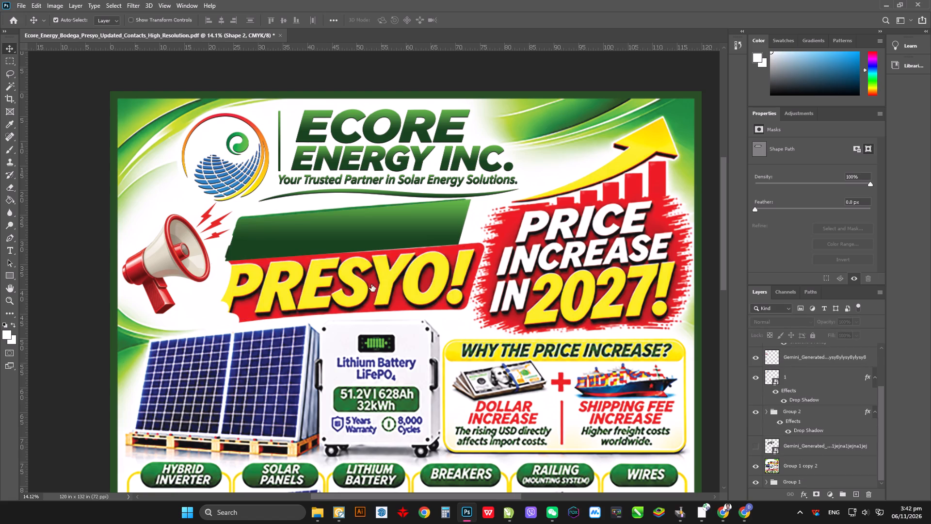
Show the PRESYO! panel shape again and recolour its fill with the red sampled from the original panel's upper edge.
scroll(369, 274, "up", 8, "alt")
scroll(764, 380, "up", 2)
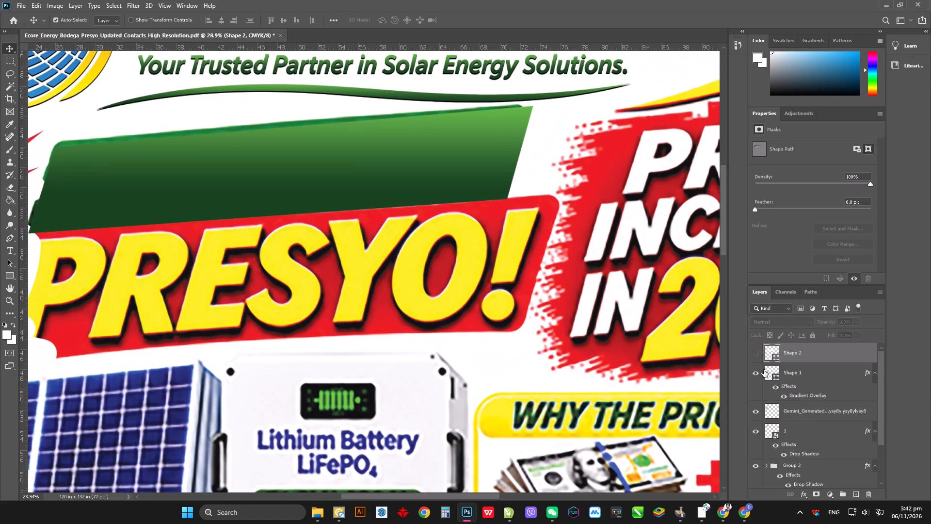
scroll(764, 370, "up", 6)
left_click(756, 352)
left_click(756, 352)
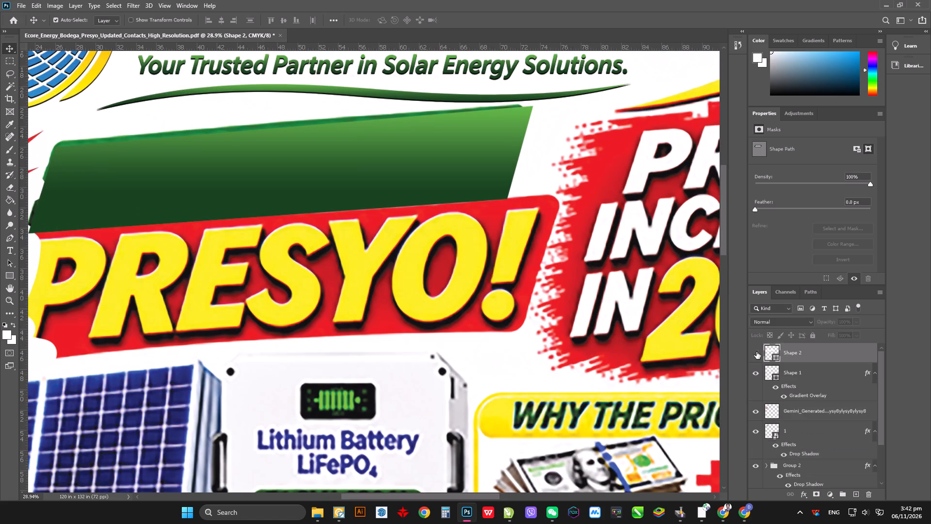
left_click(760, 349)
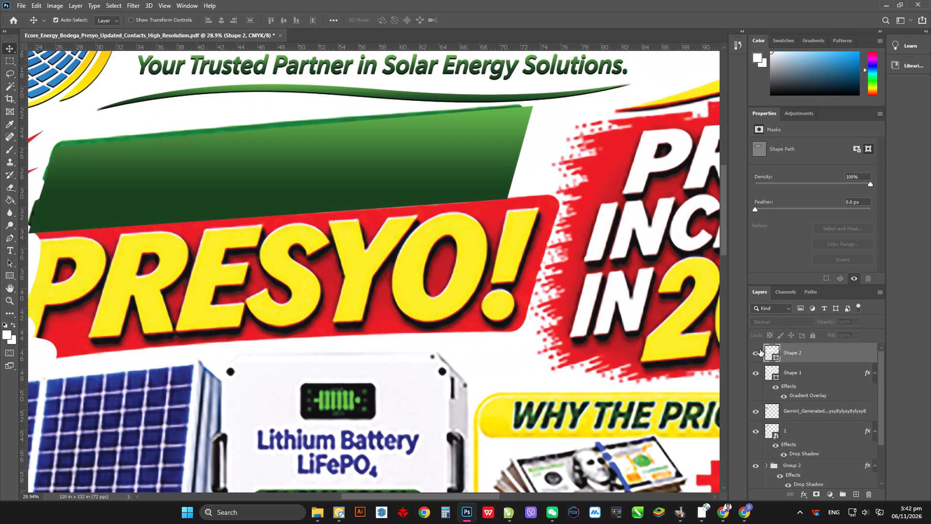
double_click(770, 350)
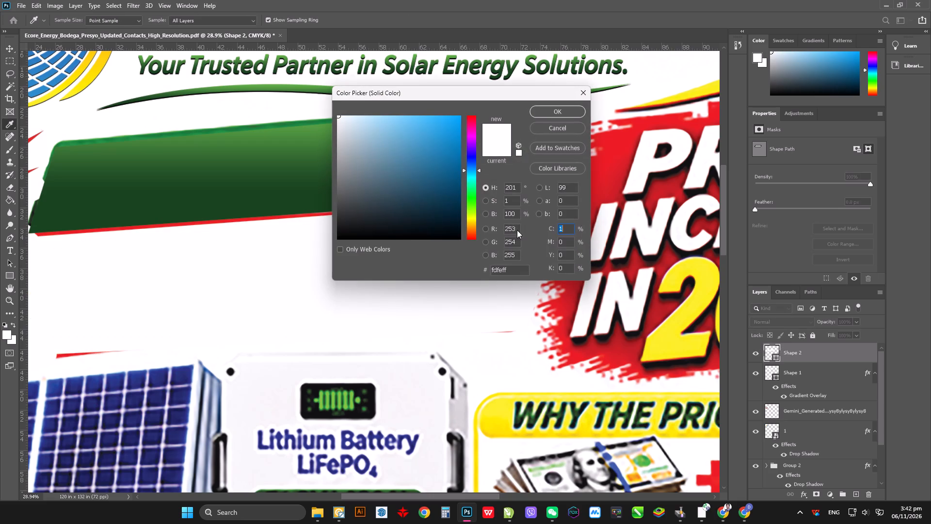
left_click_drag(504, 95, 451, 294)
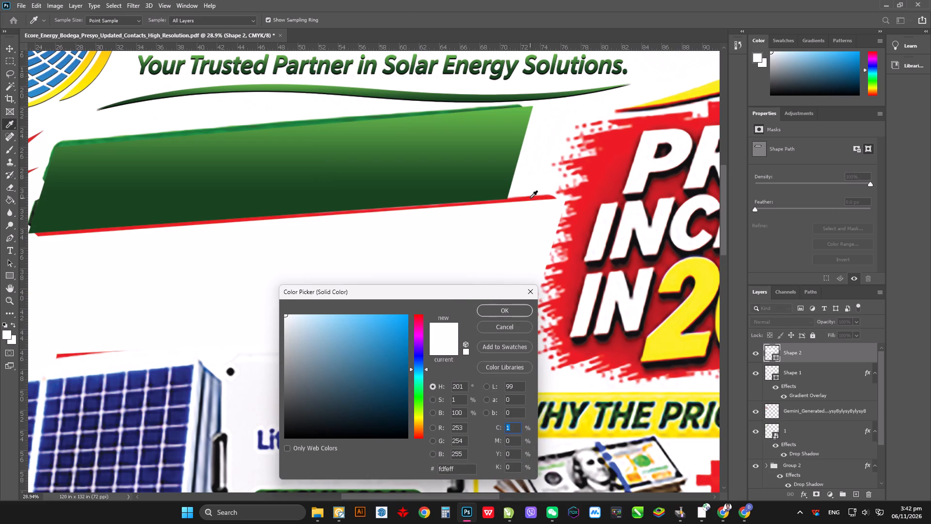
left_click(530, 198)
left_click(515, 311)
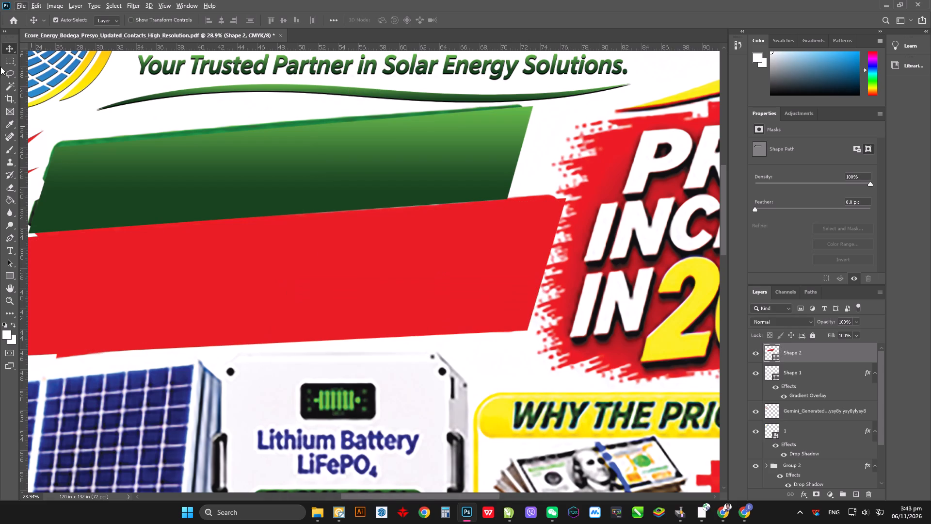
left_click(6, 45)
Hide both the red PRESYO! panel shape and the green BODEGA panel shape.
scroll(574, 278, "down", 7, "alt")
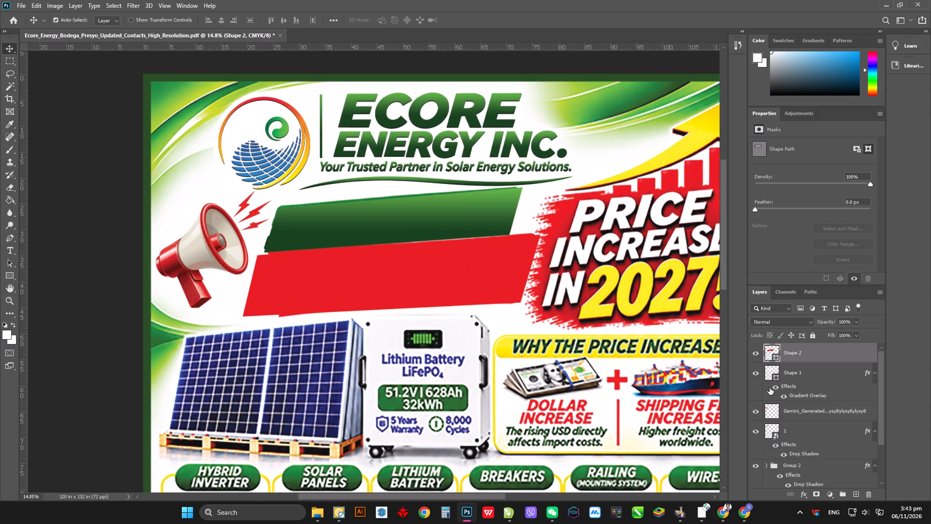
left_click(755, 354)
left_click(757, 376)
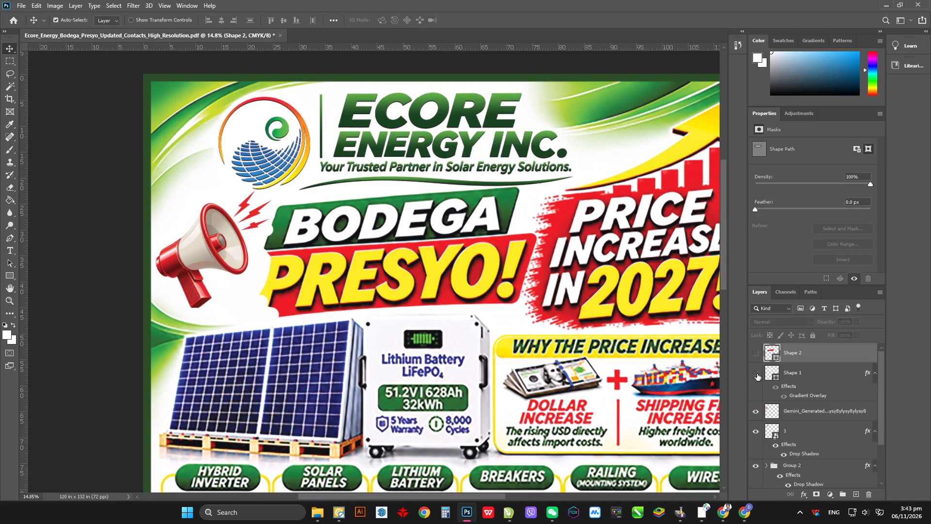
On the Group 1 copy 2 layer, paint sampled background white over the BOD and PRE portion of the coloured heading.
scroll(389, 262, "up", 9, "alt")
scroll(445, 284, "up", 1, "ctrl")
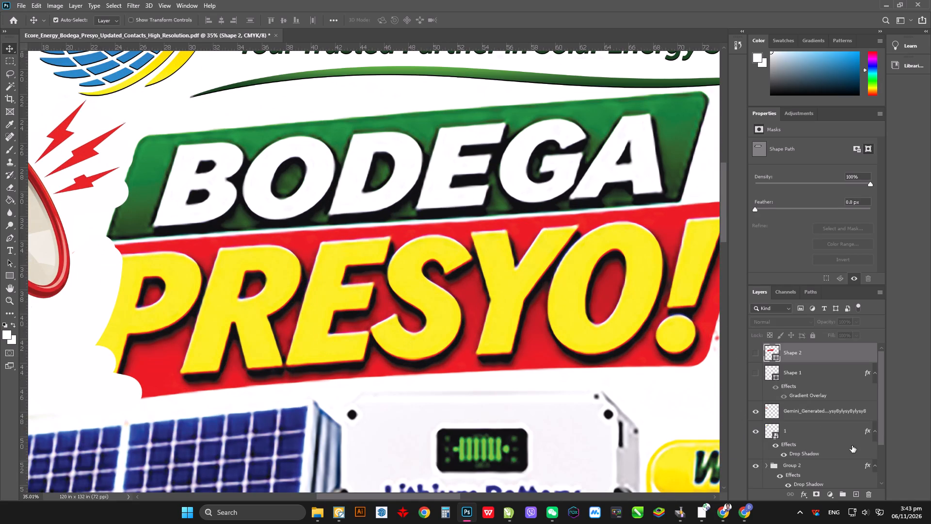
scroll(851, 445, "down", 10)
left_click(806, 467)
key("i")
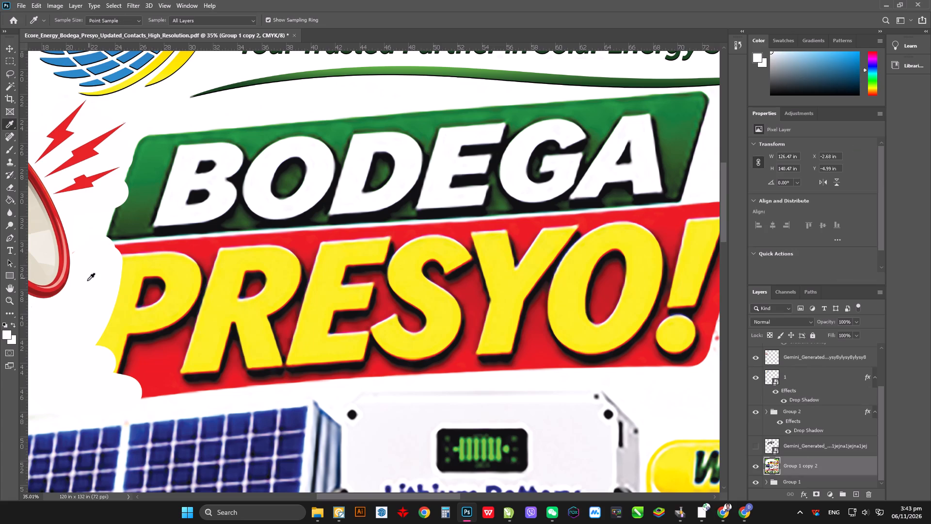
left_click(101, 282)
key("v")
scroll(137, 257, "down", 4, "alt")
scroll(125, 251, "up", 4, "alt")
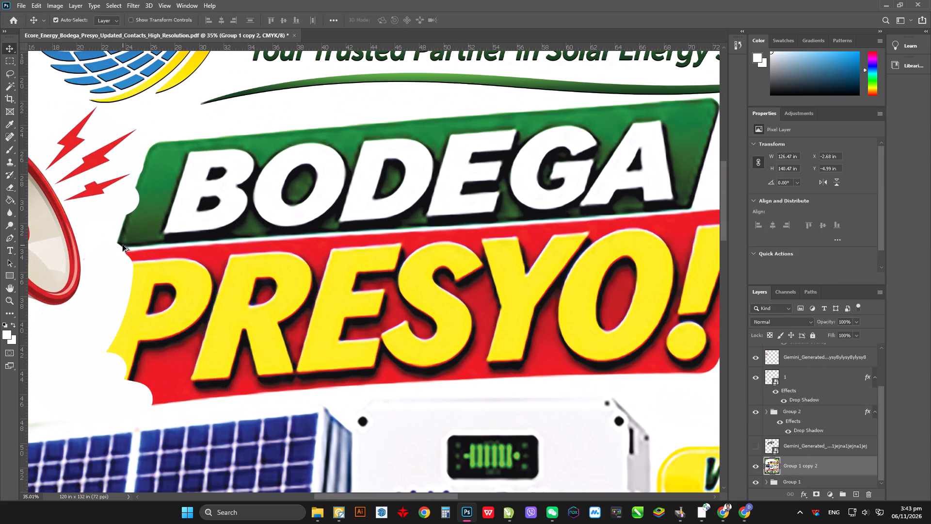
type("vb")
left_click_drag(117, 242, 153, 154)
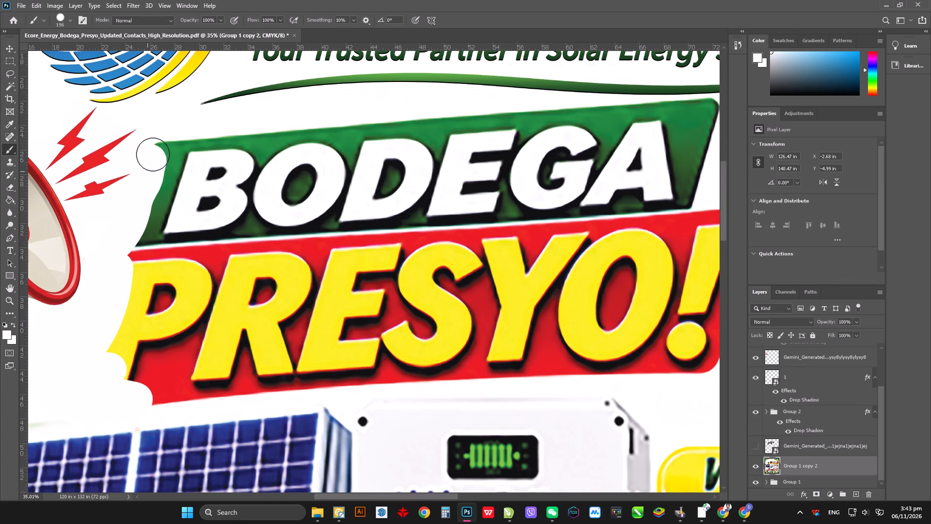
left_click_drag(153, 154, 510, 118)
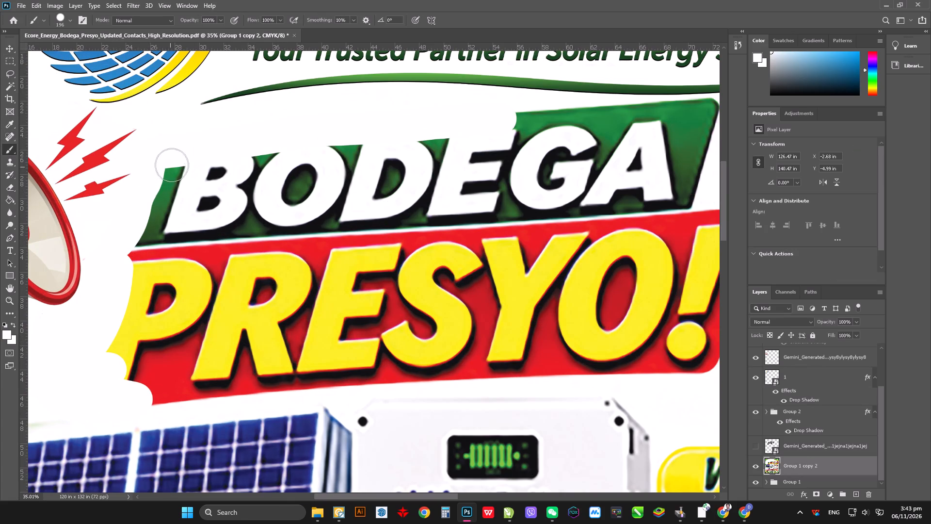
left_click_drag(172, 164, 348, 381)
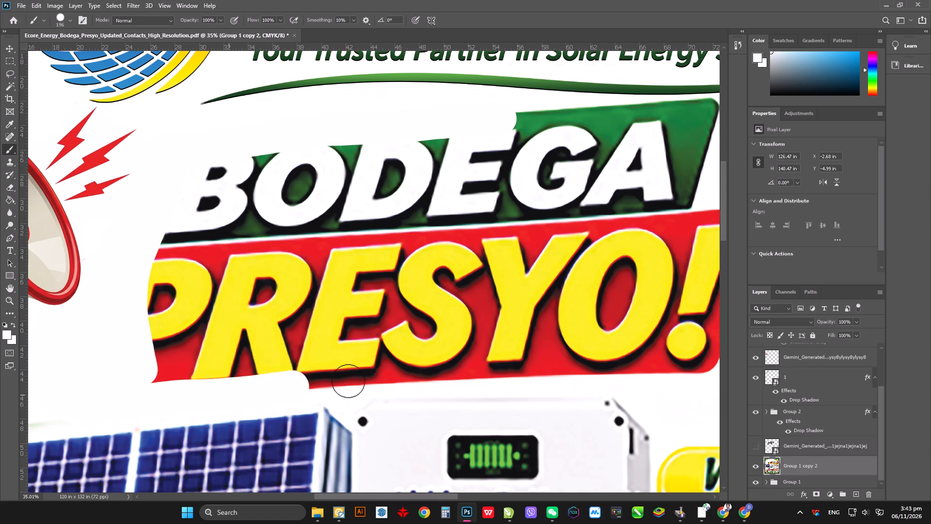
left_click_drag(348, 381, 357, 317)
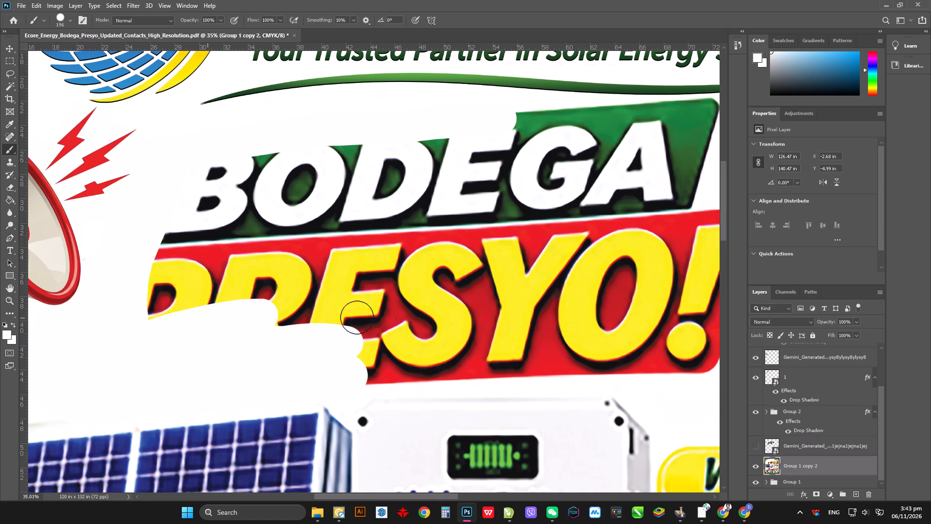
left_click_drag(357, 317, 156, 256)
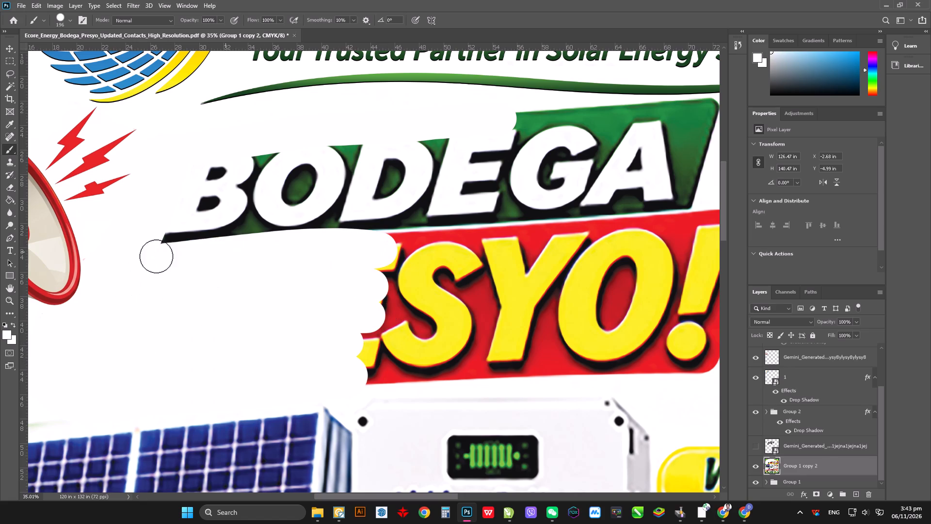
left_click_drag(156, 256, 211, 173)
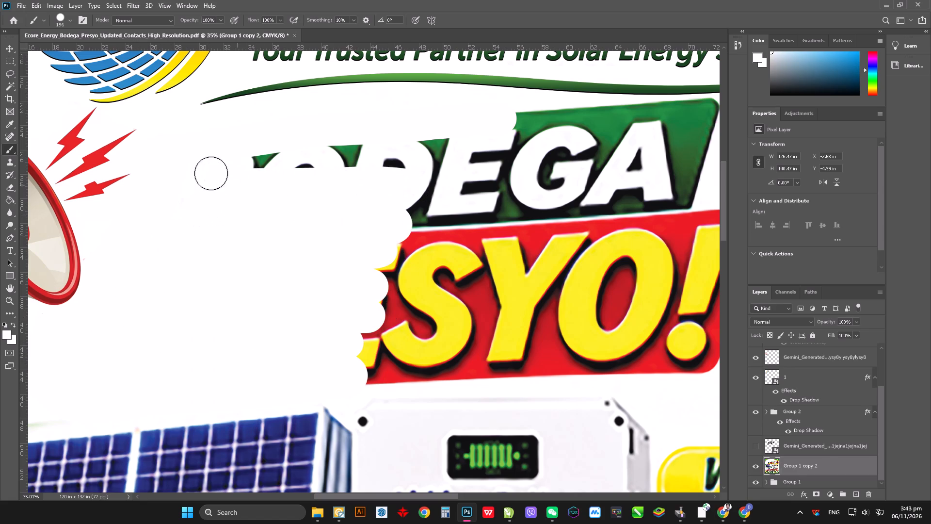
left_click_drag(211, 173, 356, 178)
Paint white over the lower edge, slanted end and exclamation mark of the red PRESYO! panel.
scroll(210, 257, "down", 6, "alt")
scroll(532, 197, "up", 8, "alt")
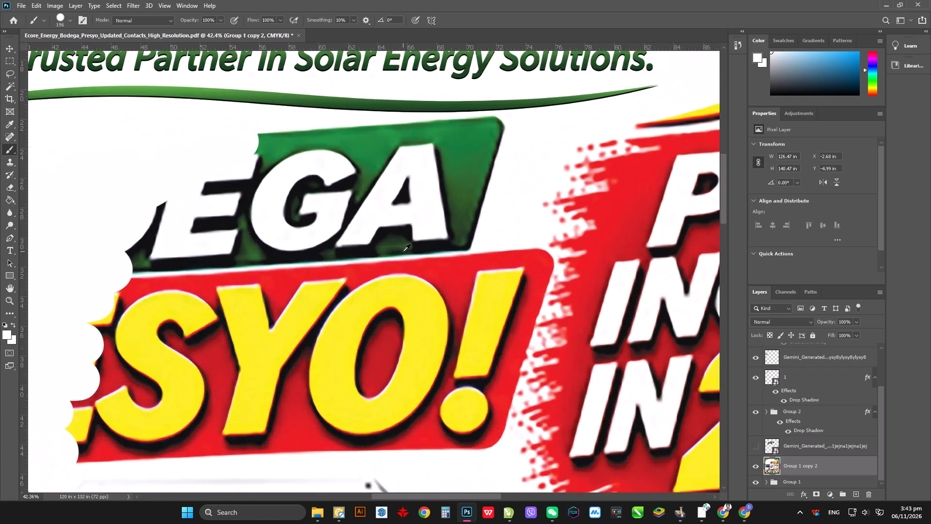
scroll(208, 368, "down", 3)
scroll(120, 464, "up", 4)
left_click_drag(89, 417, 110, 439)
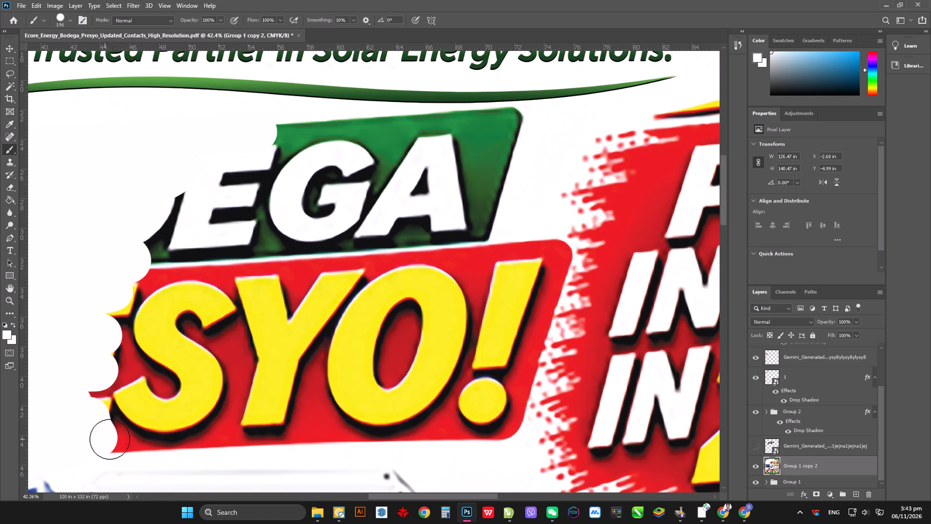
left_click_drag(110, 439, 460, 432)
left_click_drag(461, 428, 506, 426)
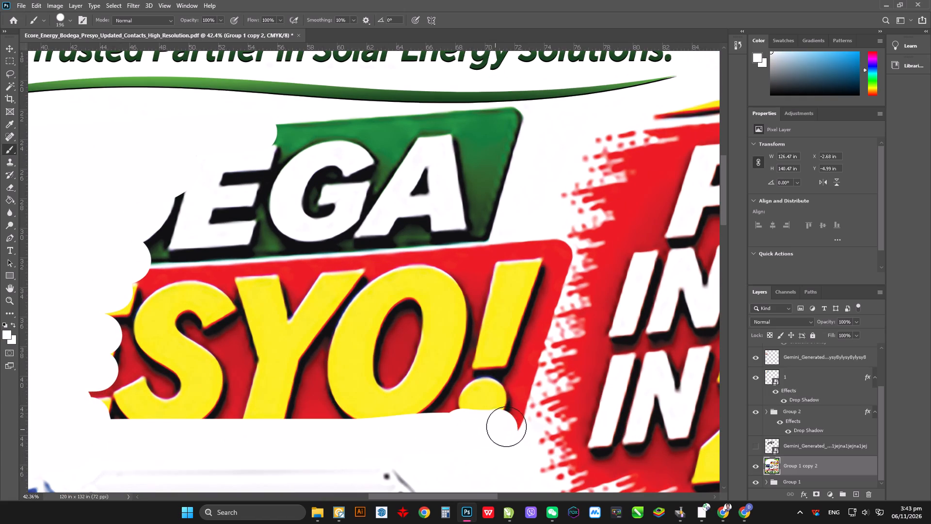
left_click_drag(506, 426, 549, 274)
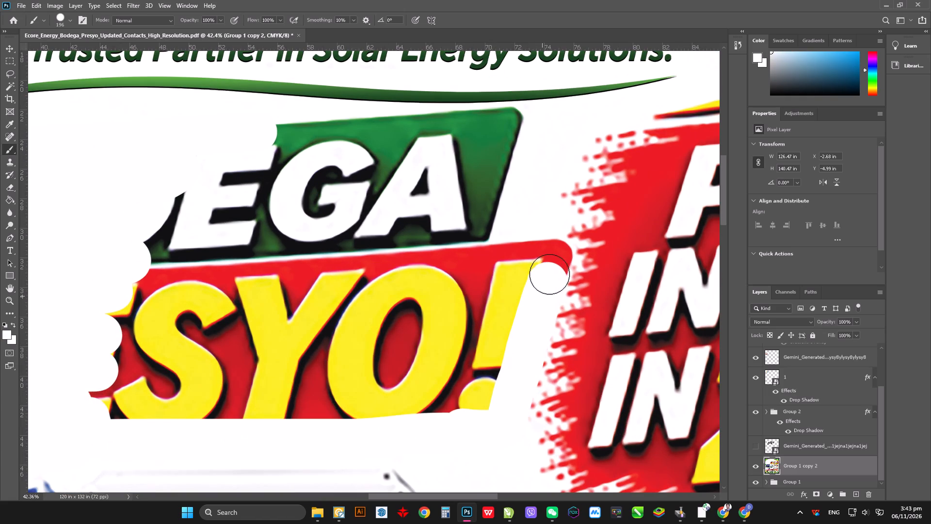
left_click_drag(549, 274, 514, 201)
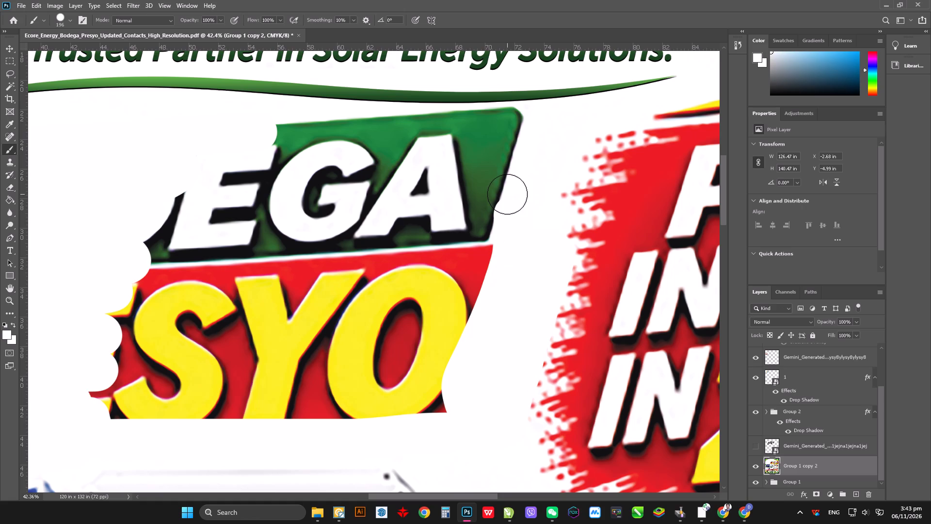
Paint white over the remaining EGA and SYO heading artwork until the area between megaphone and price-increase graphic is blank.
left_click_drag(517, 128, 466, 127)
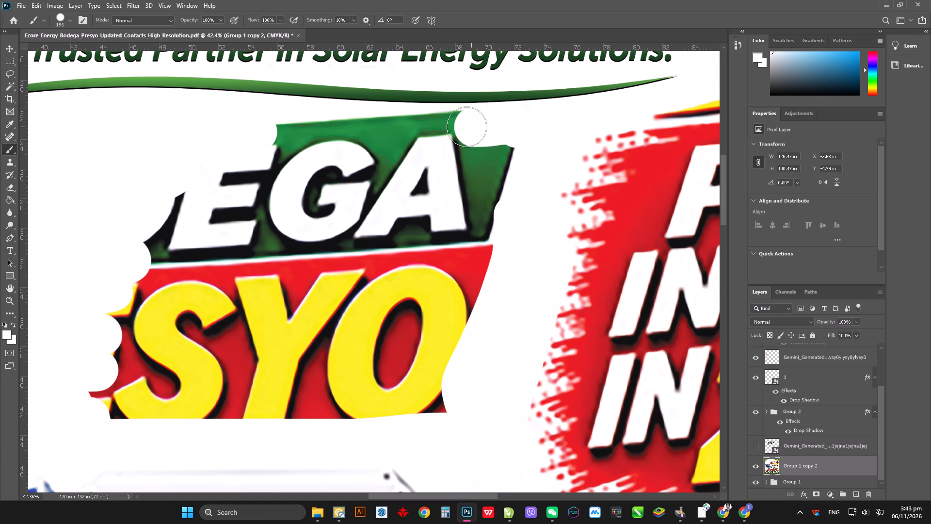
left_click_drag(466, 127, 193, 188)
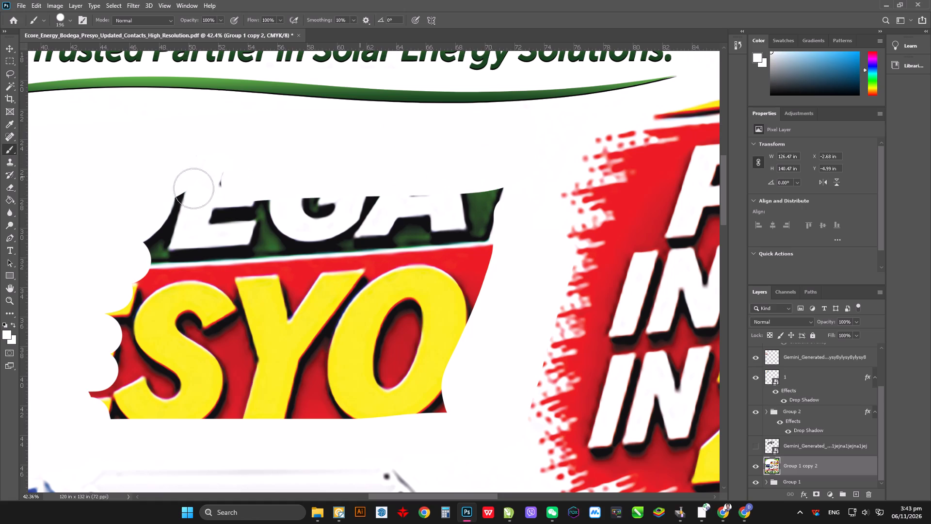
left_click_drag(193, 188, 369, 247)
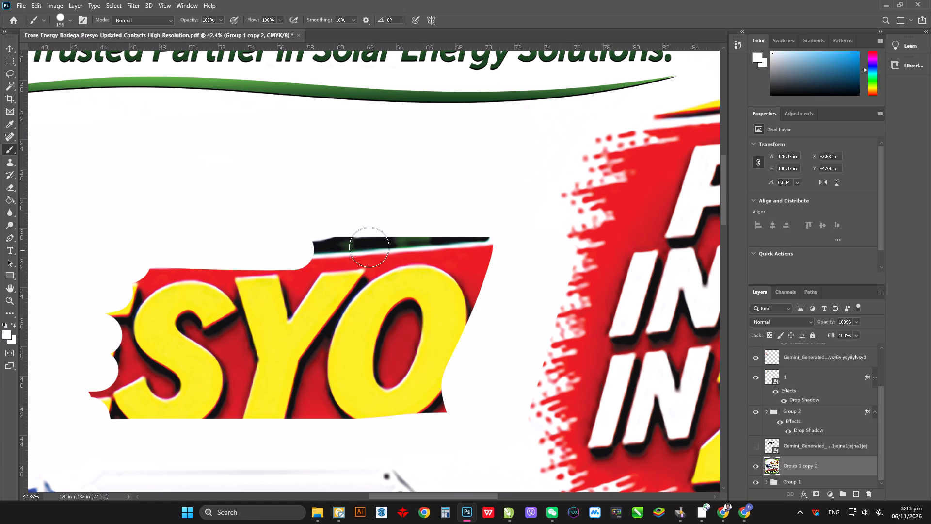
left_click_drag(369, 247, 452, 284)
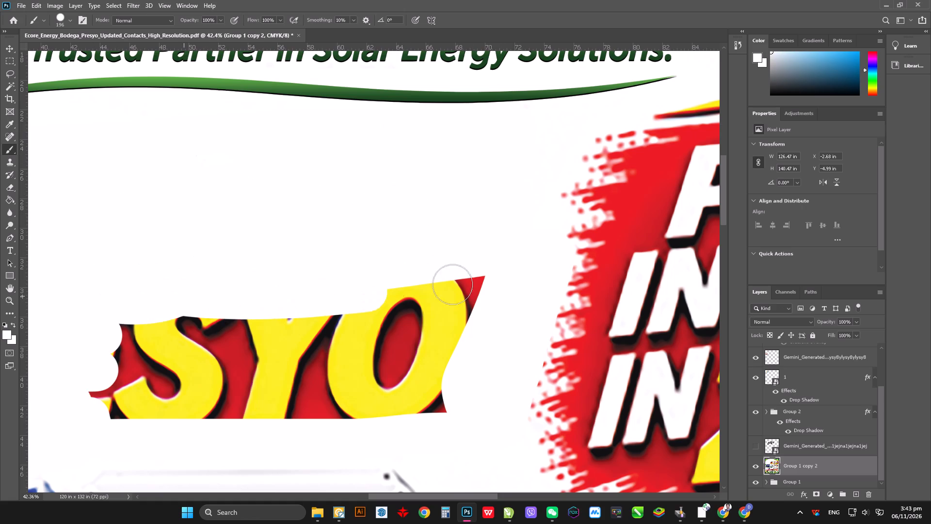
left_click_drag(452, 284, 359, 350)
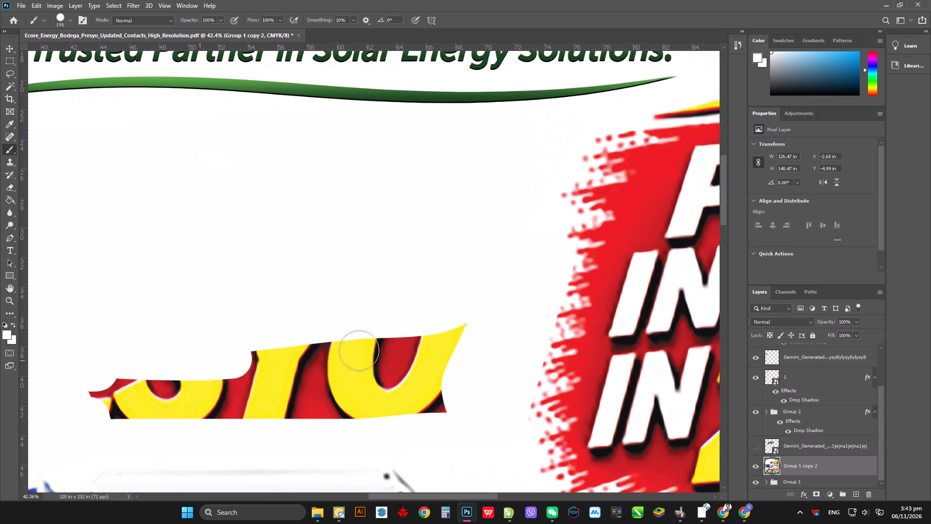
left_click_drag(359, 350, 455, 399)
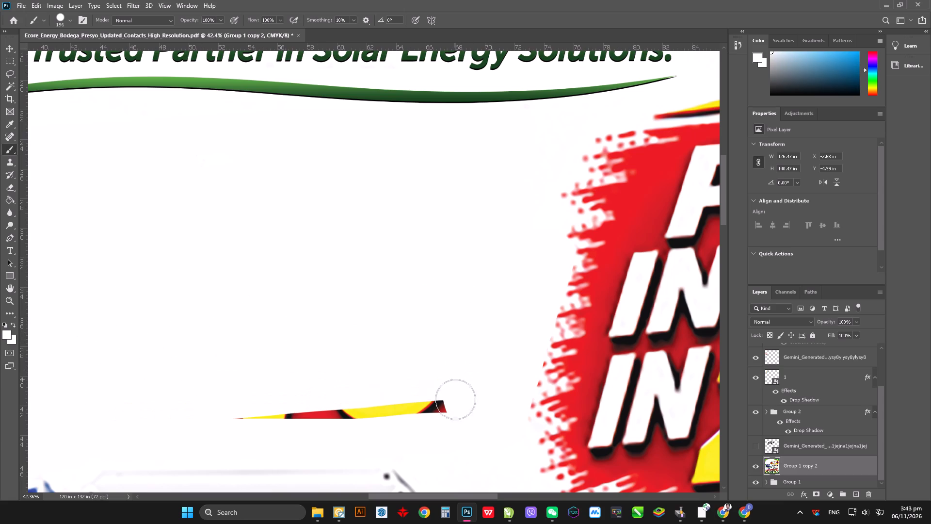
left_click_drag(455, 399, 195, 415)
left_click_drag(144, 390, 235, 198)
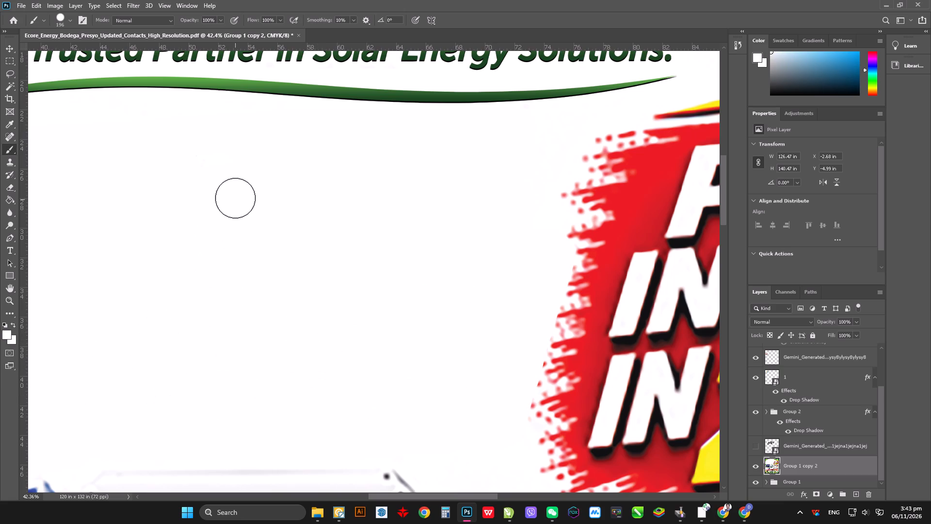
left_click_drag(235, 198, 232, 202)
left_click(15, 48)
scroll(455, 216, "down", 11, "alt")
scroll(293, 251, "up", 2, "alt")
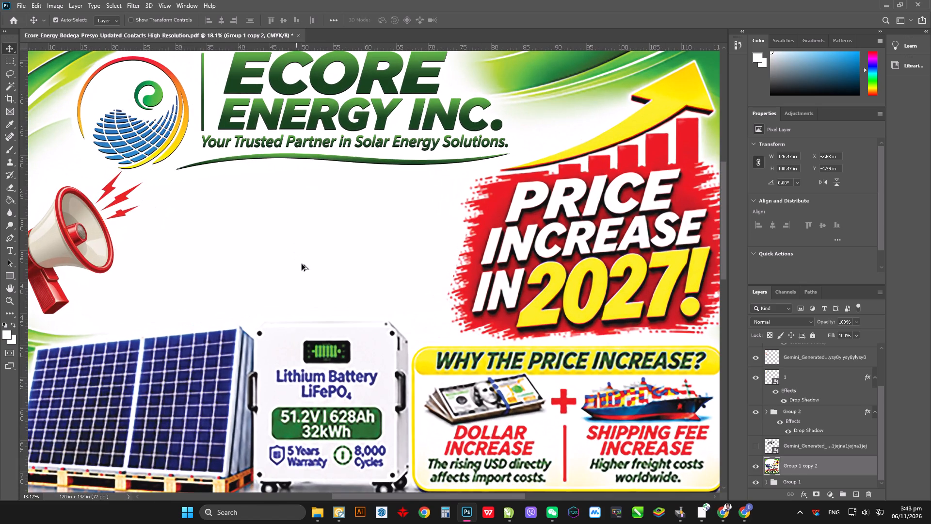
Show and rasterize the black-and-white heading artwork layer, and delete the black panel around the PRESYO! letters.
left_click(755, 453)
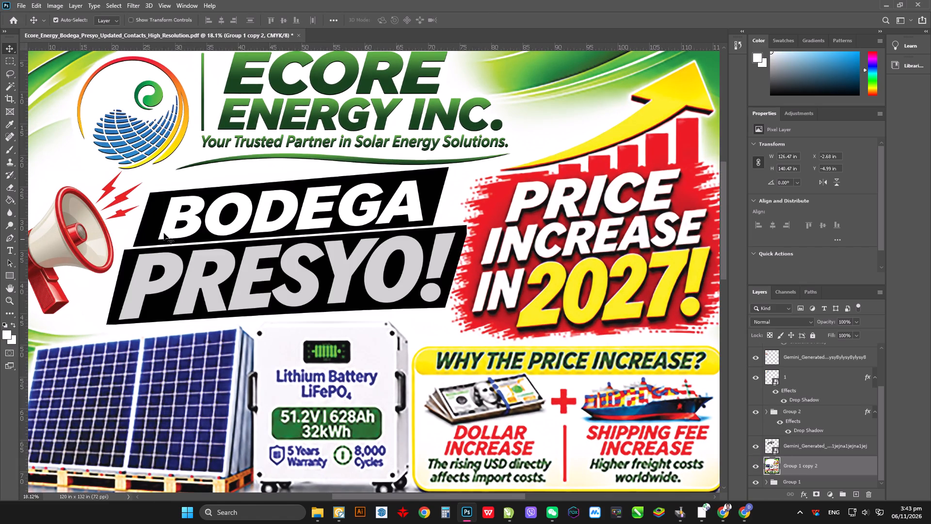
key("w")
scroll(176, 262, "up", 5, "alt")
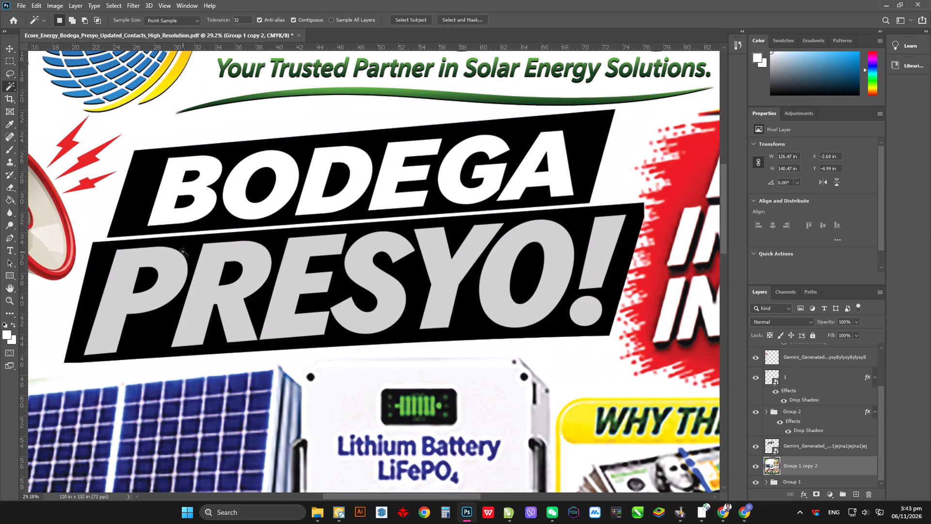
left_click(186, 247)
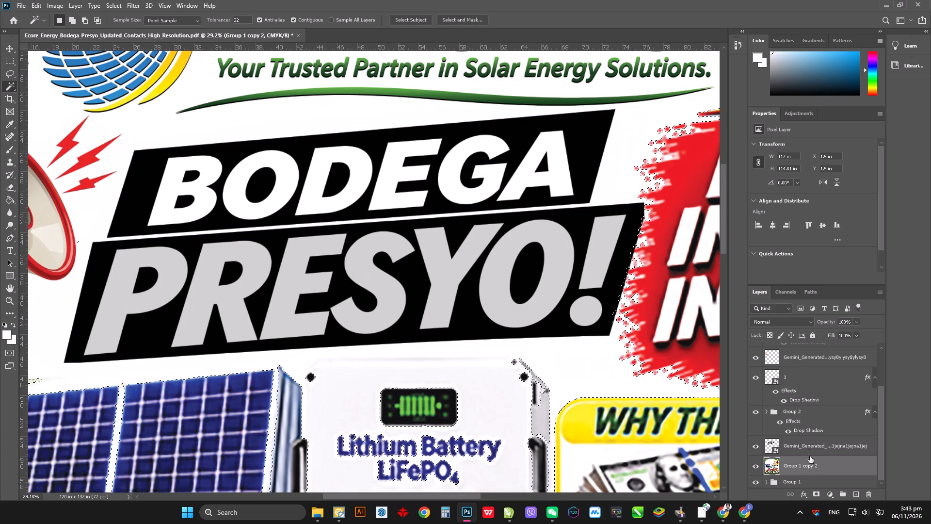
left_click(809, 449)
left_click(181, 240)
key("w")
left_click(187, 248)
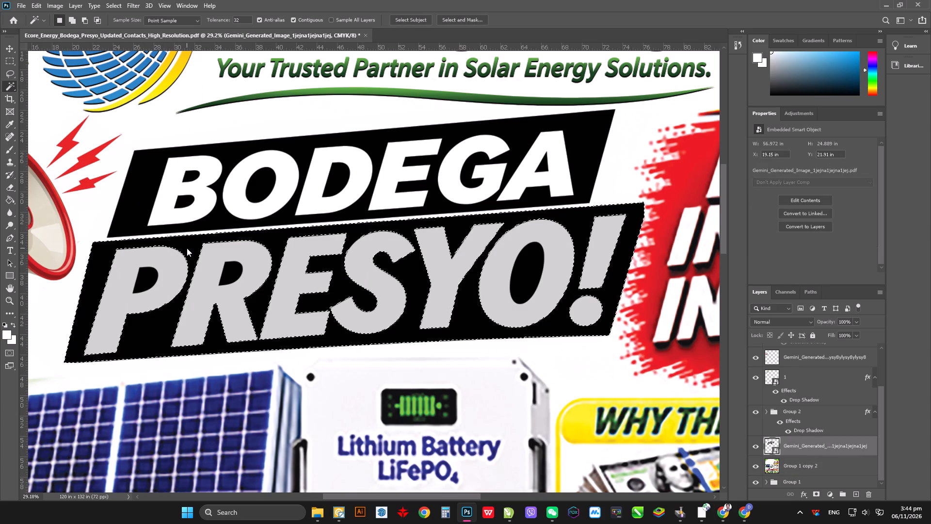
key("e")
left_click(187, 243)
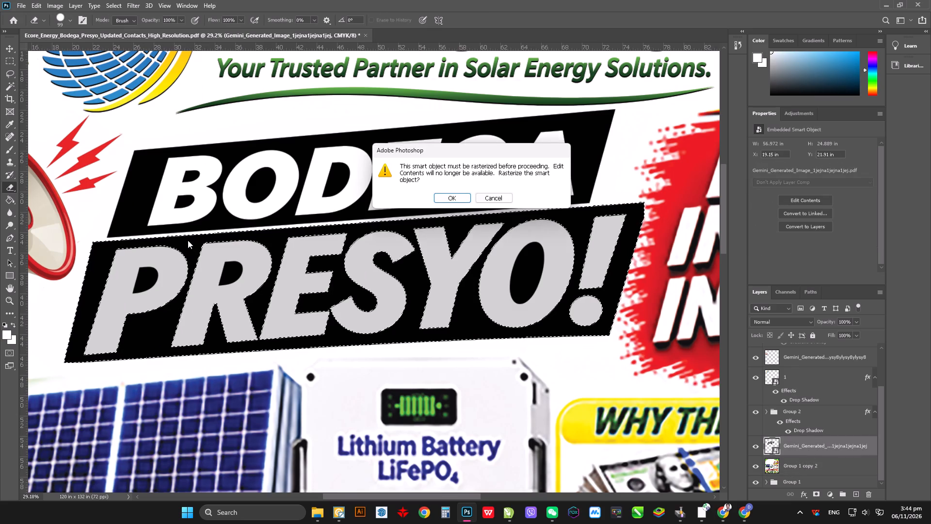
key("Return")
key("Delete")
Delete the black panel around BODEGA and the black counters inside its B, O, D and A letters.
key("w")
left_click(149, 186)
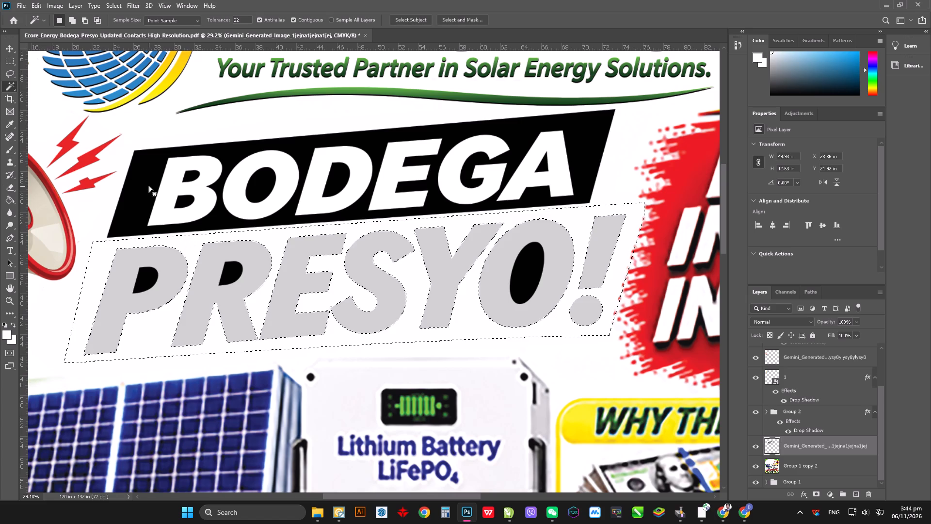
key("Delete")
left_click(187, 174)
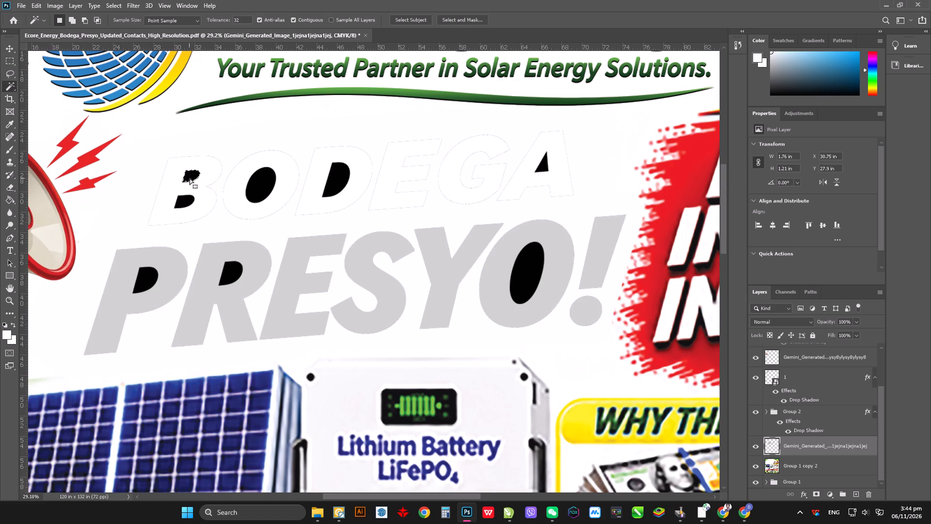
key("Delete")
left_click(186, 201)
key("Delete")
left_click(259, 183)
key("Delete")
left_click(340, 182)
key("Delete")
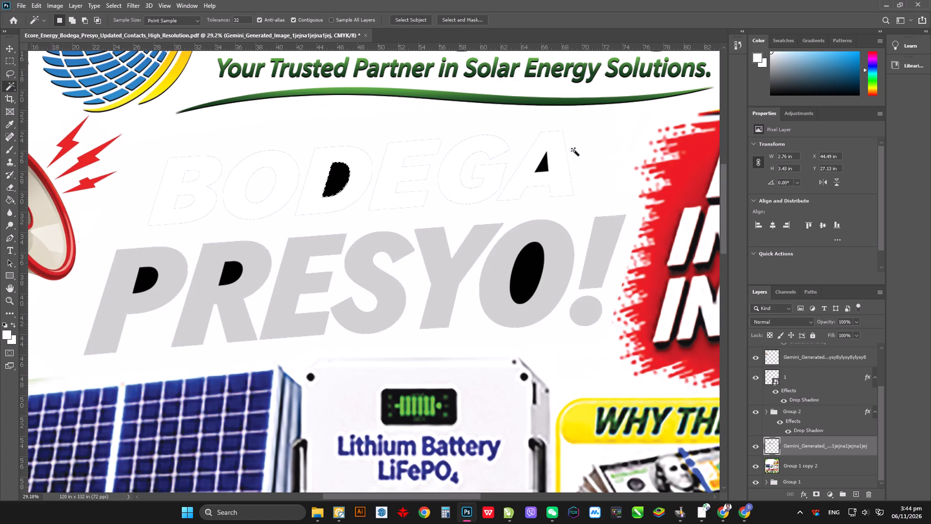
left_click(542, 164)
key("Delete")
Delete the black counters inside the O, R and P of PRESYO! and clear the selection.
left_click(524, 277)
key("Delete")
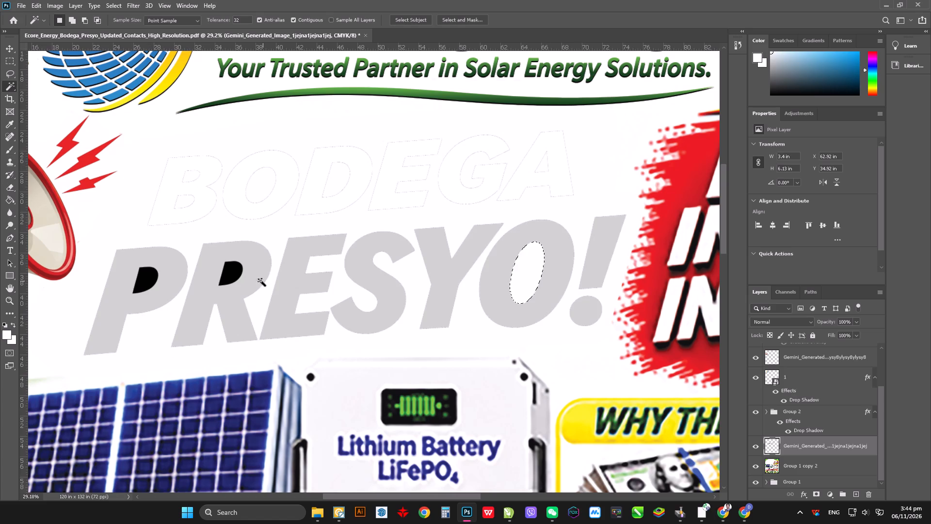
left_click(232, 274)
key("Delete")
left_click(148, 279)
key("Delete")
left_click(149, 279)
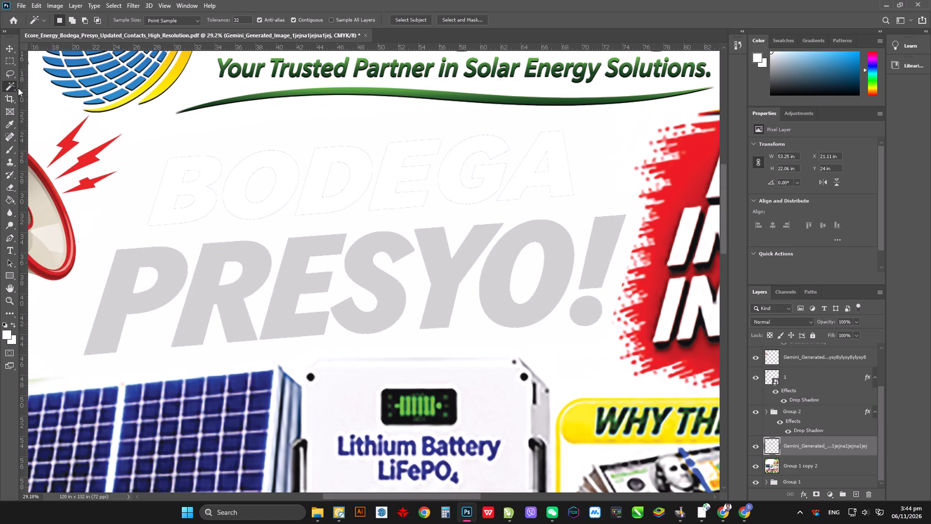
left_click(7, 46)
Hide the painted-over Group 1 copy 2 layer, exposing the original coloured heading beneath the cut-out lettering.
scroll(364, 302, "down", 6, "alt")
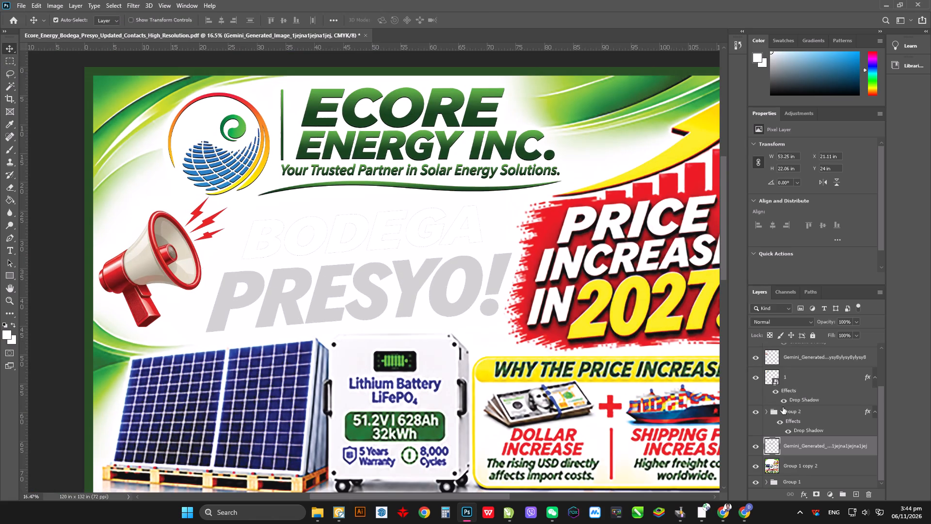
scroll(761, 460, "down", 7)
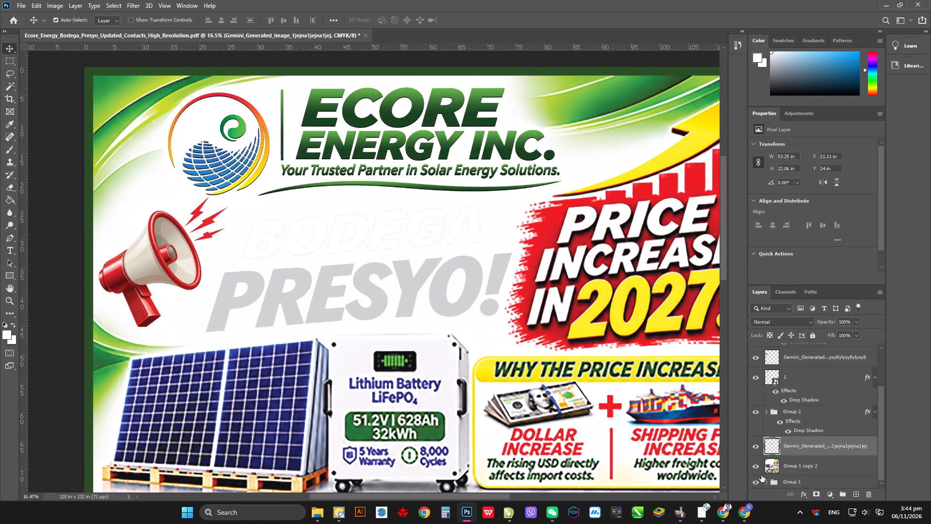
scroll(770, 458, "down", 5)
left_click(757, 467)
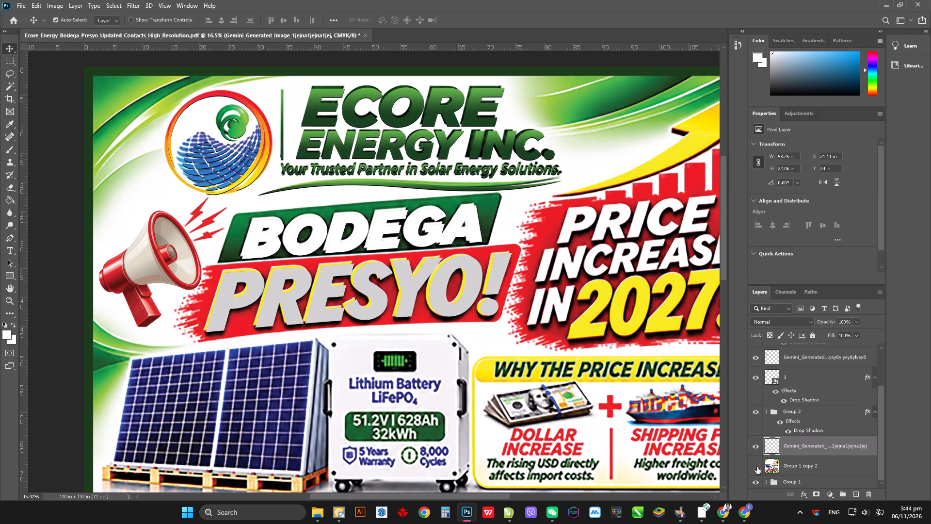
Show the Group 1 copy 2 layer again beneath the cut-out lettering.
left_click(757, 467)
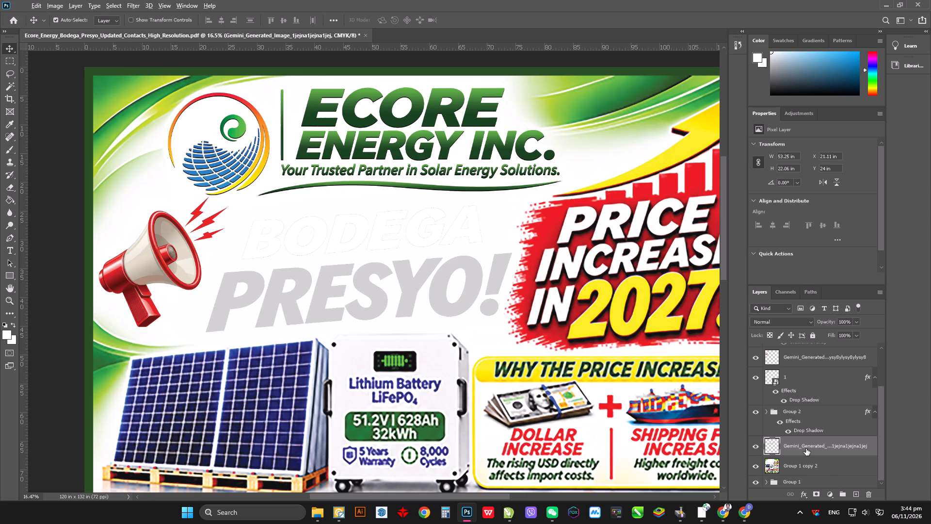
Move the cut-out lettering layer above the Shape 2 layer, then duplicate it and hide the duplicate.
left_click_drag(806, 448, 824, 370)
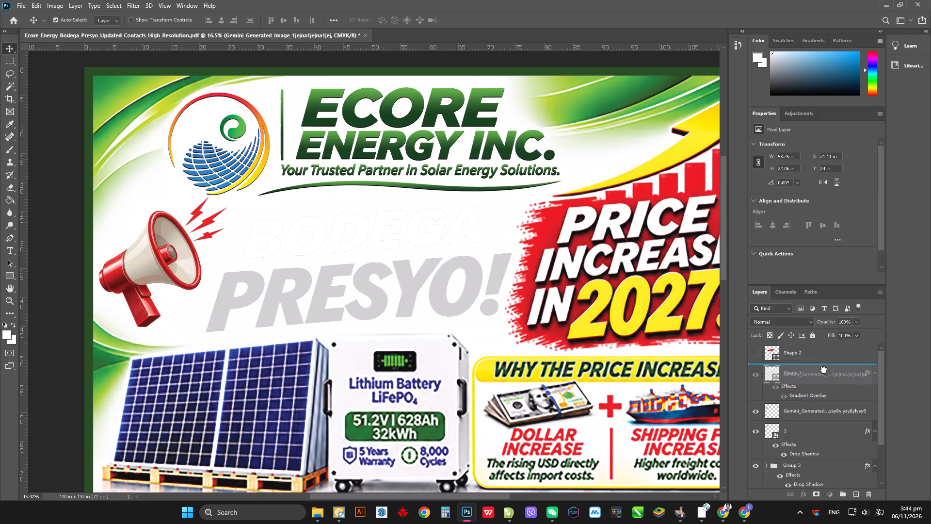
left_click_drag(824, 370, 821, 349)
key("ctrl+j")
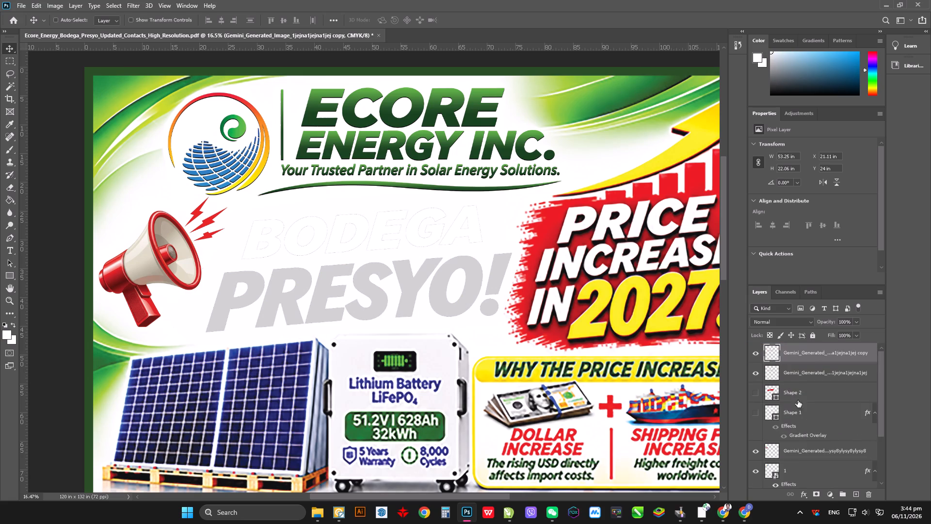
left_click(754, 357)
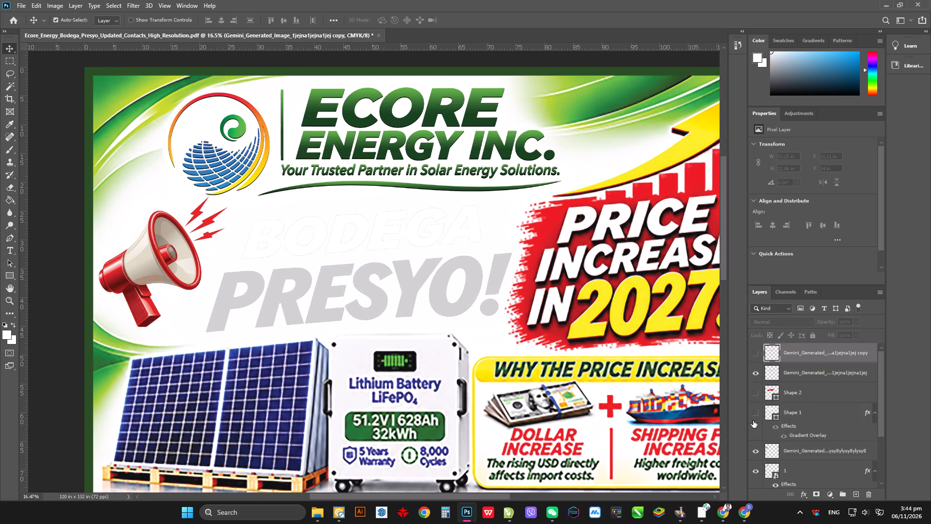
Show the green Shape 1 and red Shape 2 panels behind the heading lettering.
left_click(756, 411)
left_click(754, 395)
scroll(301, 242, "up", 8, "alt")
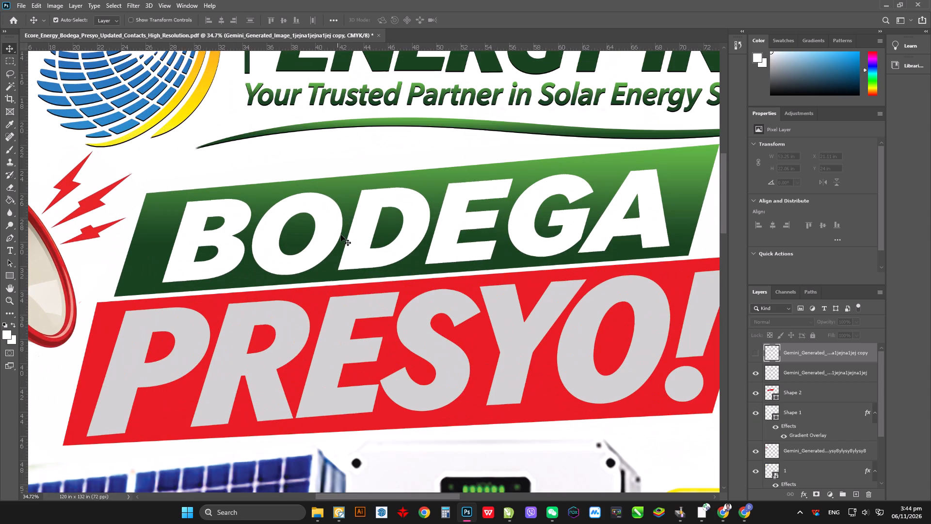
On the original lettering layer, erase the P of PRESYO! with a 152 px hard eraser.
left_click(410, 210)
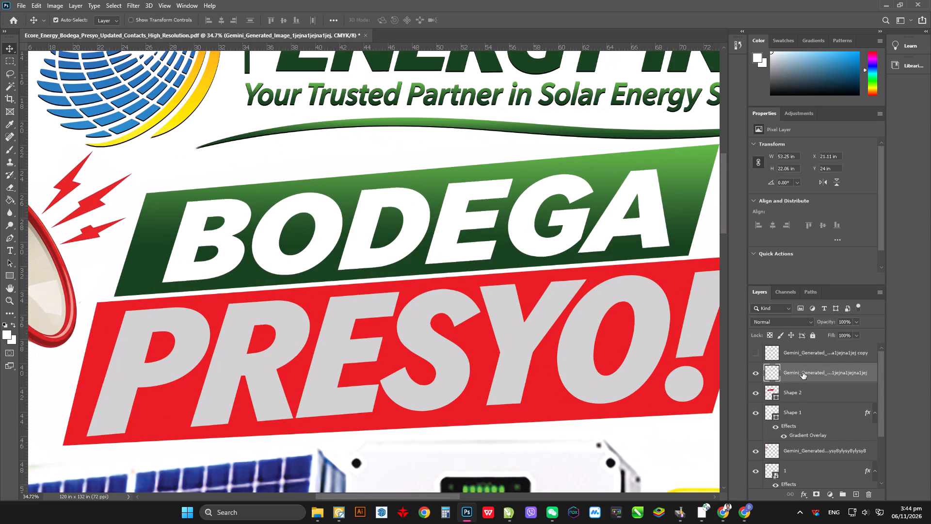
left_click(803, 372)
left_click(757, 353)
left_click(757, 353)
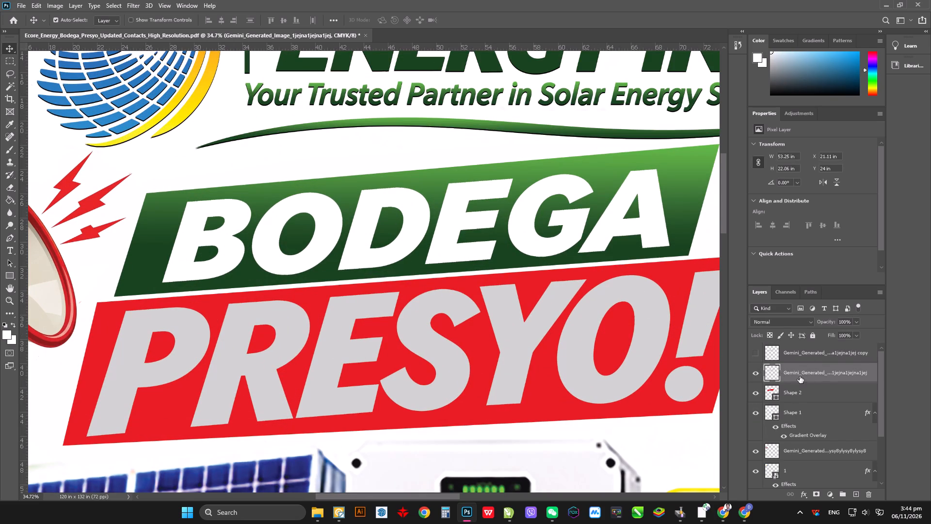
left_click(800, 377)
key("e")
right_click(233, 341)
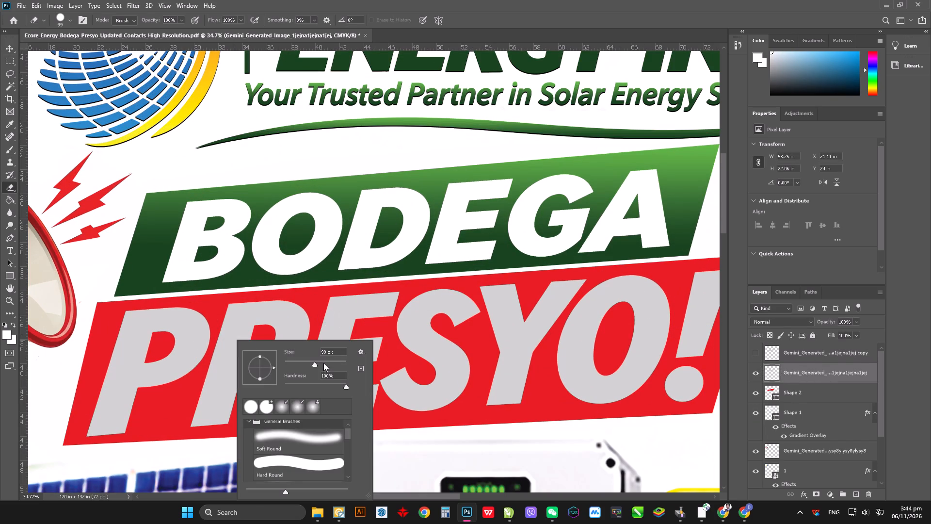
left_click(323, 363)
scroll(134, 345, "down", 2, "alt")
left_click_drag(125, 317, 223, 311)
scroll(157, 324, "down", 5, "alt")
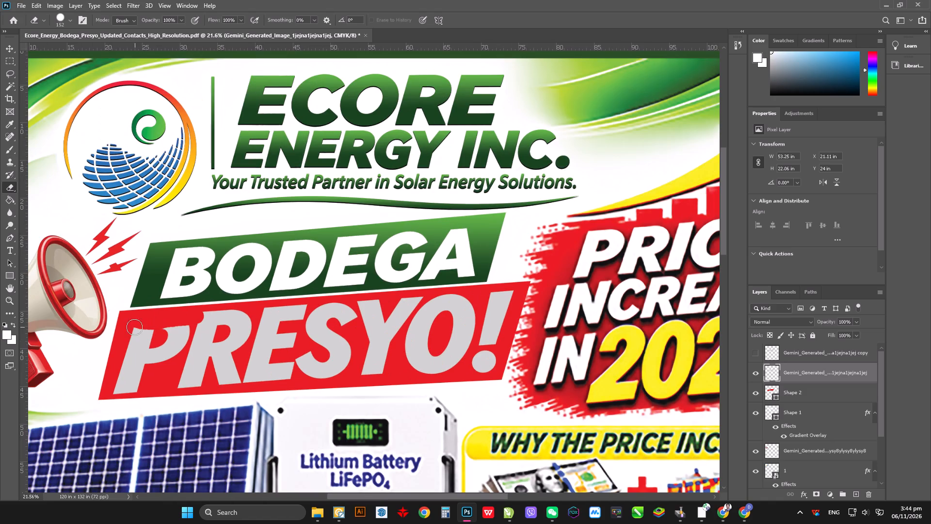
left_click_drag(137, 330, 185, 356)
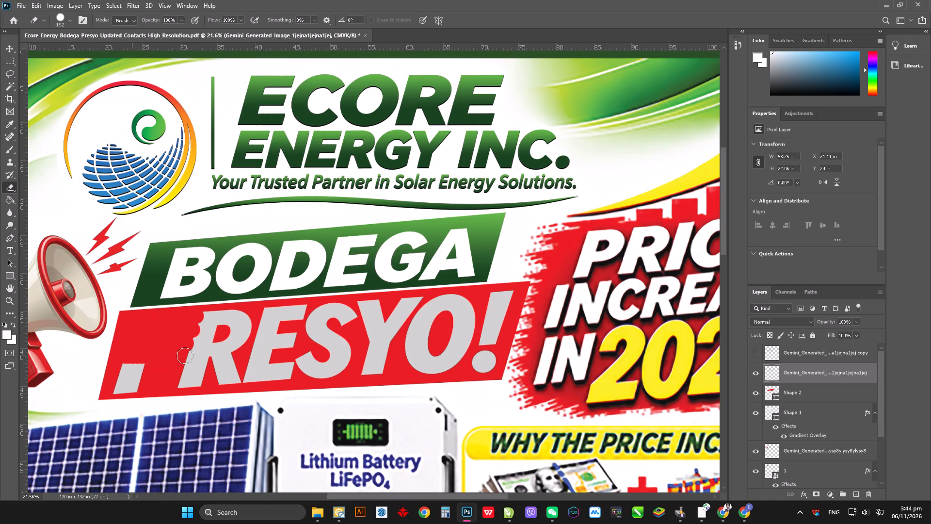
left_click_drag(185, 356, 276, 372)
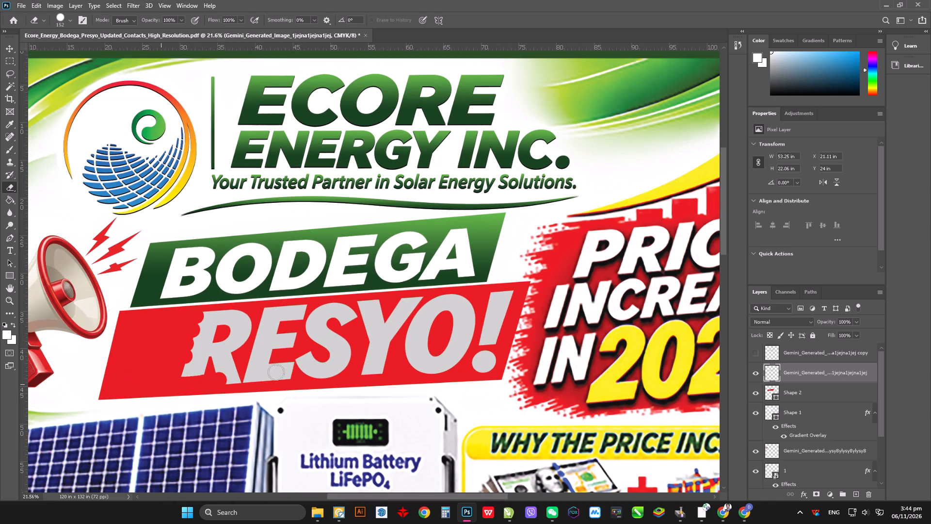
Erase the remaining RESYO! letters from the same layer, keeping only BODEGA.
left_click_drag(276, 372, 477, 373)
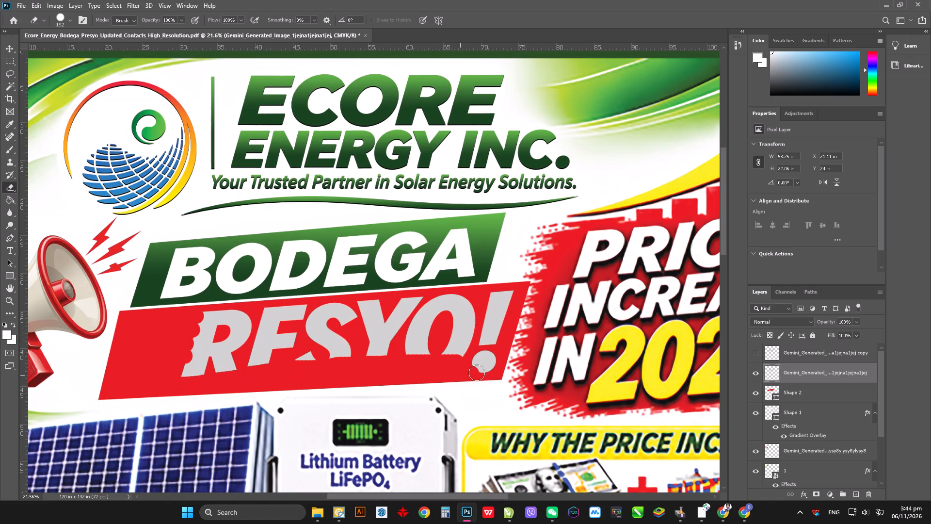
left_click_drag(477, 373, 480, 358)
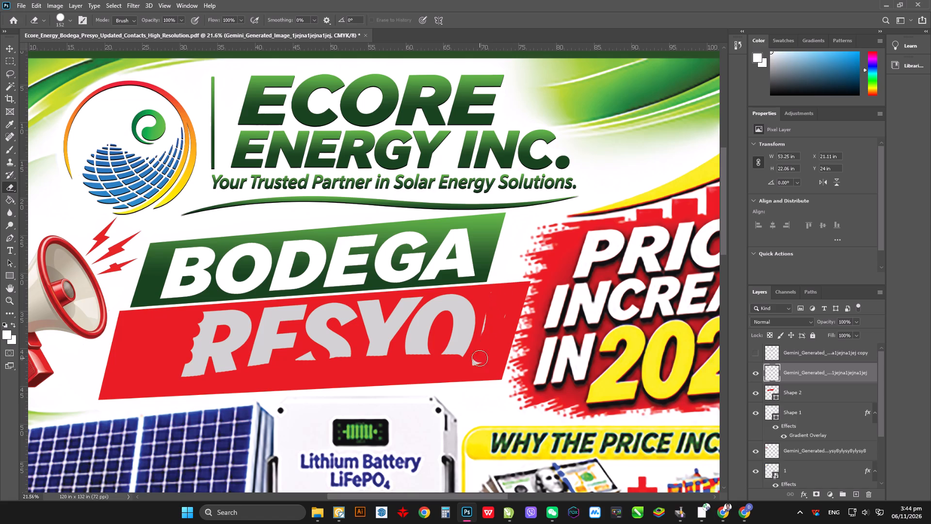
left_click_drag(480, 358, 463, 298)
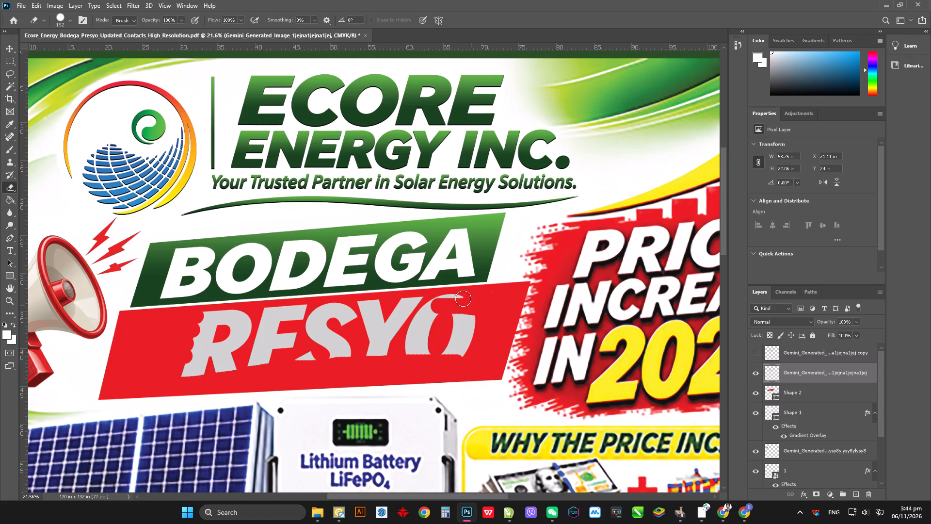
left_click_drag(463, 298, 351, 322)
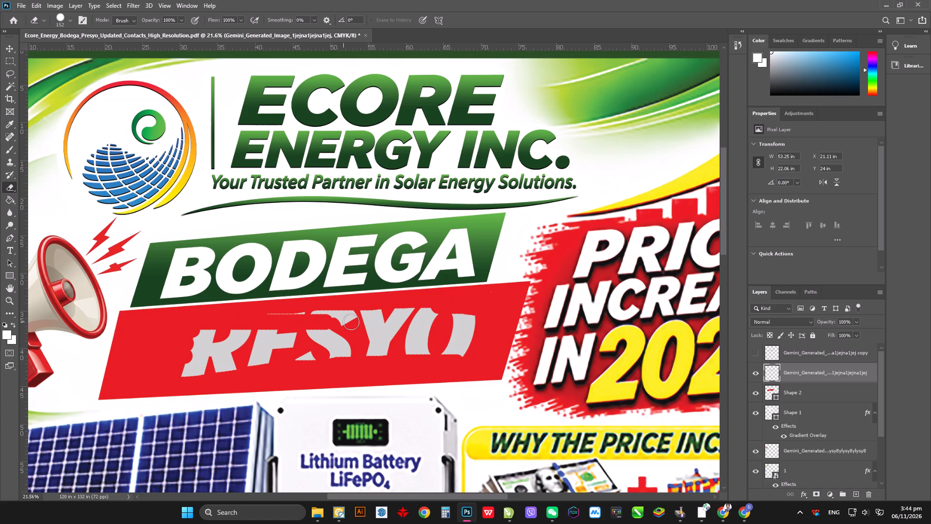
left_click_drag(351, 322, 198, 329)
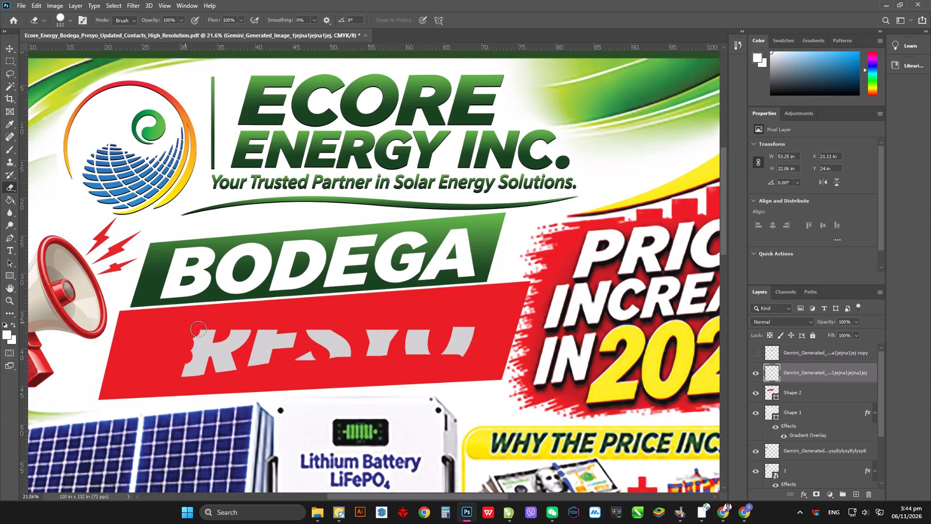
left_click_drag(198, 329, 180, 347)
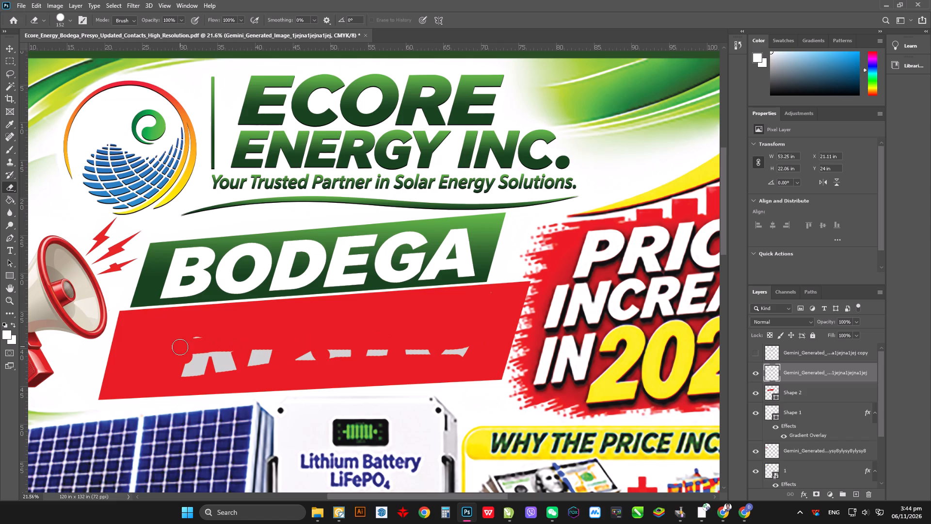
left_click_drag(180, 347, 336, 352)
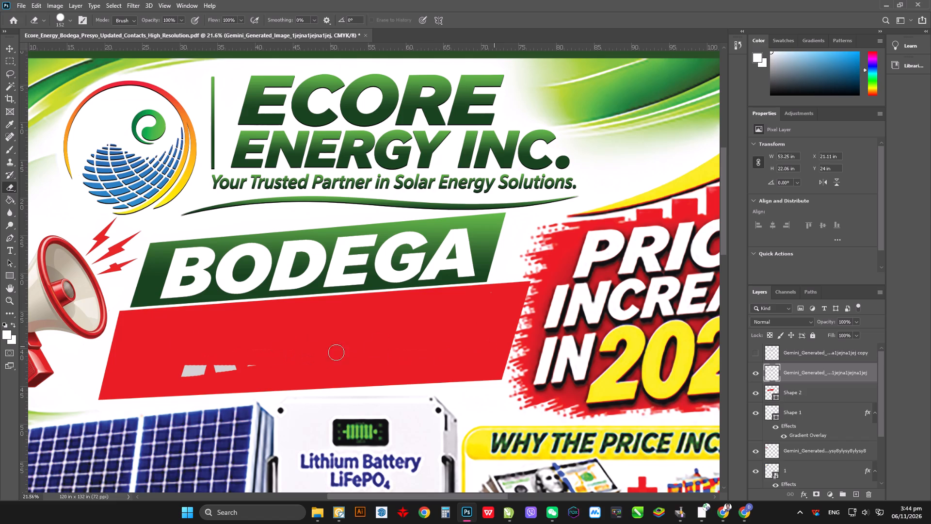
left_click_drag(336, 352, 211, 357)
left_click(12, 47)
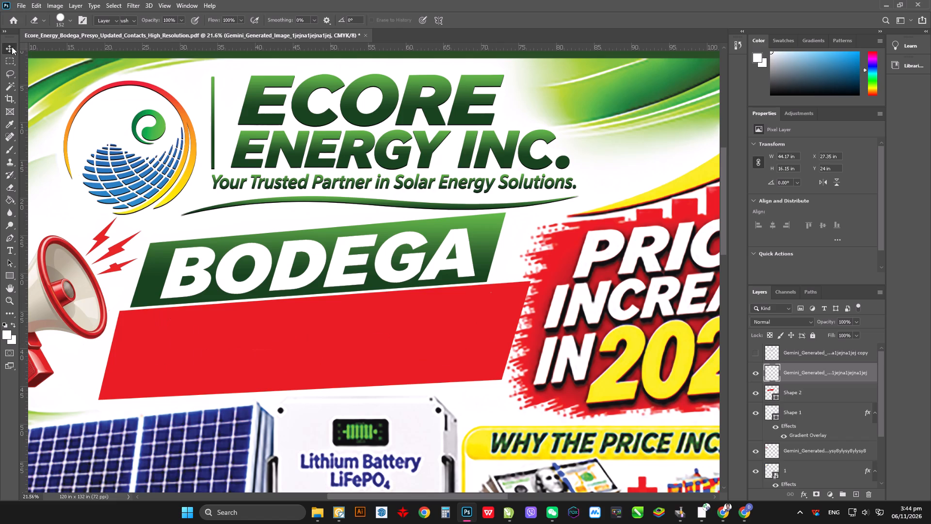
Check the BODEGA layer's transform bounds and erase stray leftovers over the red panel until the bounds fit the word.
scroll(402, 355, "up", 2, "alt")
double_click(754, 375)
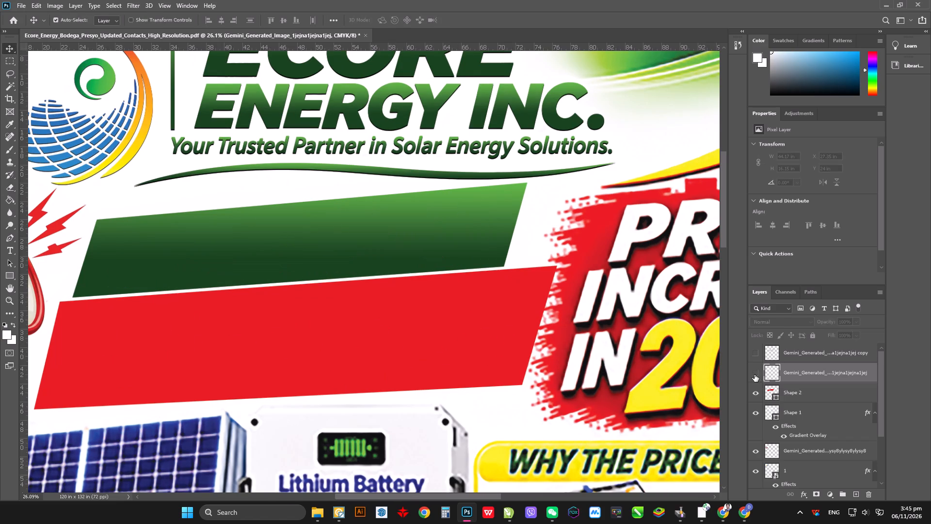
left_click(815, 373)
key("ctrl+t")
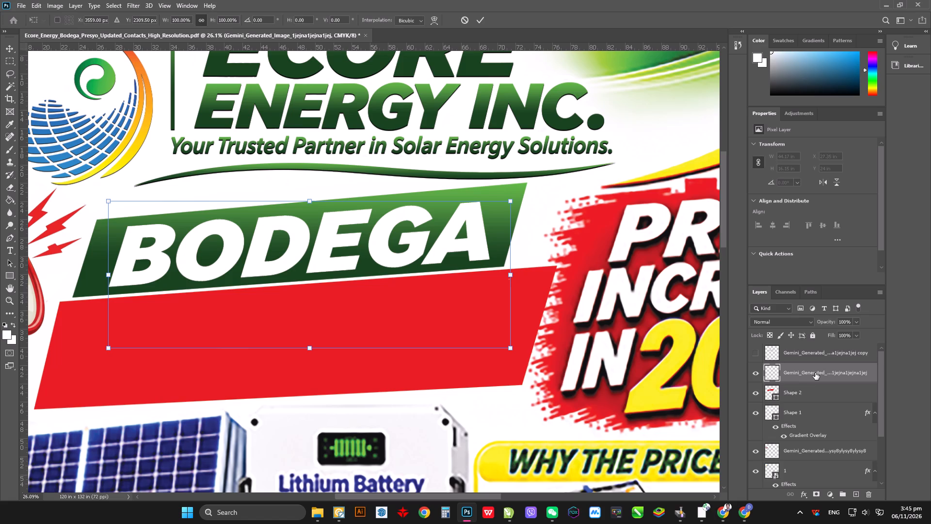
key("Return")
key("e")
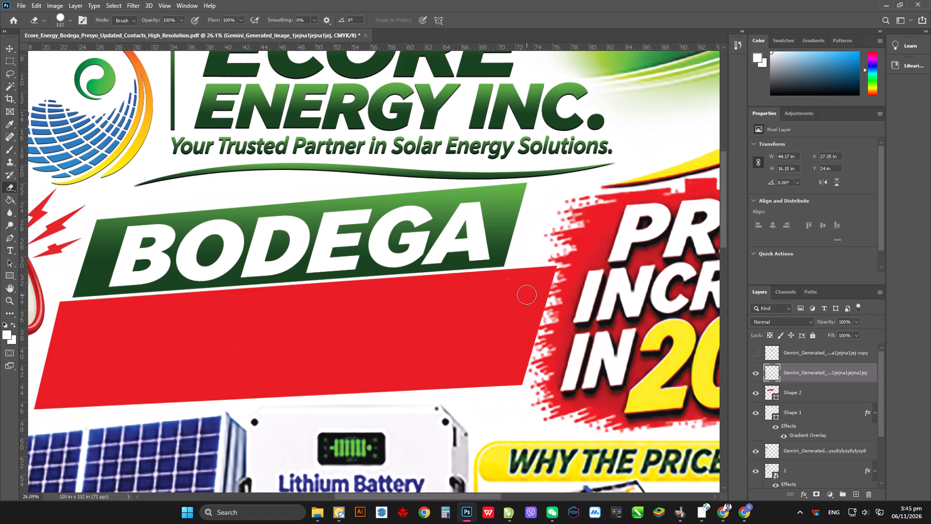
left_click_drag(513, 281, 110, 335)
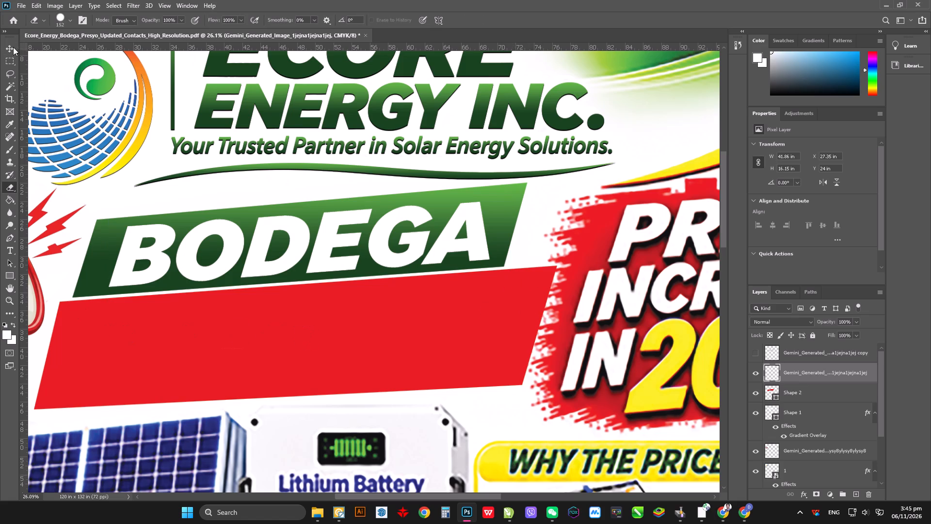
left_click(11, 48)
key("ctrl+t")
key("Return")
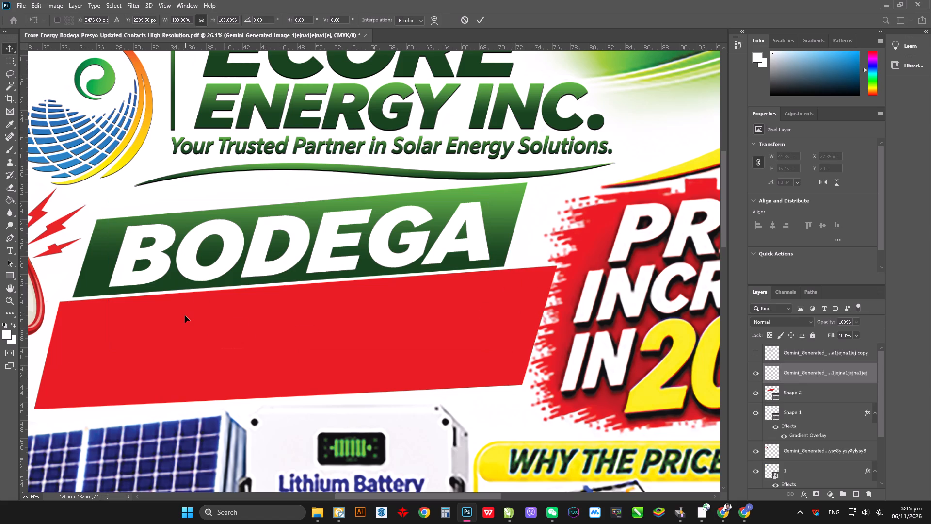
key("e")
left_click_drag(107, 339, 87, 301)
left_click_drag(87, 301, 270, 344)
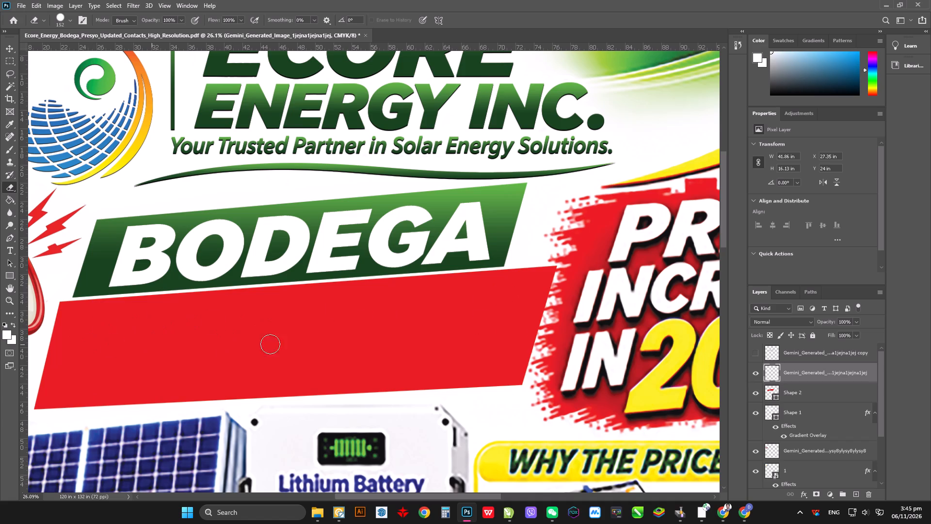
left_click_drag(270, 344, 469, 334)
left_click(11, 48)
key("ctrl+t")
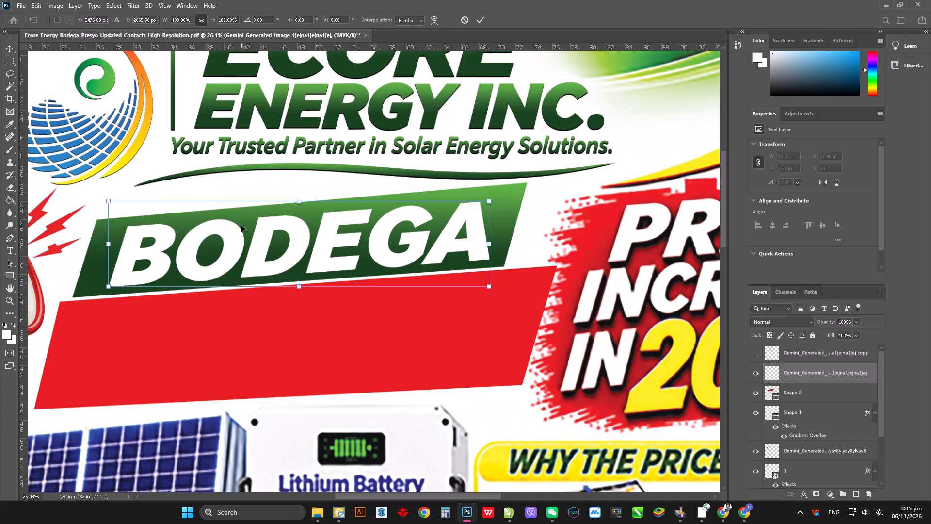
key("Return")
Add a black Multiply drop shadow at 100% opacity and 90° to the BODEGA layer, with a slightly larger distance.
right_click(811, 367)
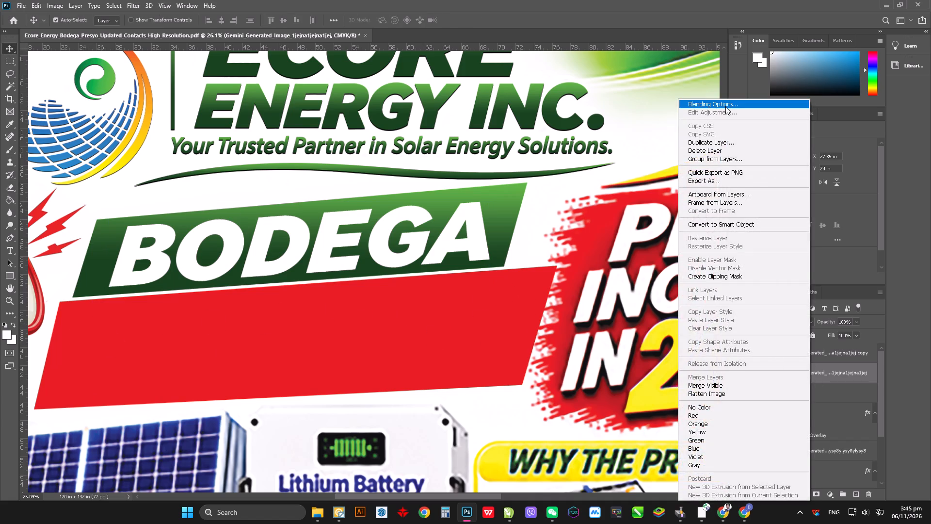
left_click(725, 106)
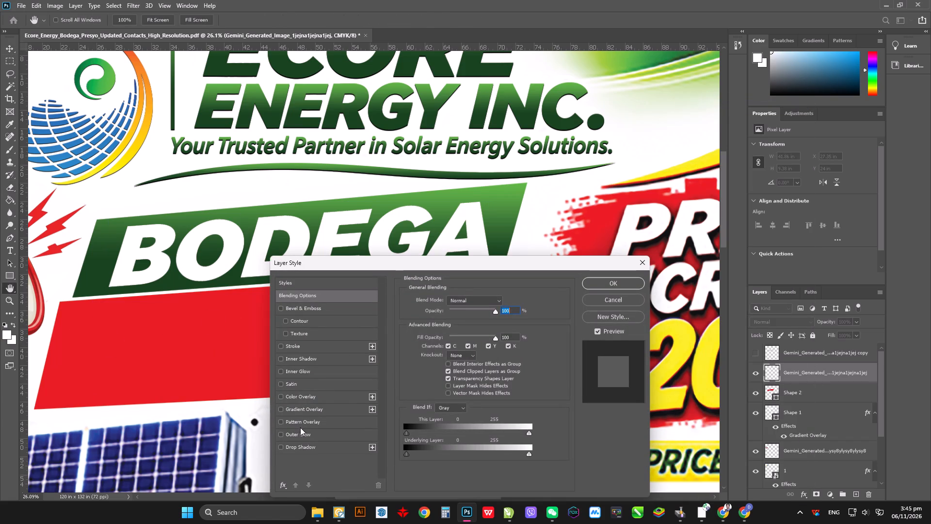
left_click(304, 449)
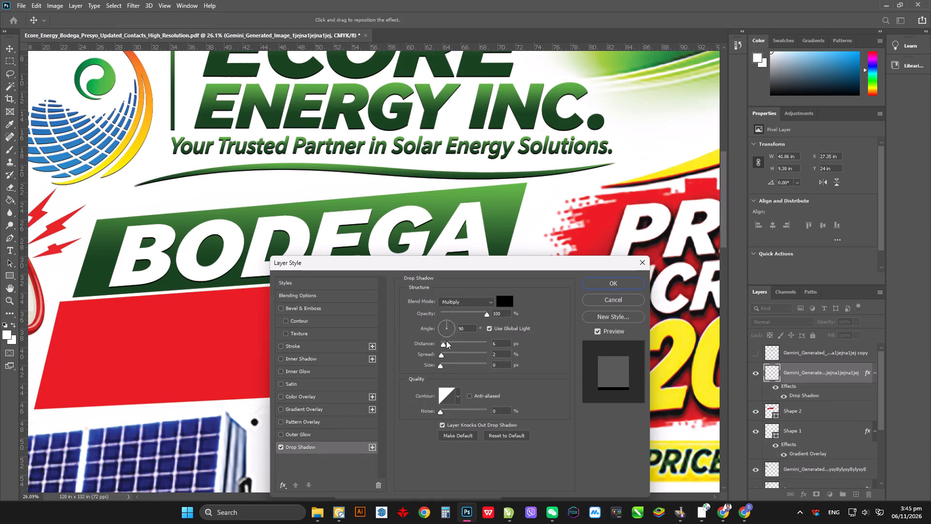
left_click(448, 343)
left_click(605, 288)
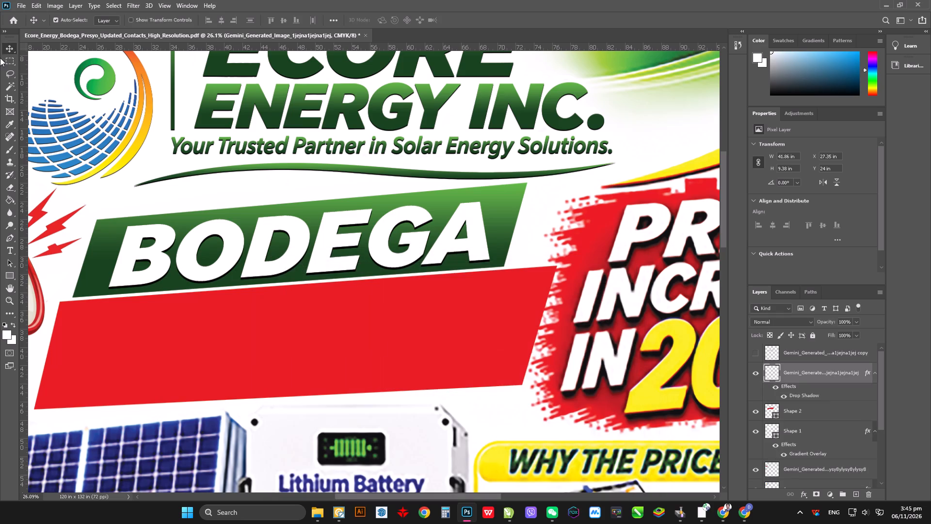
Nudge the BODEGA lettering up slightly to Y 23.94 in.
left_click(9, 52)
key("Up")
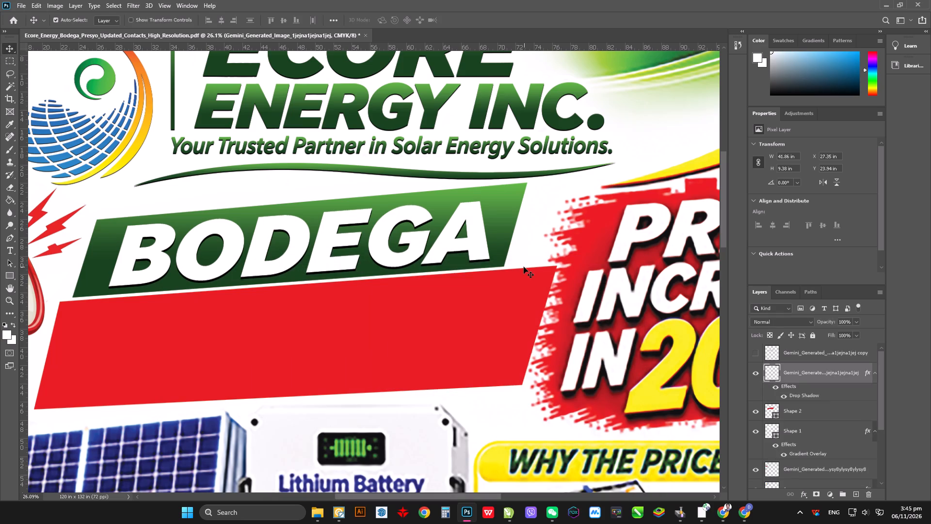
Show the duplicate lettering layer that carries the PRESYO! letters.
left_click(754, 352)
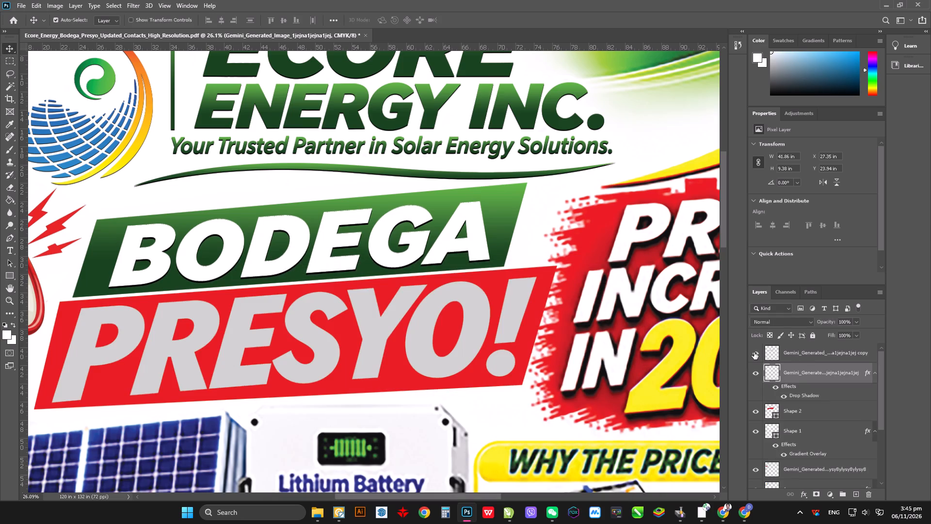
Toggle the Group 1 copy 2 layer's visibility to compare the rebuilt heading with the original beneath it.
scroll(521, 304, "down", 5, "alt")
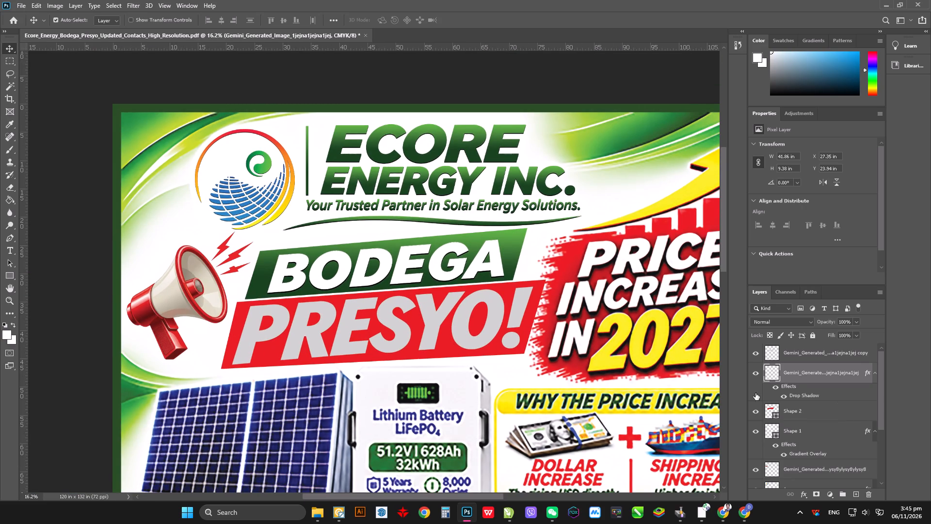
scroll(766, 426, "down", 7)
scroll(757, 476, "down", 1)
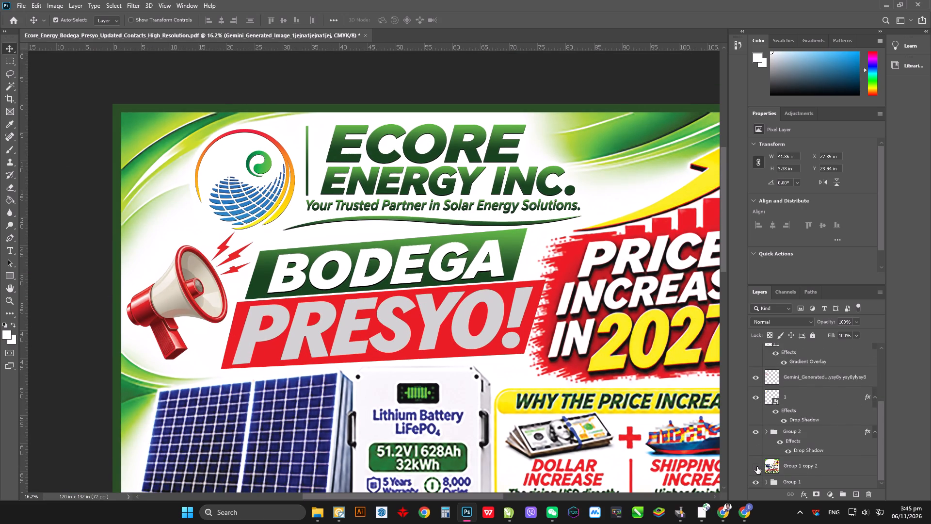
left_click(757, 467)
left_click(757, 467)
left_click(757, 467)
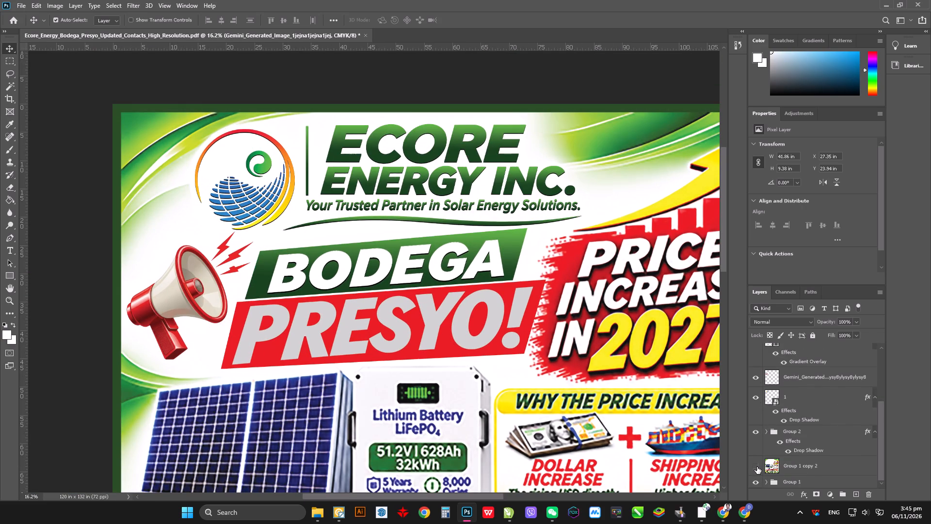
Toggle the Group 1 copy 2, Group 1 and BODEGA lettering layers to compare the rebuilt heading with the artwork beneath.
left_click(757, 467)
left_click(756, 484)
left_click(755, 463)
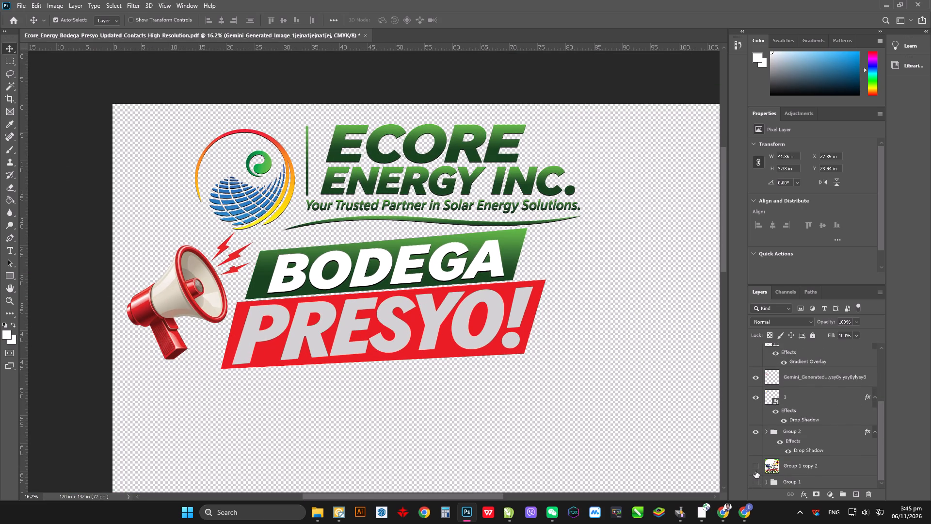
left_click(755, 471)
left_click(755, 485)
scroll(800, 366, "up", 8)
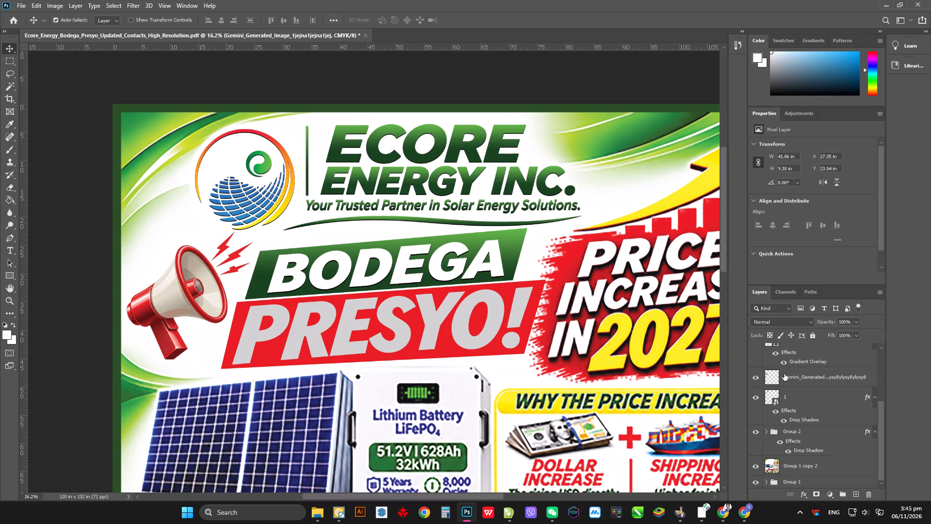
scroll(784, 374, "up", 9)
left_click(754, 374)
left_click(754, 374)
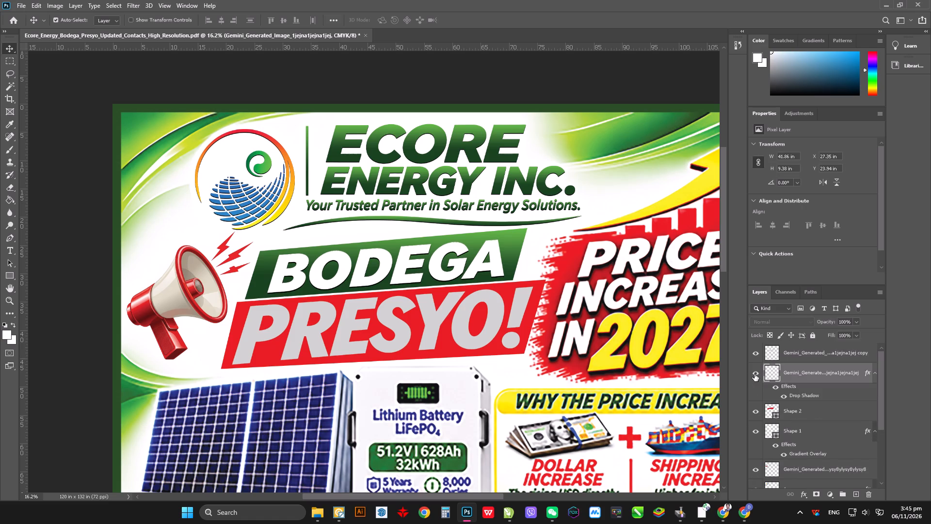
Temporarily hide the PRESYO! letters, the red Shape 2 panel and Group 1 copy 2 to examine the original PRESYO! styling.
left_click(11, 52)
left_click(498, 315)
left_click(758, 351)
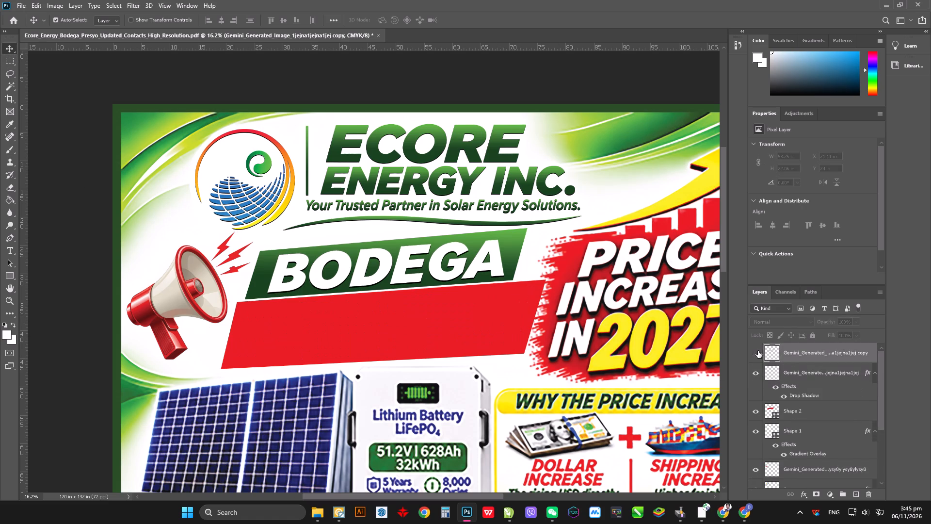
left_click(474, 311)
left_click(752, 413)
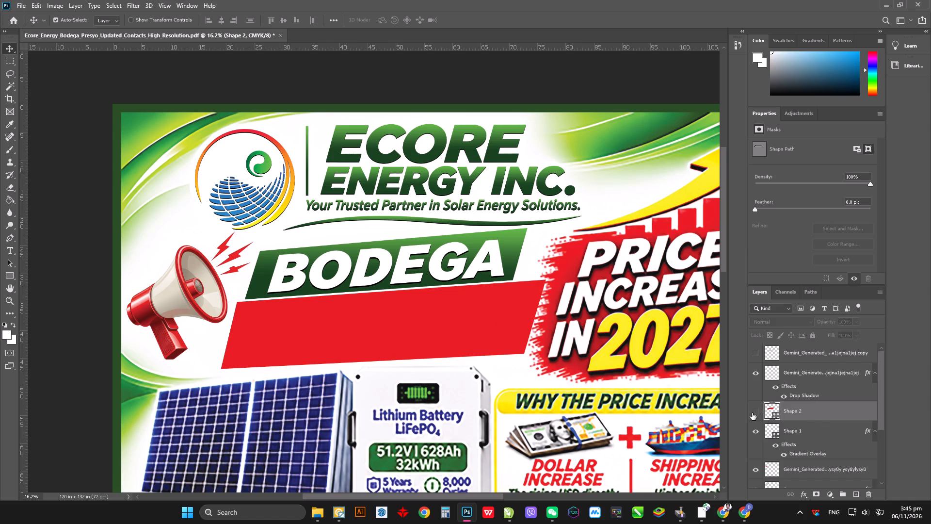
scroll(787, 448, "down", 12)
left_click(756, 482)
left_click(756, 477)
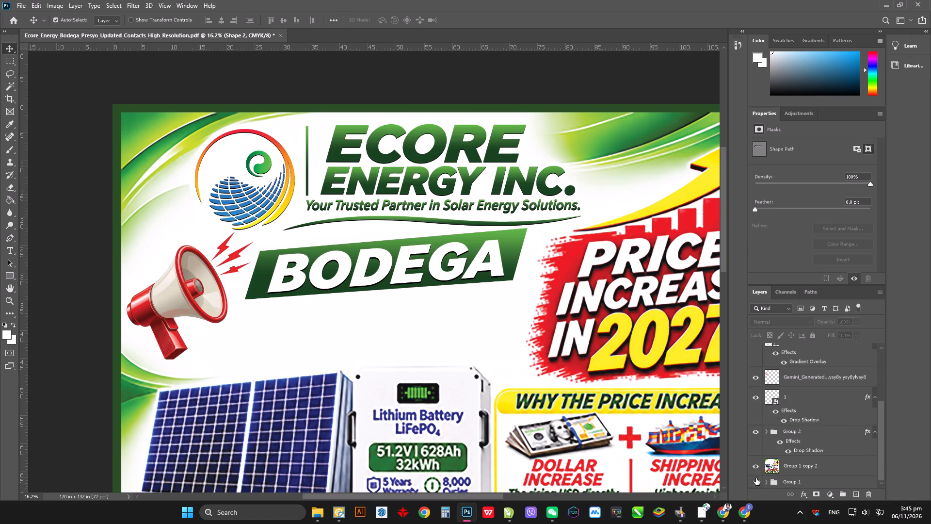
left_click(756, 467)
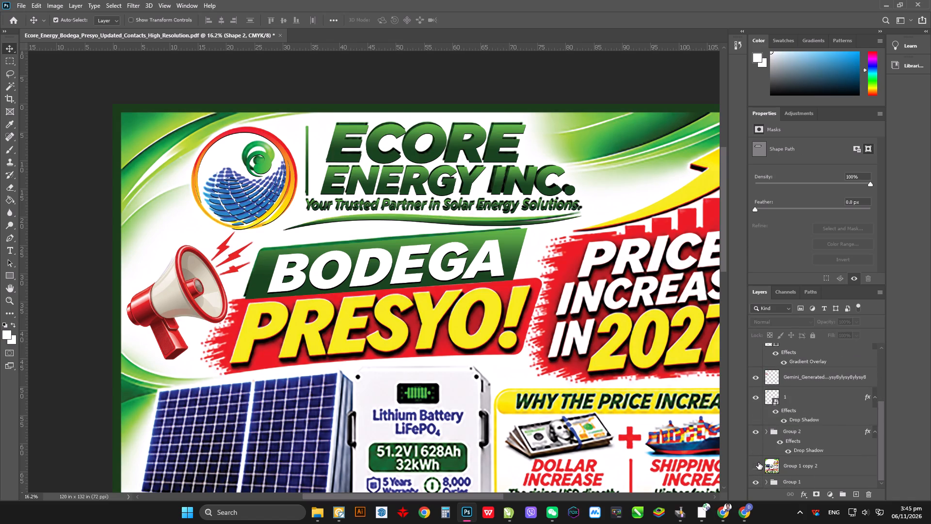
left_click(758, 462)
left_click(752, 465)
scroll(839, 420, "up", 5)
scroll(829, 425, "down", 5)
left_click(759, 467)
scroll(776, 388, "up", 8)
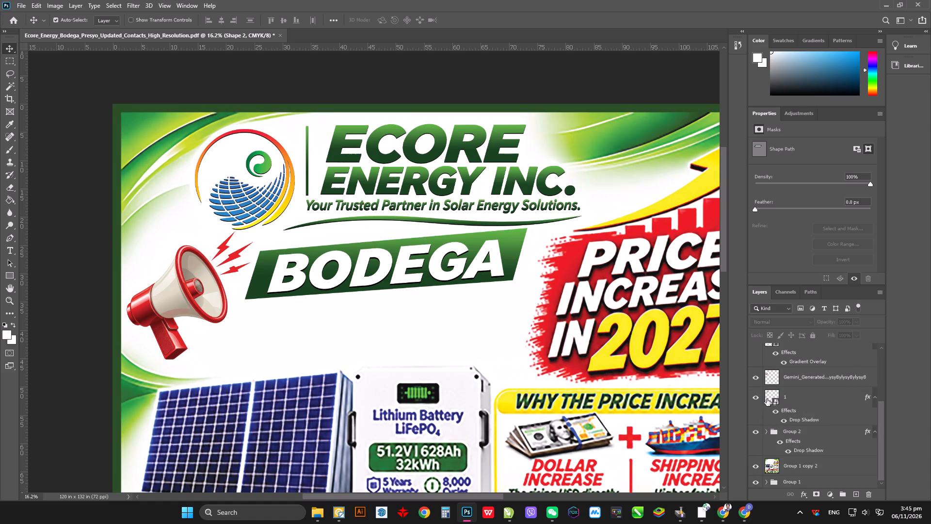
scroll(767, 399, "up", 5)
left_click(754, 412)
left_click(754, 353)
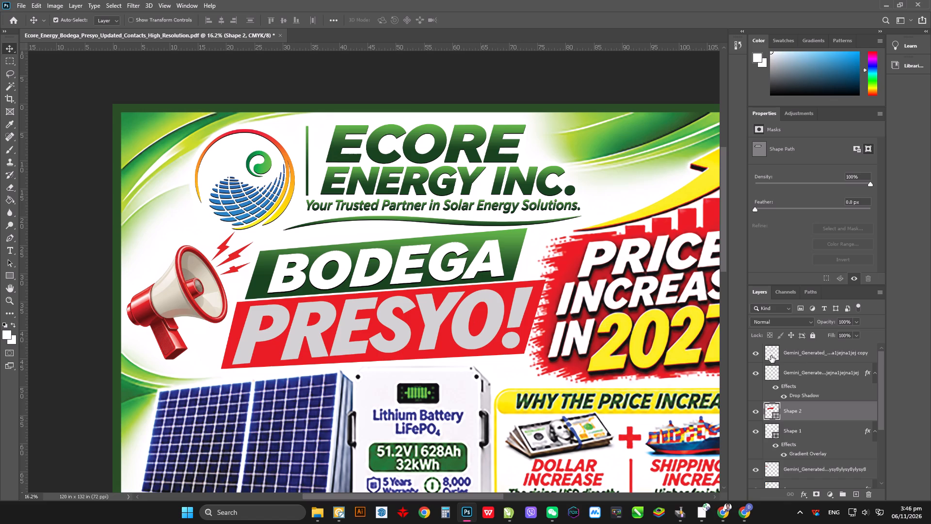
Erase the leftover BODEGA letters from the duplicate lettering layer with the Eraser, keeping only PRESYO! and hiding the separate BODEGA layer.
left_click(751, 373)
left_click(755, 373)
left_click(756, 353)
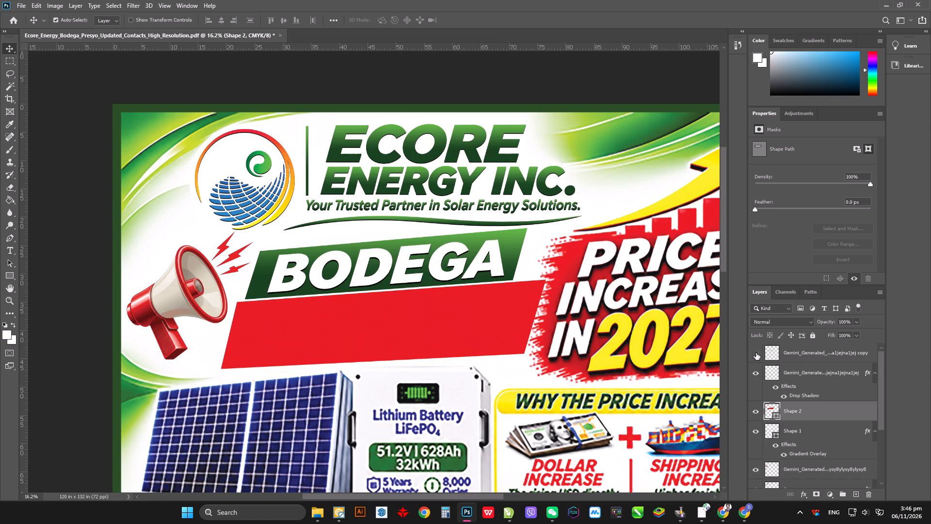
left_click(756, 353)
left_click(814, 351)
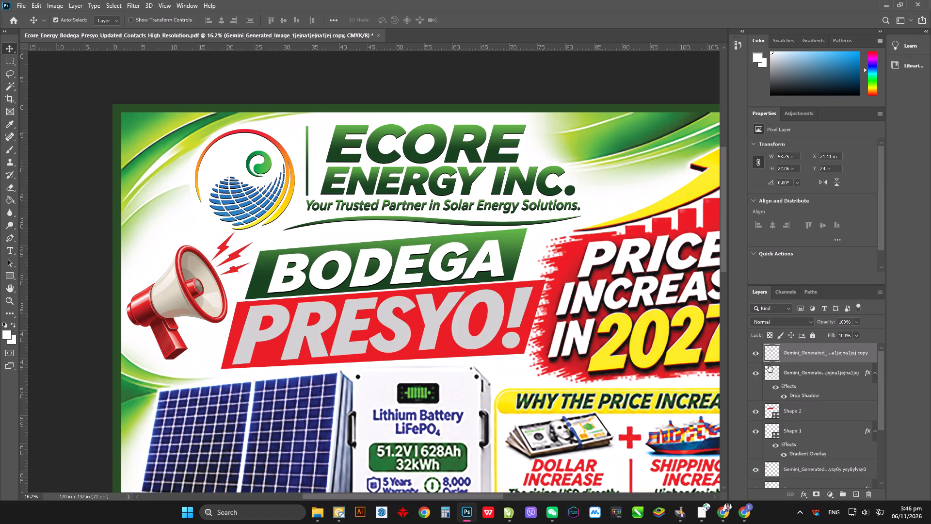
left_click(756, 352)
left_click(756, 352)
key("e")
scroll(357, 258, "up", 4, "alt")
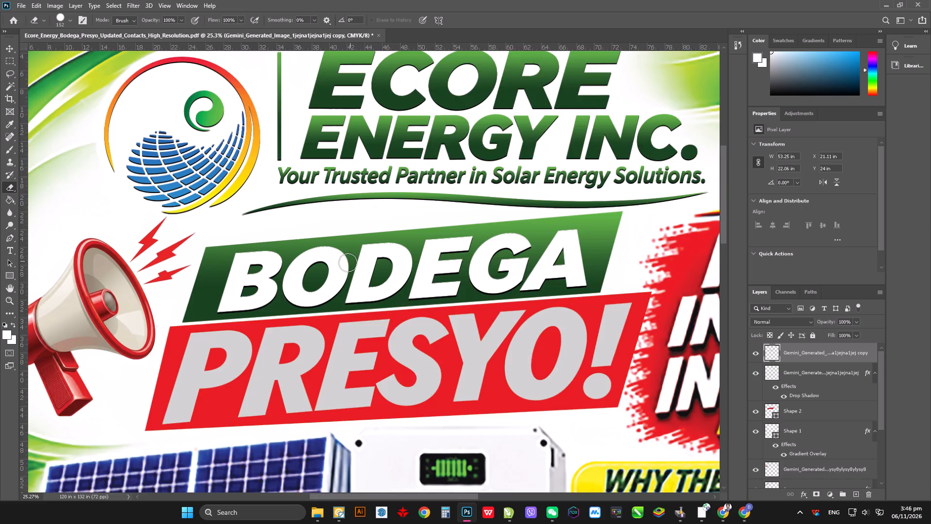
scroll(348, 262, "up", 4, "alt")
left_click(757, 371)
left_click_drag(196, 257, 200, 257)
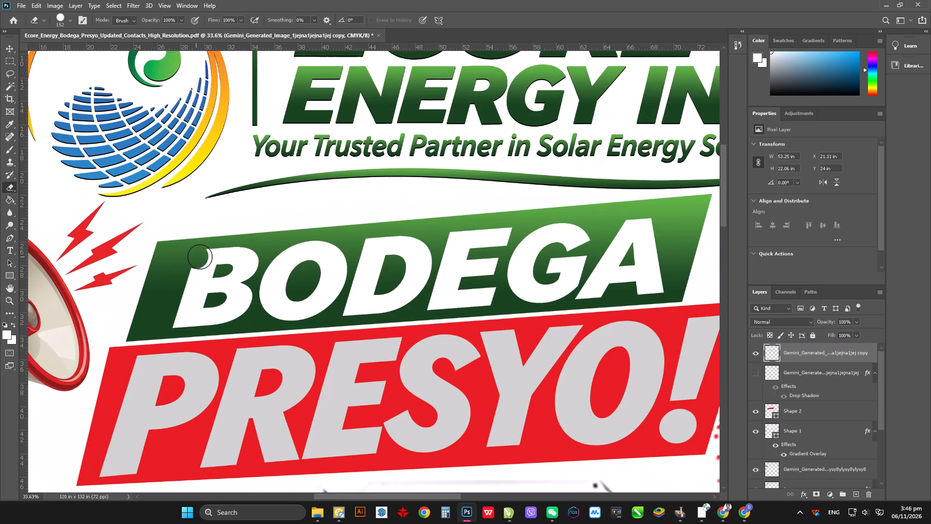
left_click_drag(200, 257, 581, 242)
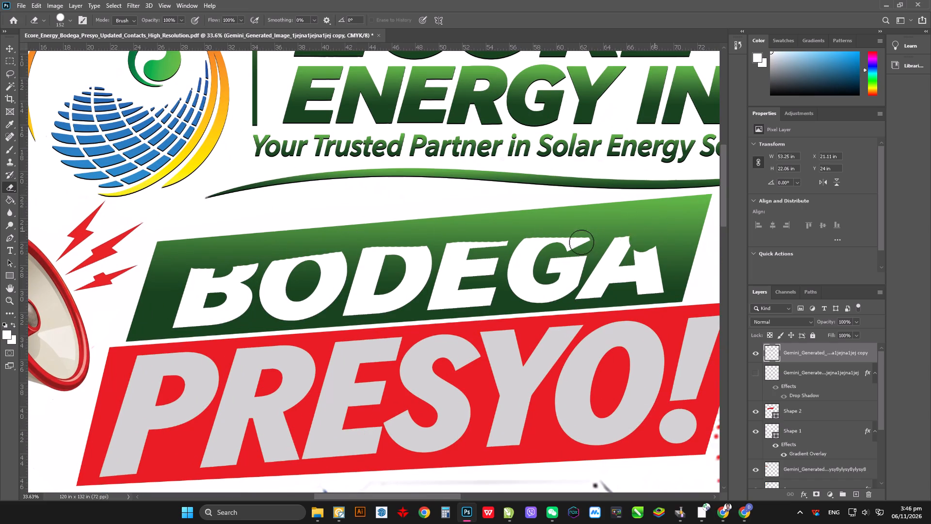
left_click_drag(581, 242, 610, 248)
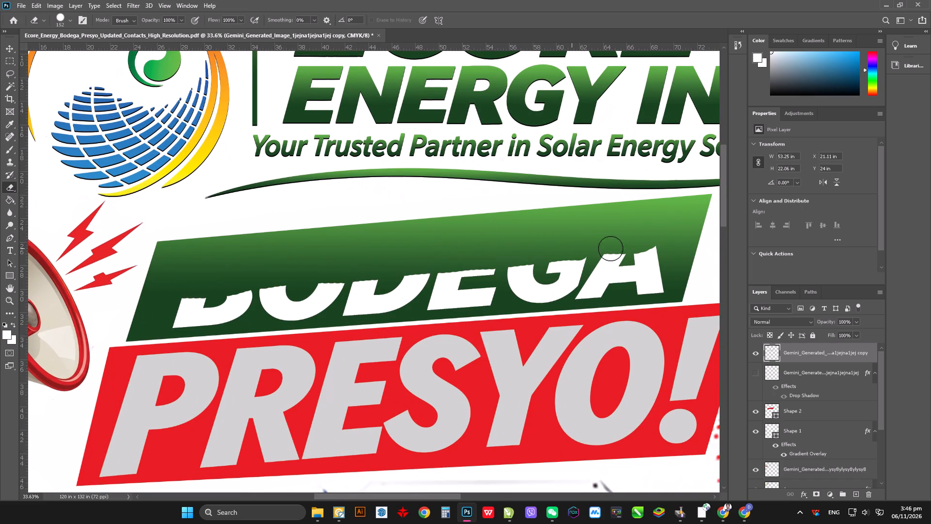
left_click_drag(610, 248, 184, 317)
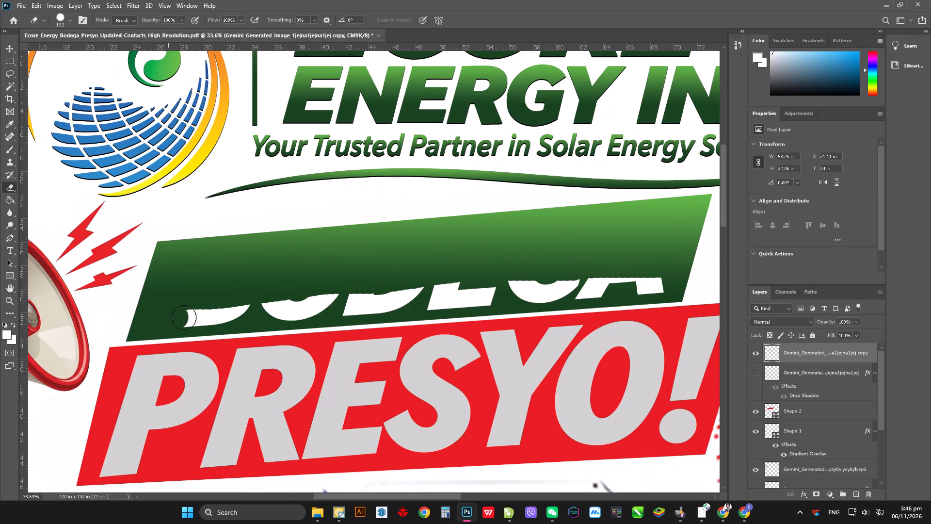
left_click_drag(184, 317, 494, 299)
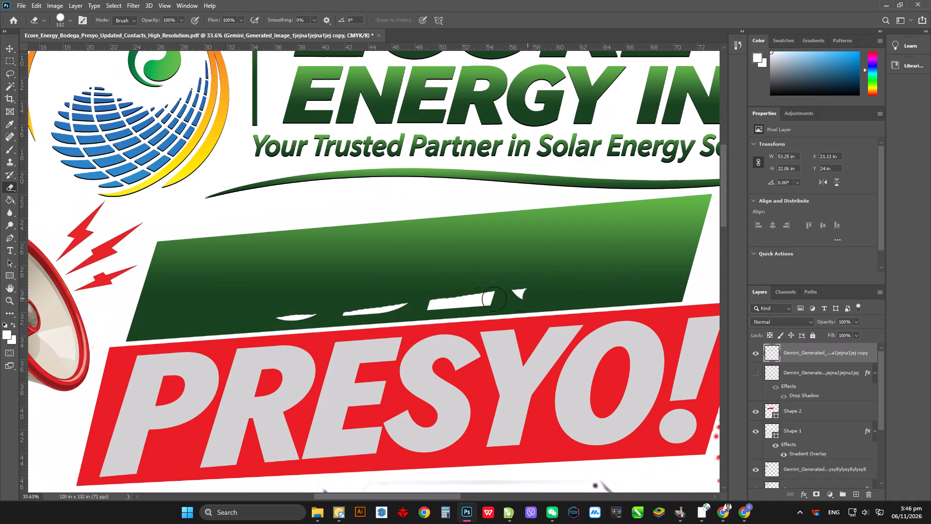
left_click_drag(494, 299, 231, 316)
left_click(6, 47)
scroll(289, 272, "down", 2, "alt")
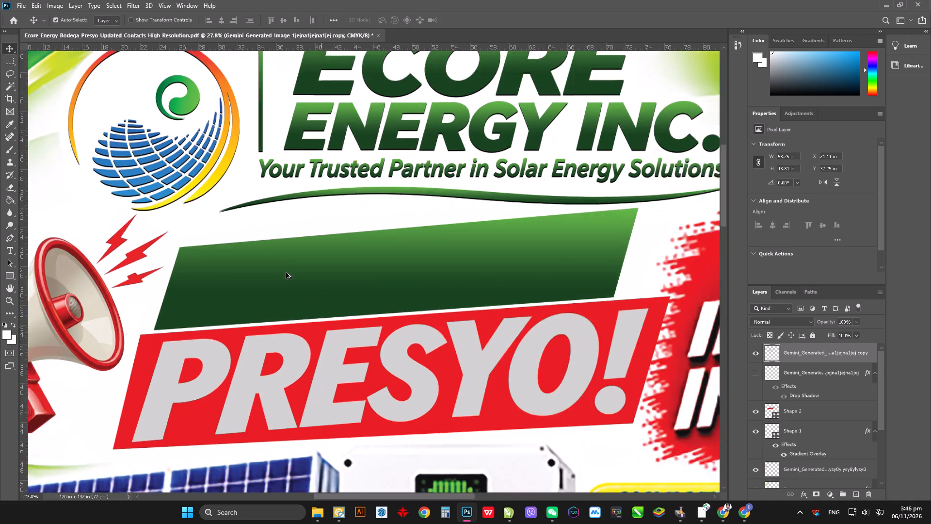
scroll(286, 272, "down", 5, "alt")
Give the PRESYO! lettering layer a Normal, 100% Color Overlay in the yellow sampled from the 2027 text, plus a Drop Shadow.
left_click(818, 356)
right_click(818, 356)
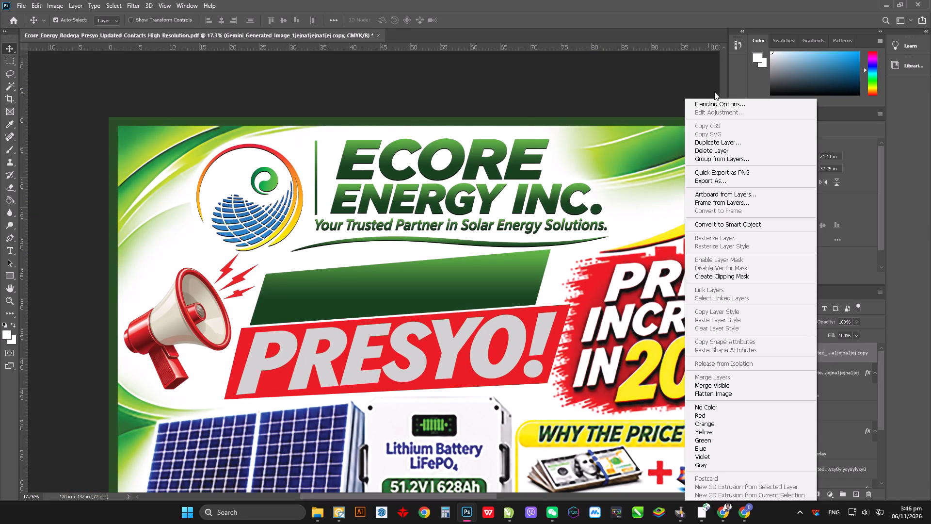
left_click(714, 106)
left_click(298, 399)
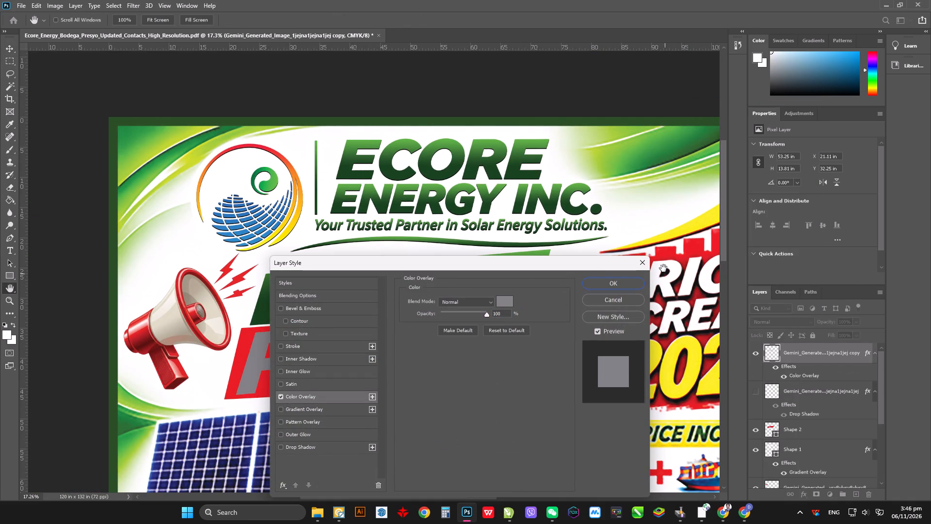
left_click(531, 278)
left_click_drag(530, 268, 391, 218)
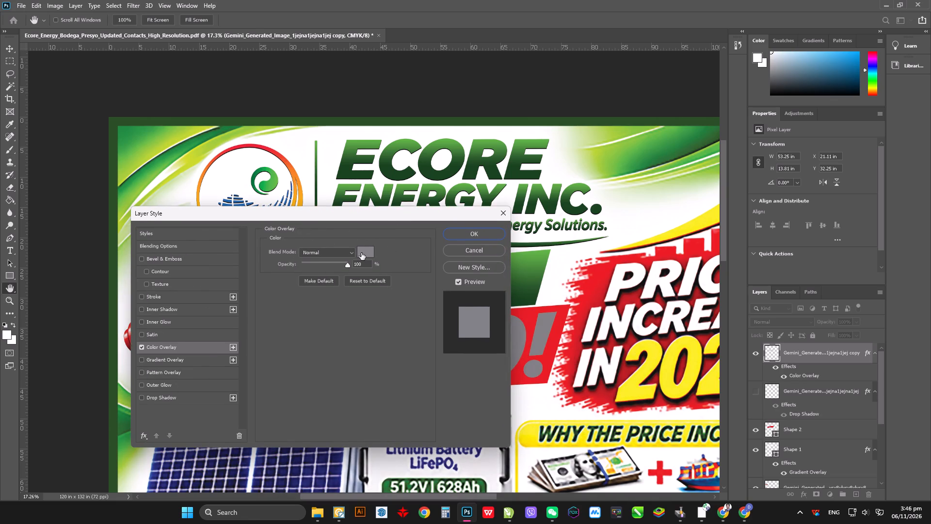
left_click(361, 253)
left_click(670, 362)
left_click(498, 310)
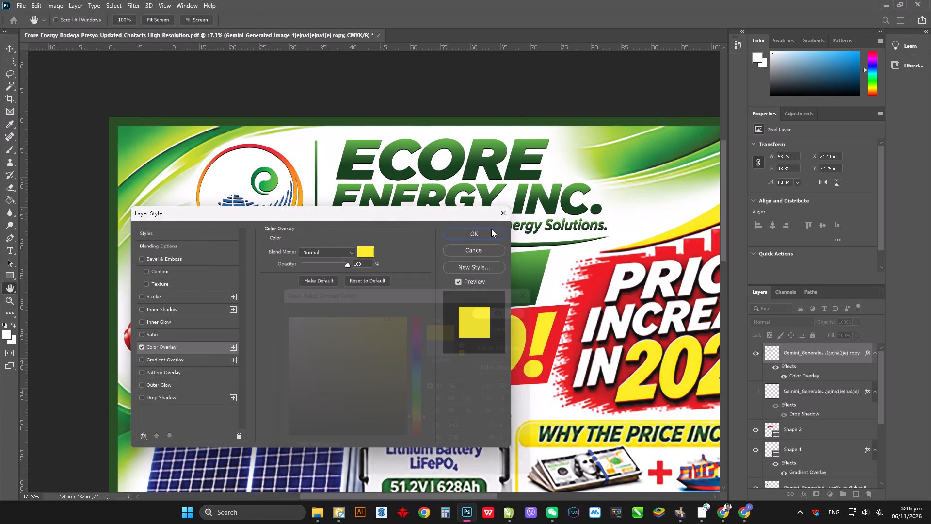
left_click(175, 398)
left_click(477, 236)
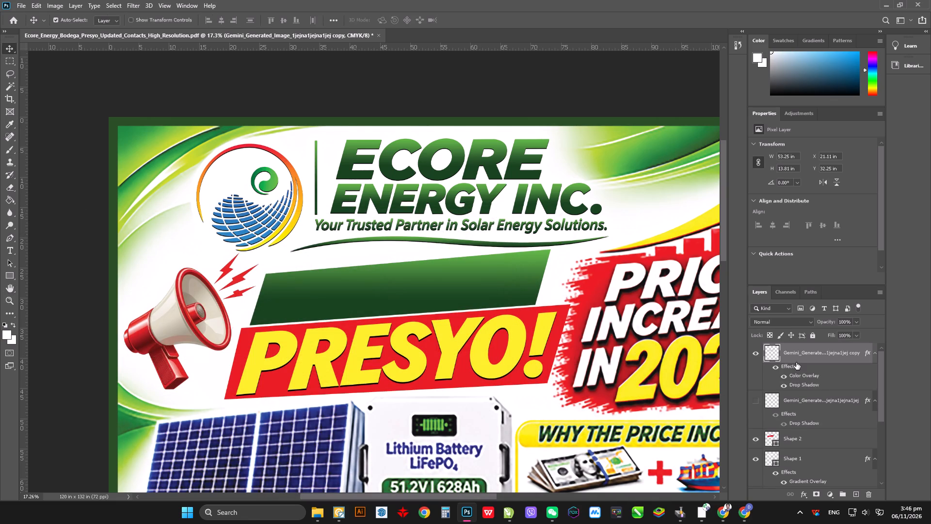
Show the BODEGA lettering layer and group it with the PRESYO! lettering layer.
left_click(755, 400)
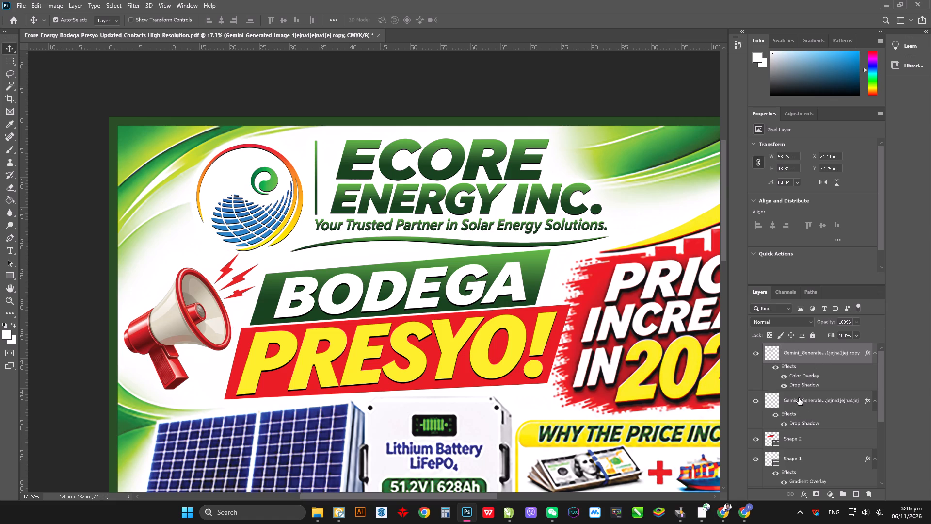
left_click(799, 398, "shift")
key("ctrl+g")
Add a thin black Stroke at 100% opacity, positioned Outside, to the group holding the BODEGA and PRESYO! lettering.
right_click(804, 351)
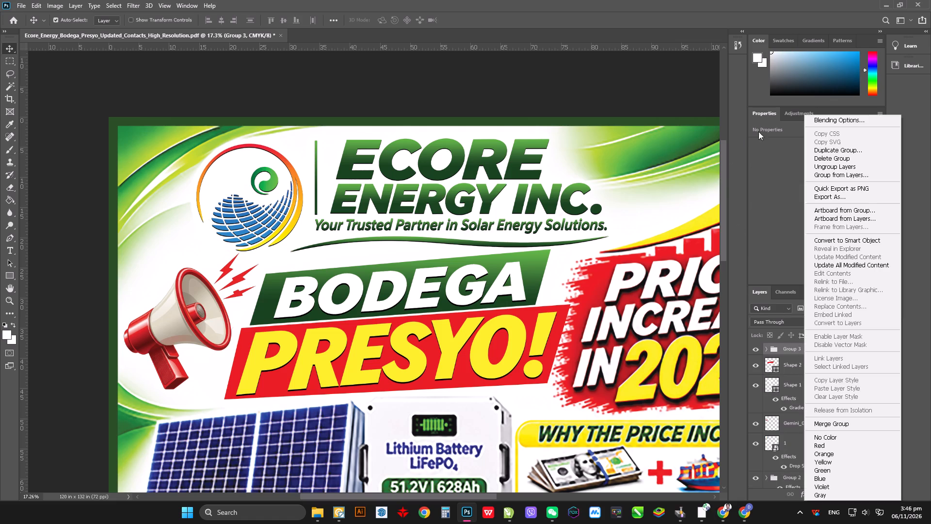
left_click(827, 114)
right_click(811, 346)
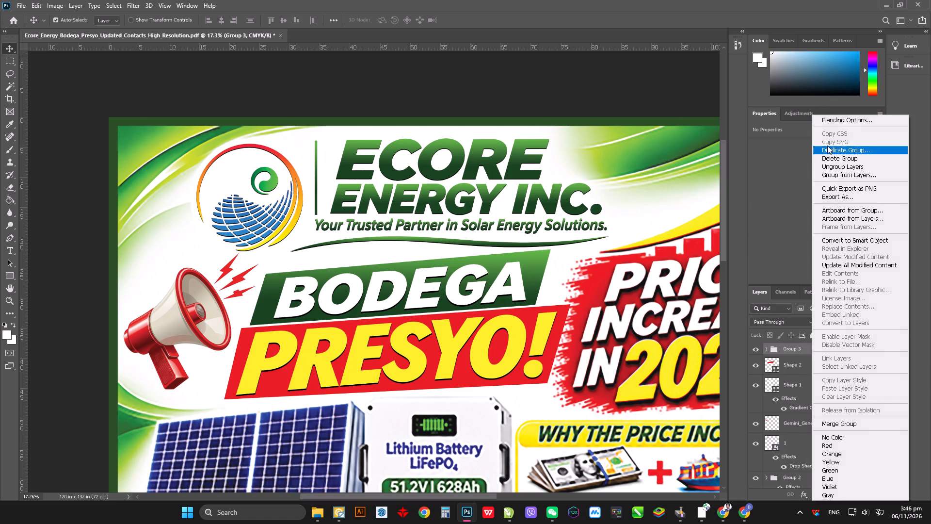
left_click(841, 122)
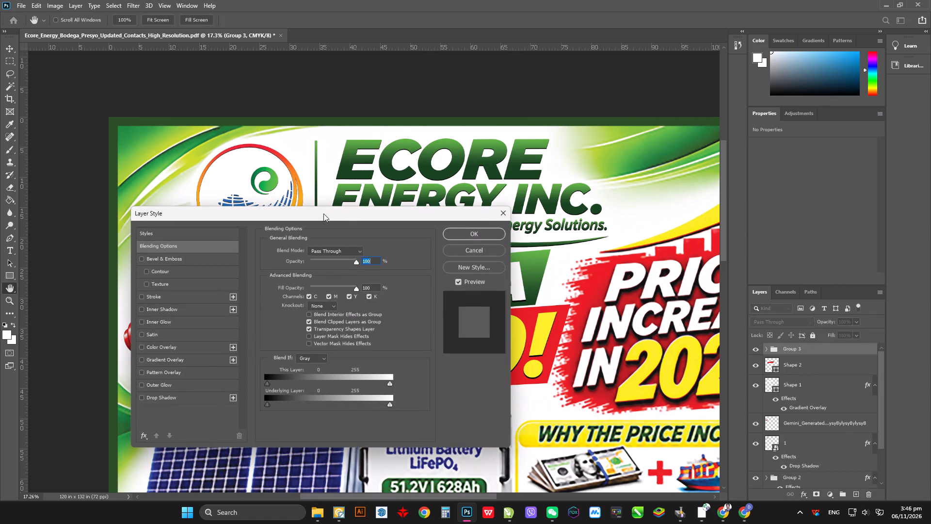
left_click_drag(323, 217, 797, 166)
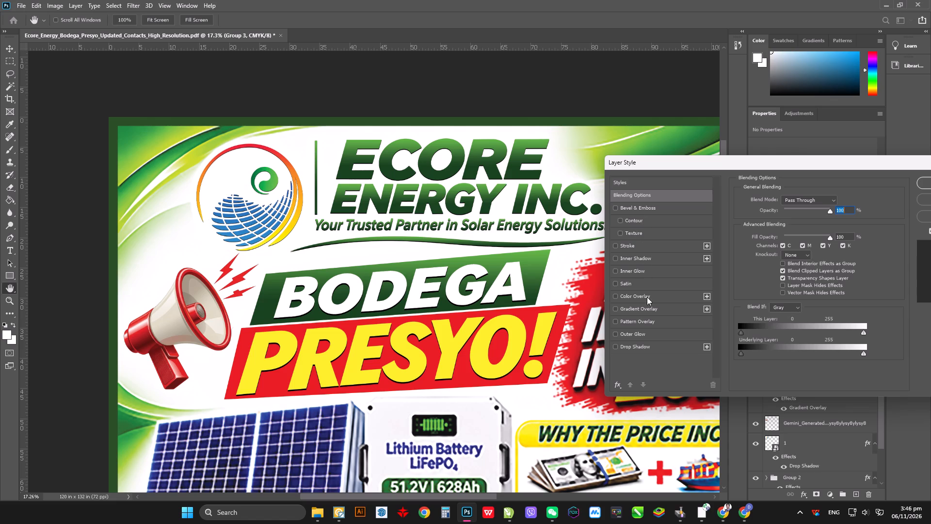
left_click(639, 244)
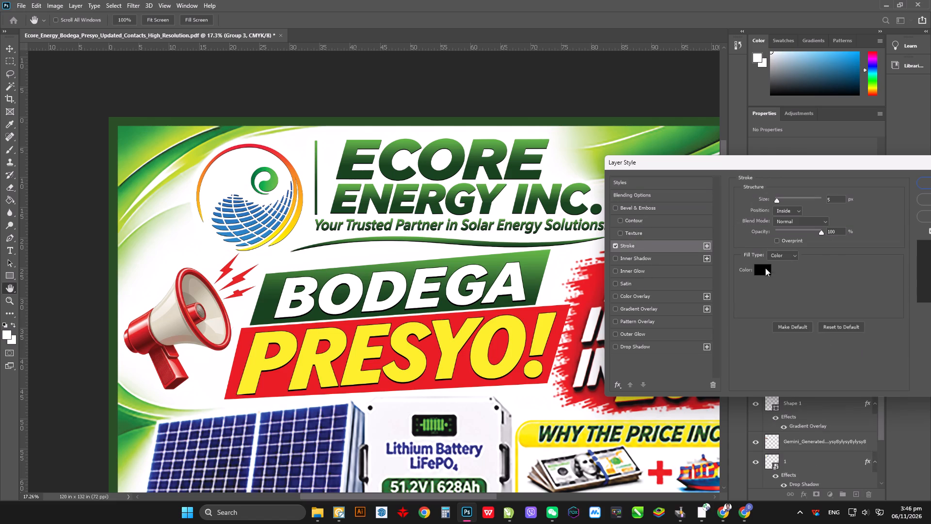
left_click(790, 211)
left_click(792, 220)
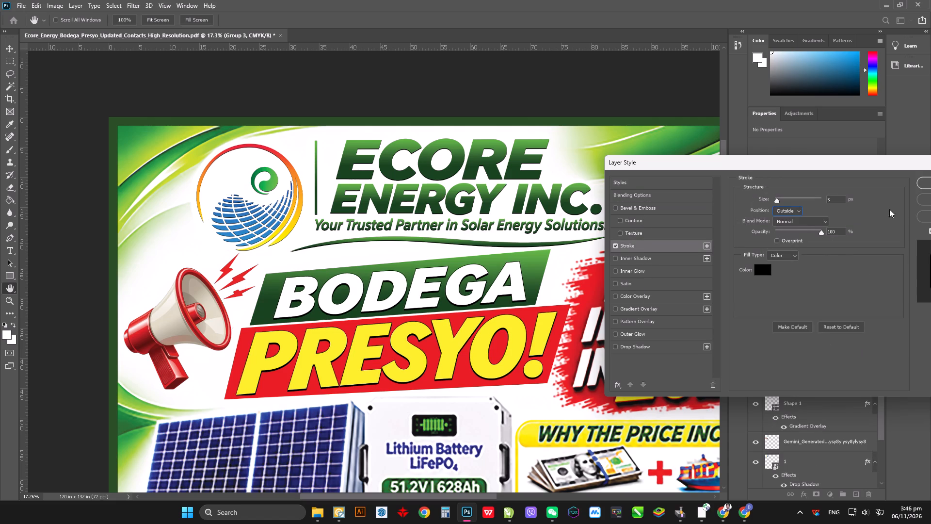
left_click_drag(835, 199, 797, 195)
scroll(824, 196, "up", 2)
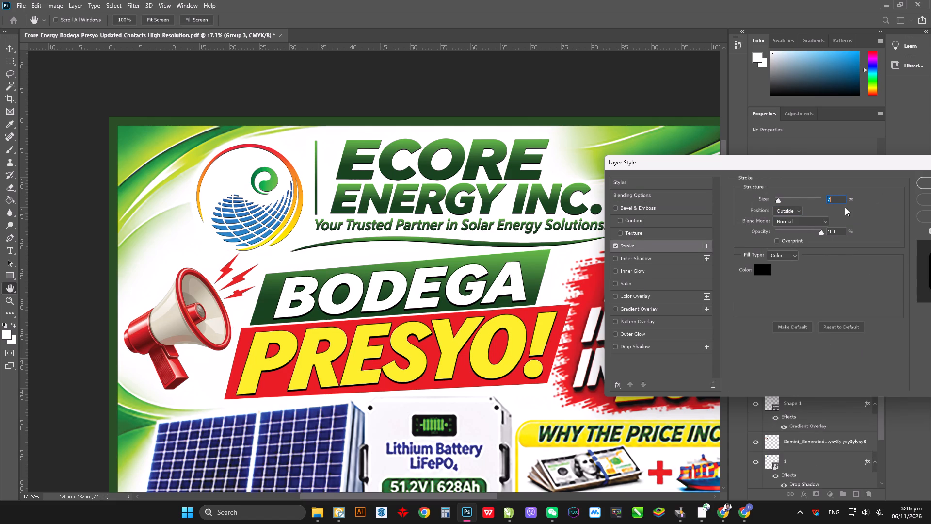
scroll(841, 204, "down", 1)
left_click(929, 180)
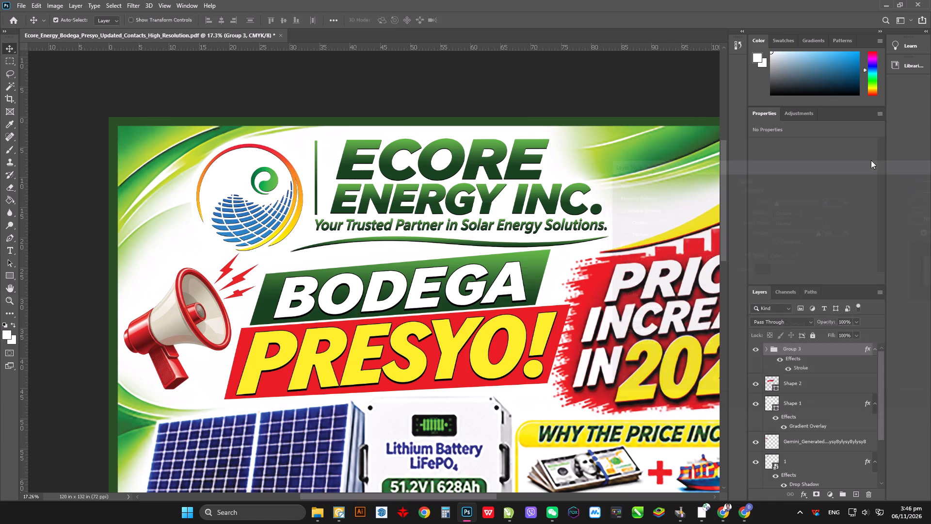
Deselect the lettering group and examine the BODEGA PRESYO! heading and the PRICE INCREASE IN 2027! artwork with its arrow and bars.
left_click(8, 48)
left_click(566, 0)
left_click(6, 50)
left_click(86, 189)
scroll(94, 224, "down", 8, "alt")
scroll(225, 301, "up", 7, "alt")
scroll(334, 180, "up", 6, "alt")
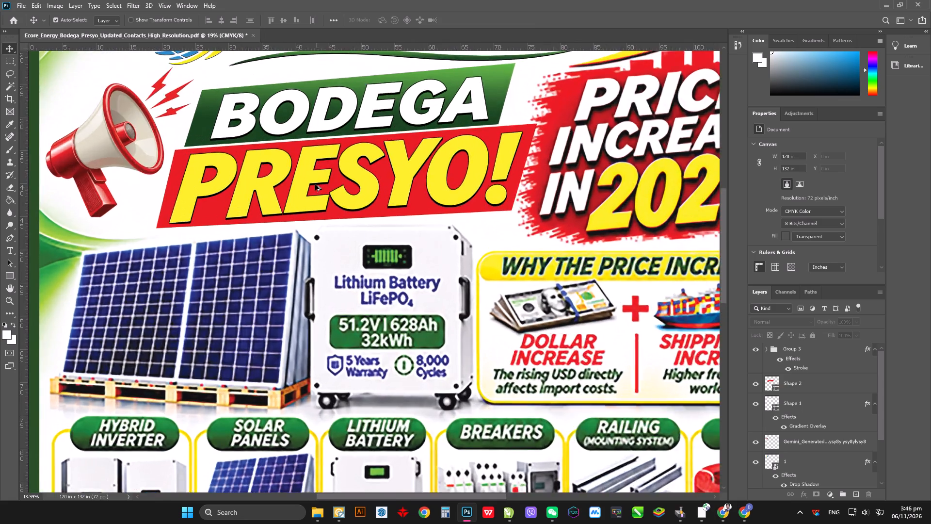
scroll(315, 184, "up", 2, "alt")
scroll(194, 244, "down", 9, "alt")
scroll(449, 166, "up", 7, "alt")
scroll(334, 255, "down", 3, "alt")
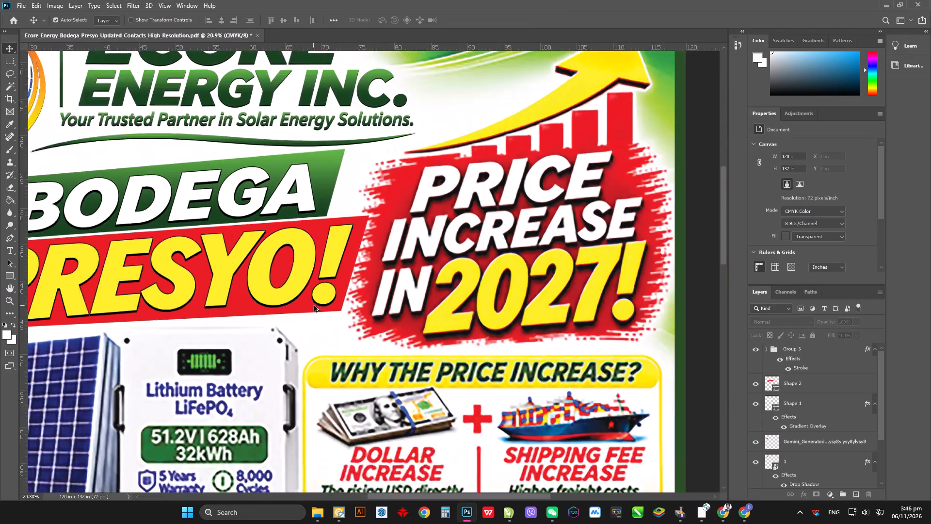
scroll(314, 305, "down", 2, "alt")
scroll(467, 239, "up", 4, "alt")
scroll(528, 296, "up", 4)
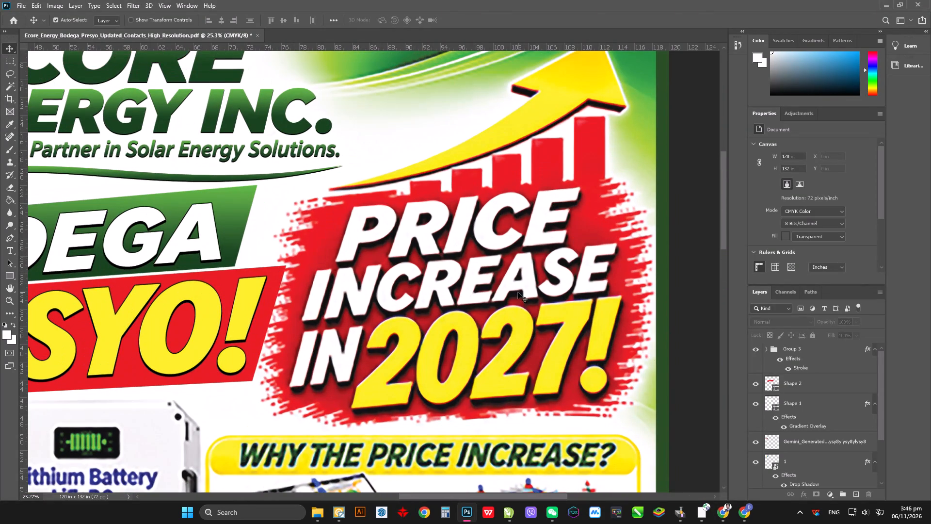
scroll(507, 278, "up", 6)
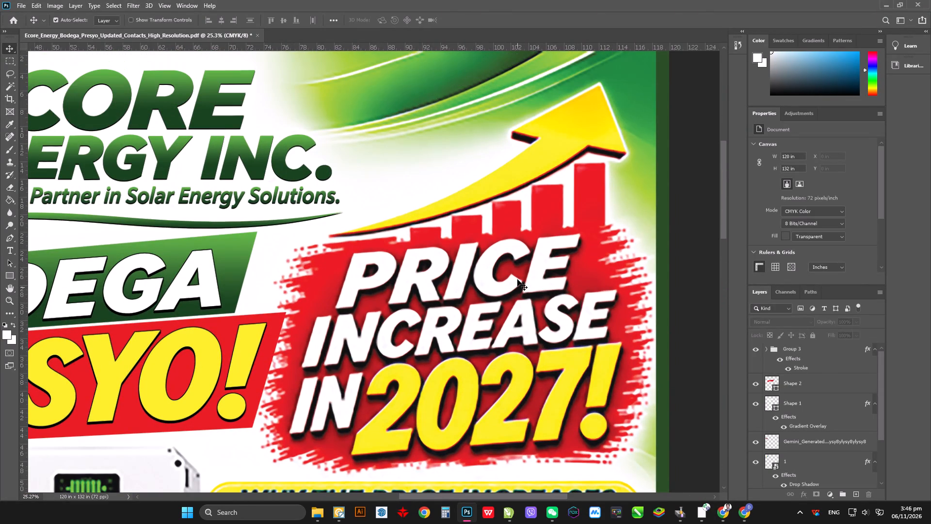
scroll(517, 223, "down", 7)
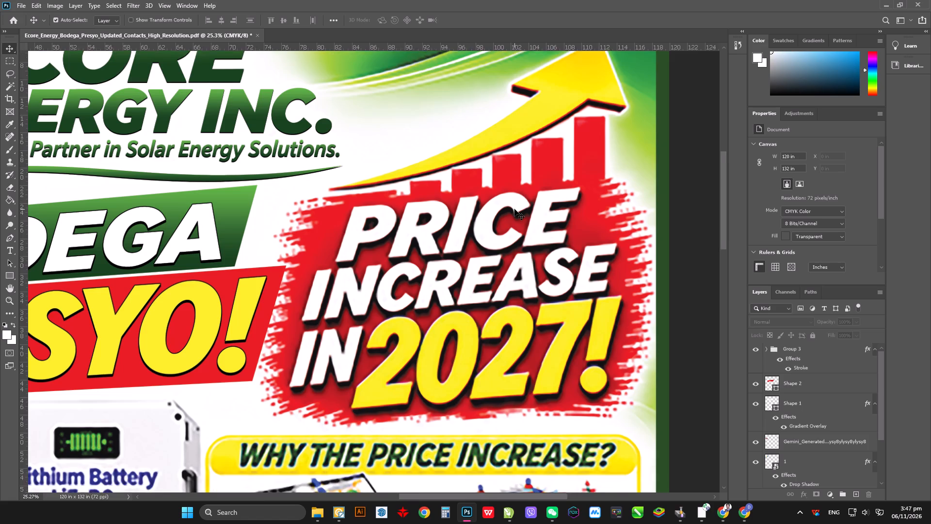
scroll(514, 209, "down", 10)
scroll(514, 213, "down", 6, "alt")
scroll(534, 205, "up", 2, "alt")
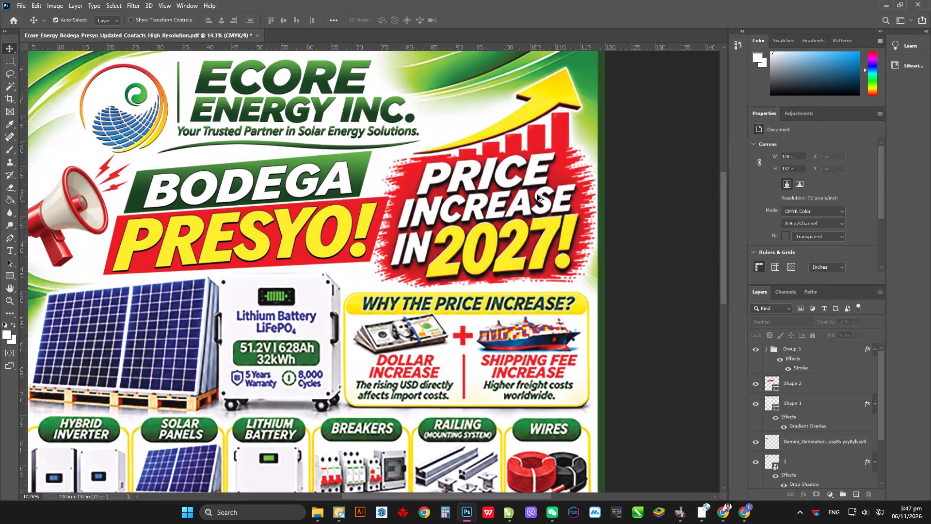
scroll(537, 195, "up", 6, "alt")
scroll(543, 196, "down", 6, "alt")
scroll(529, 187, "up", 2, "alt")
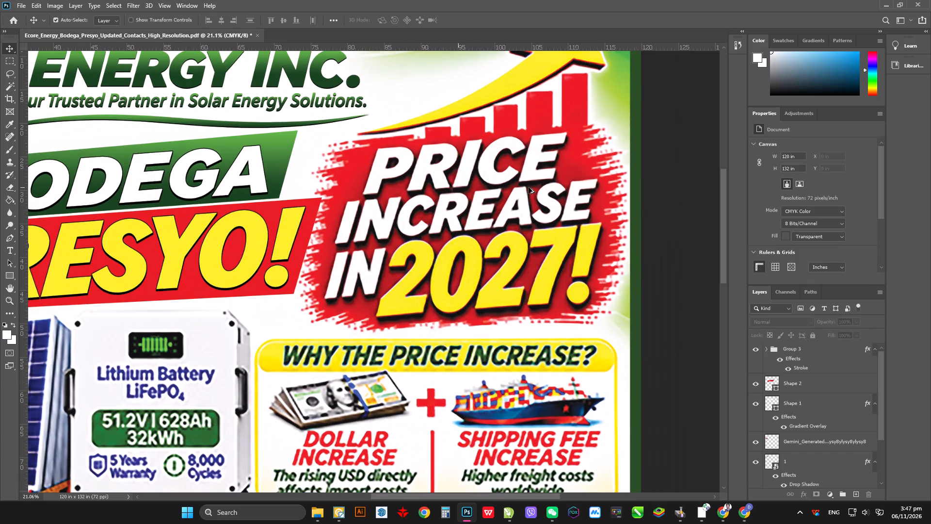
scroll(529, 188, "down", 5, "alt")
scroll(540, 117, "up", 2, "alt")
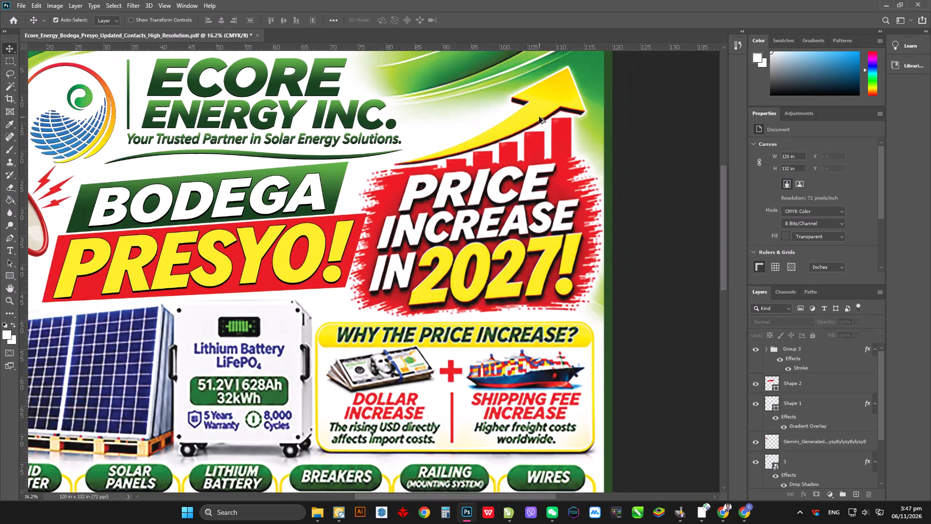
scroll(539, 117, "up", 2, "alt")
scroll(539, 260, "down", 8, "alt")
scroll(525, 130, "up", 7, "alt")
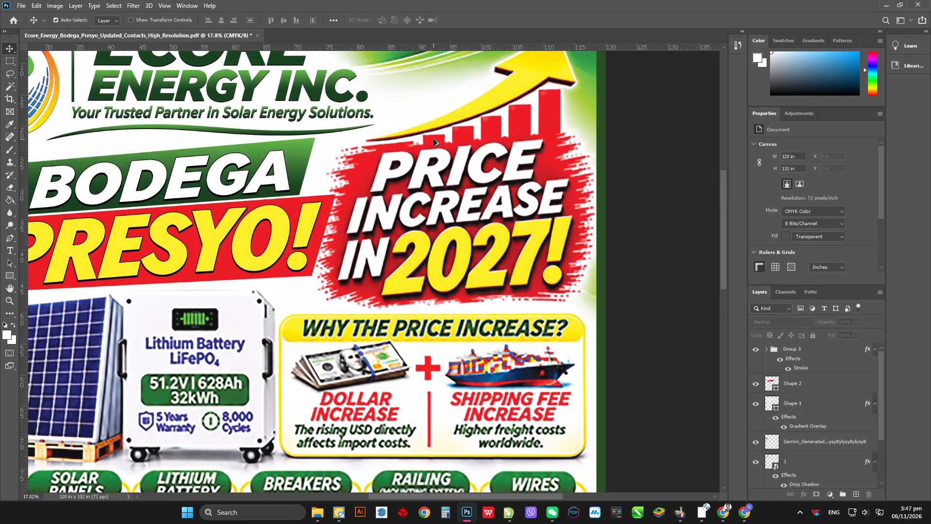
scroll(408, 241, "up", 20, "alt")
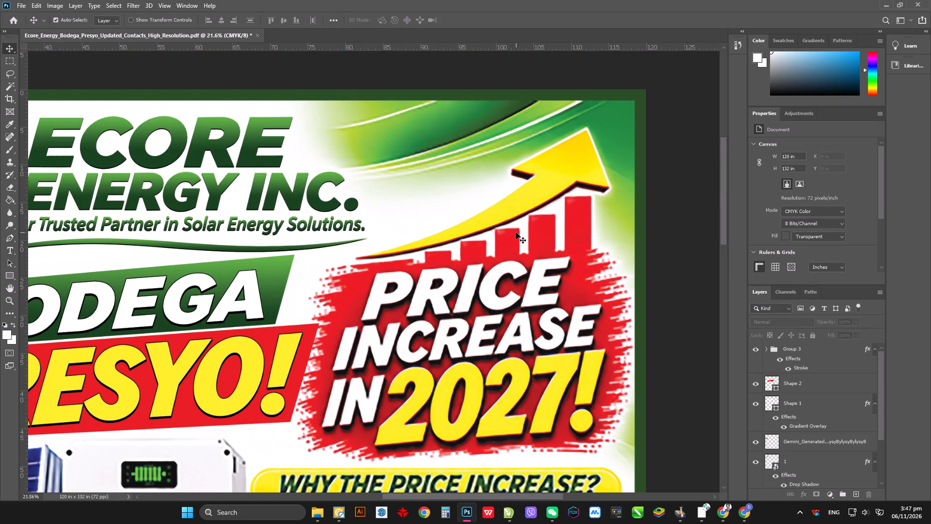
Start a Pen tool shape at the yellow arrow's tail and curve it along the upper edge to the arrowhead's inner notch.
key("p")
left_click(102, 16)
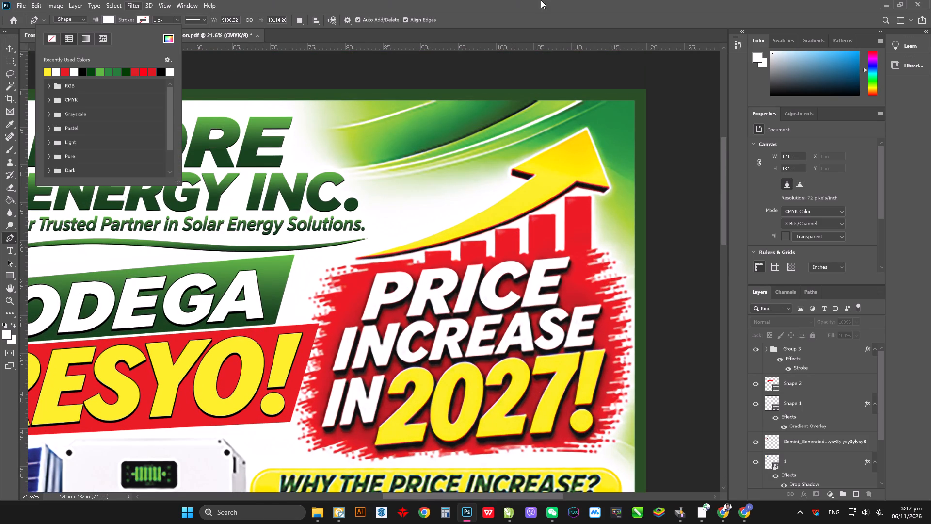
left_click(541, 0)
scroll(407, 250, "up", 13, "alt")
left_click(294, 271)
scroll(140, 360, "down", 6, "alt")
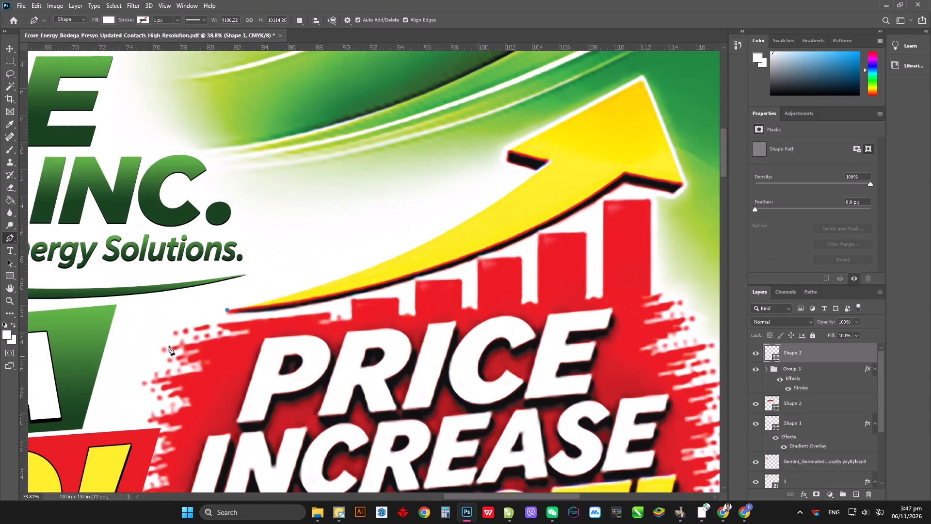
scroll(542, 180, "up", 4, "alt")
left_click_drag(551, 156, 575, 124)
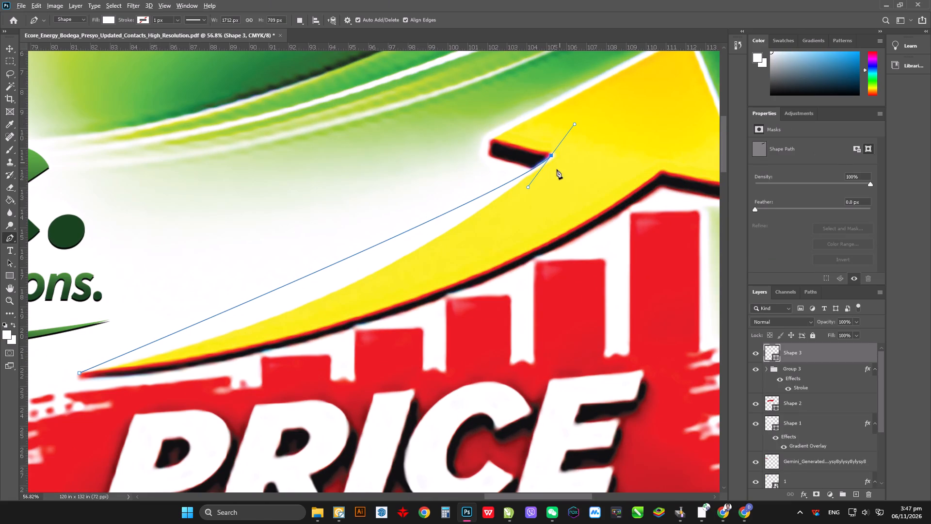
left_click_drag(529, 186, 393, 309, "alt")
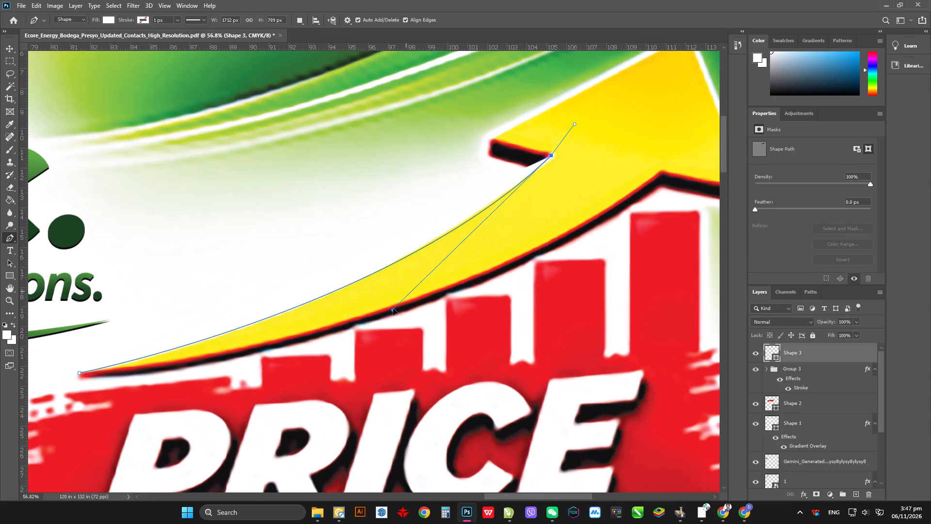
left_click_drag(393, 309, 392, 312, "alt")
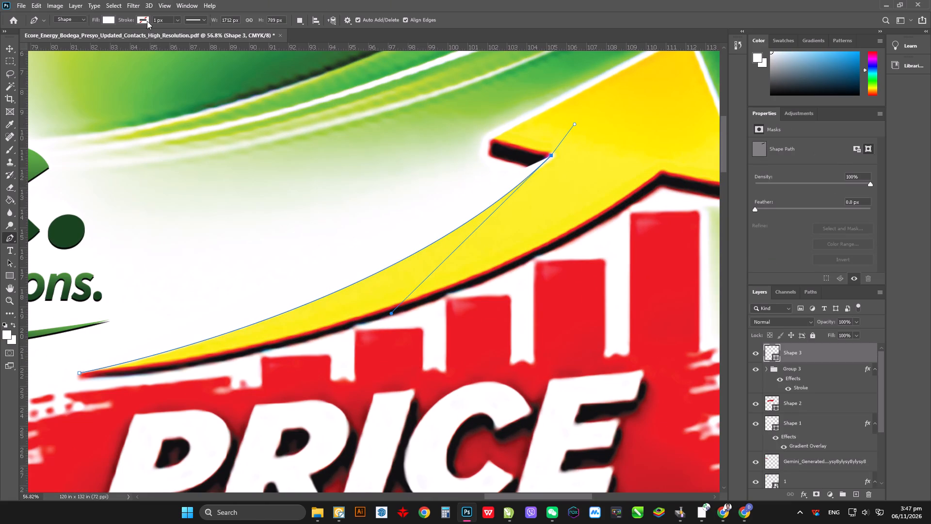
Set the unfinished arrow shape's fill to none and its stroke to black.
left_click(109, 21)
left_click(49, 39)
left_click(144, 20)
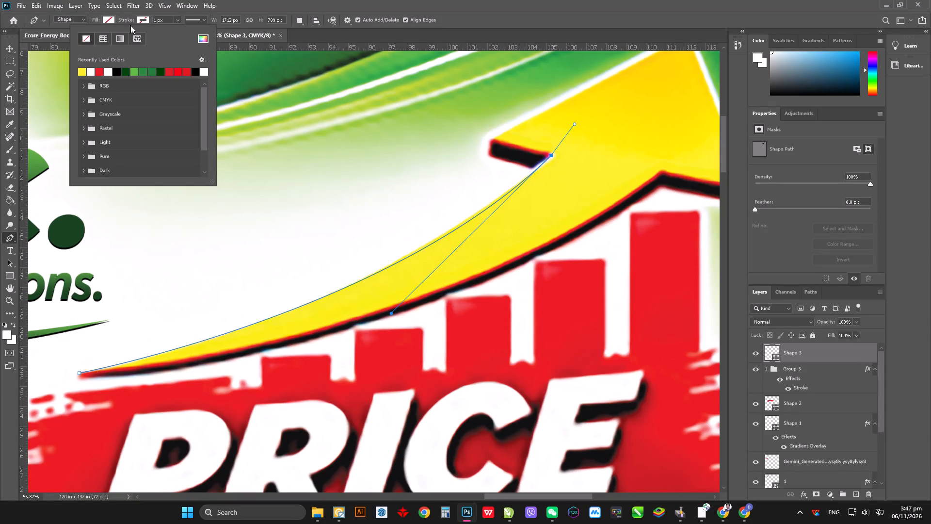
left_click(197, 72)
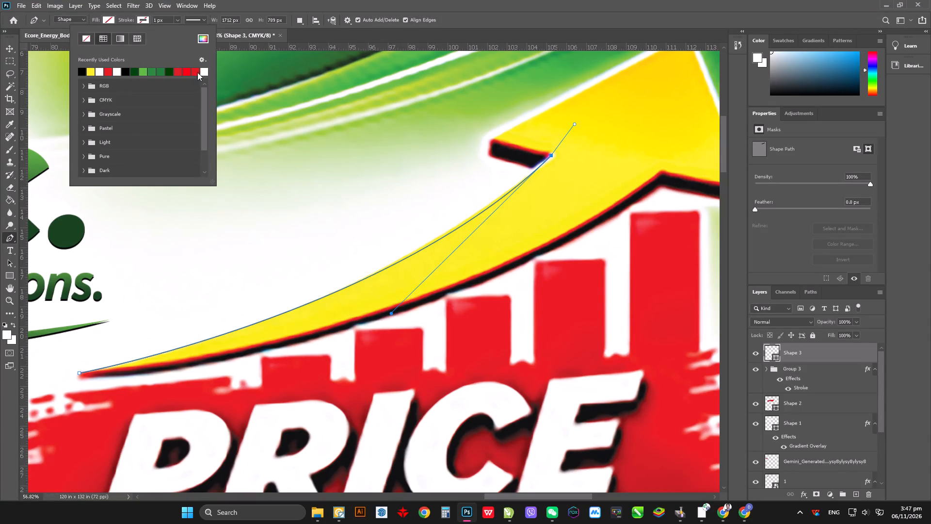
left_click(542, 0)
Continue the path around the arrowhead, tracing its back corner, rounded tip, outer corner and lower inner notch.
left_click_drag(575, 125, 508, 143, "alt")
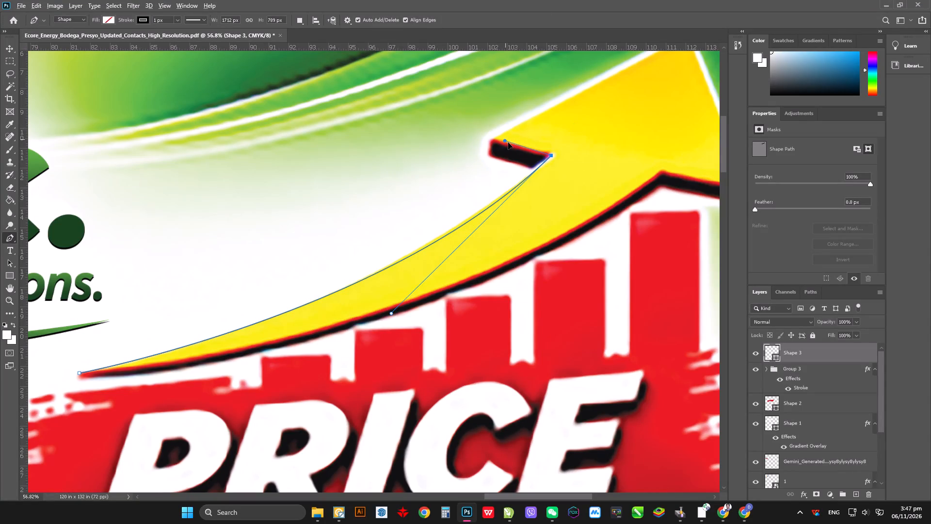
left_click_drag(508, 143, 511, 145, "alt")
left_click(494, 137)
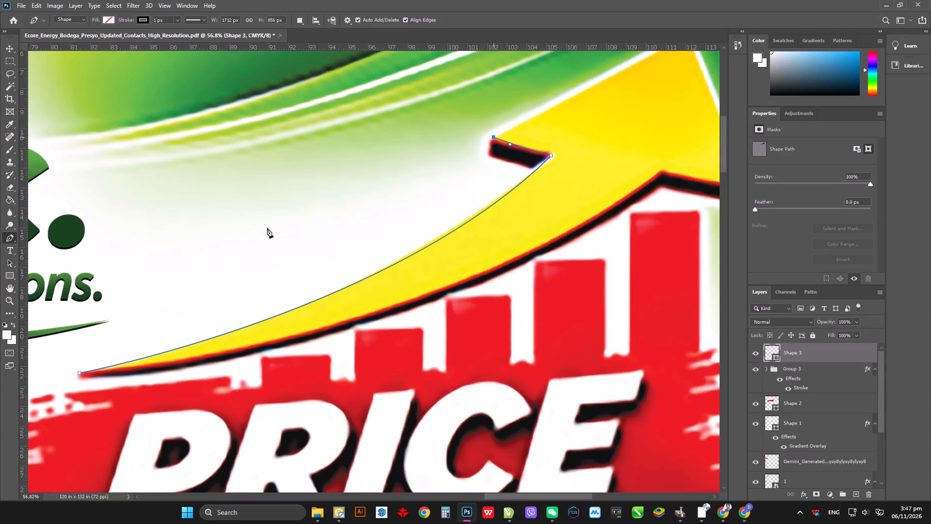
scroll(261, 245, "down", 7, "alt")
scroll(523, 151, "up", 13, "alt")
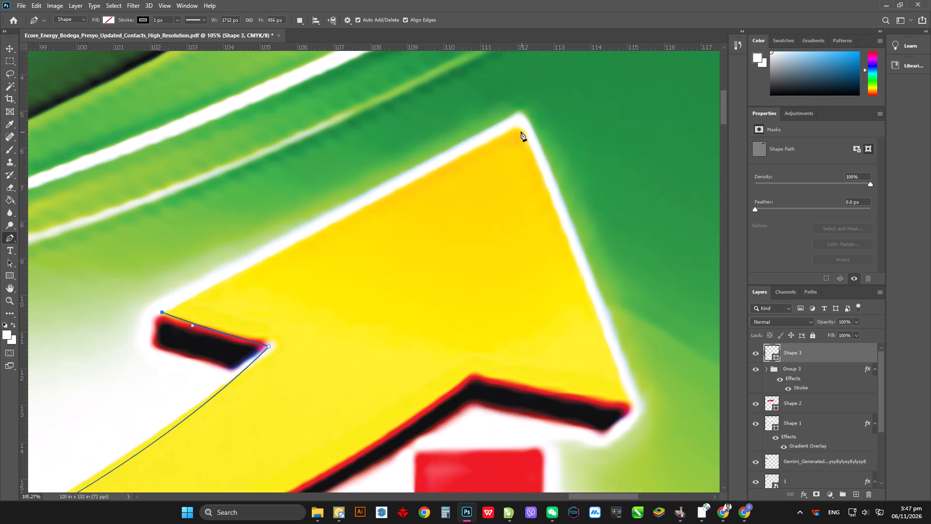
left_click(510, 129)
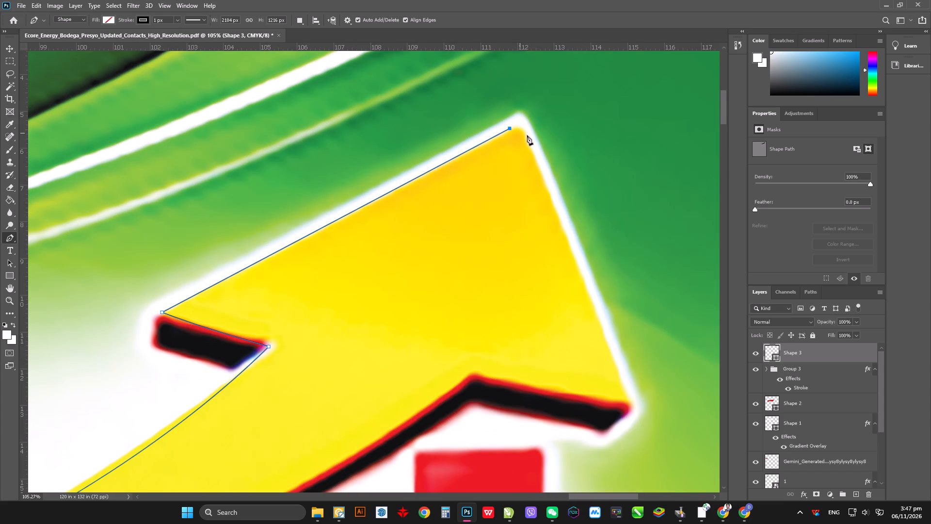
left_click_drag(527, 135, 534, 151)
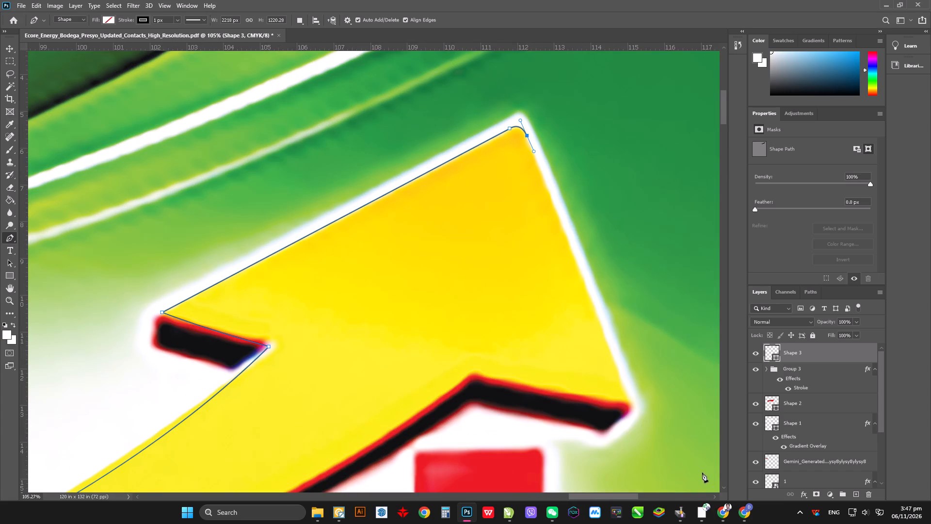
left_click(630, 401)
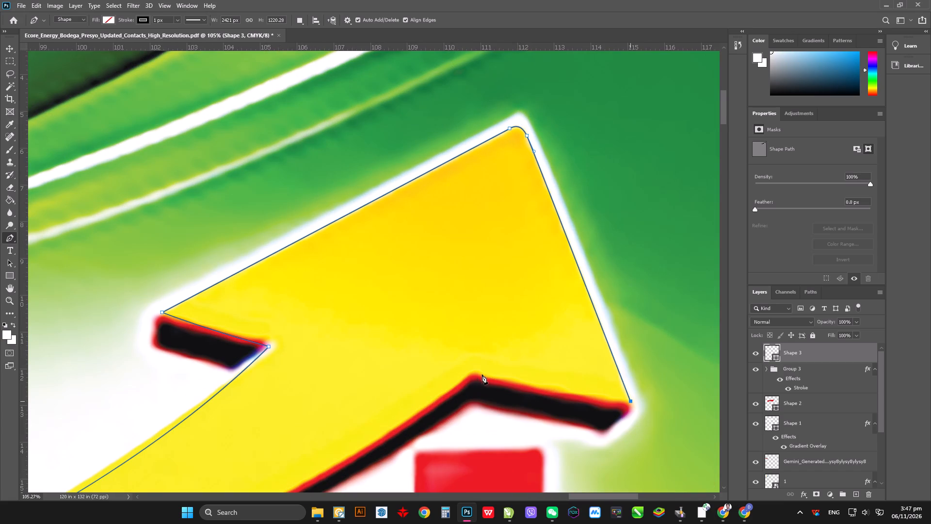
left_click(474, 373)
Close the arrow path at the tail with a curve following the arrow's lower edge.
scroll(680, 209, "down", 14, "alt")
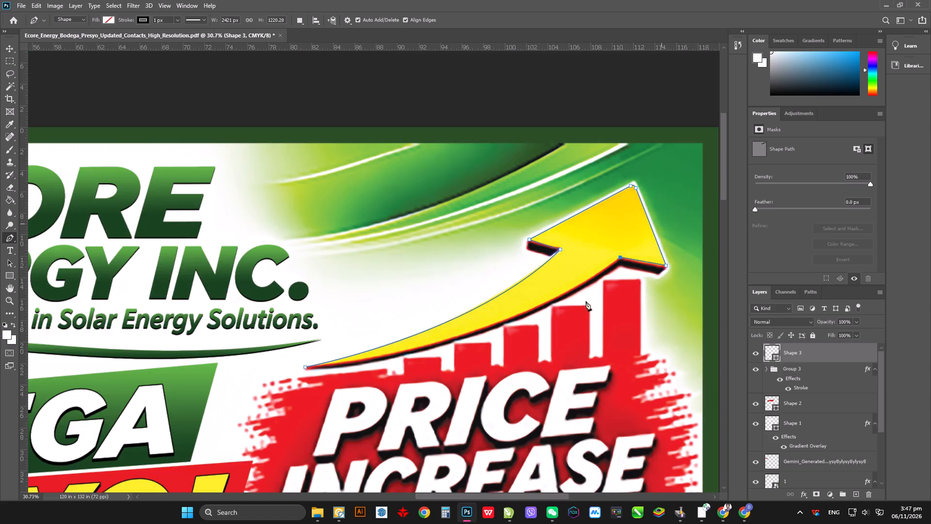
scroll(534, 322, "up", 3, "alt")
left_click_drag(229, 382, 30, 387)
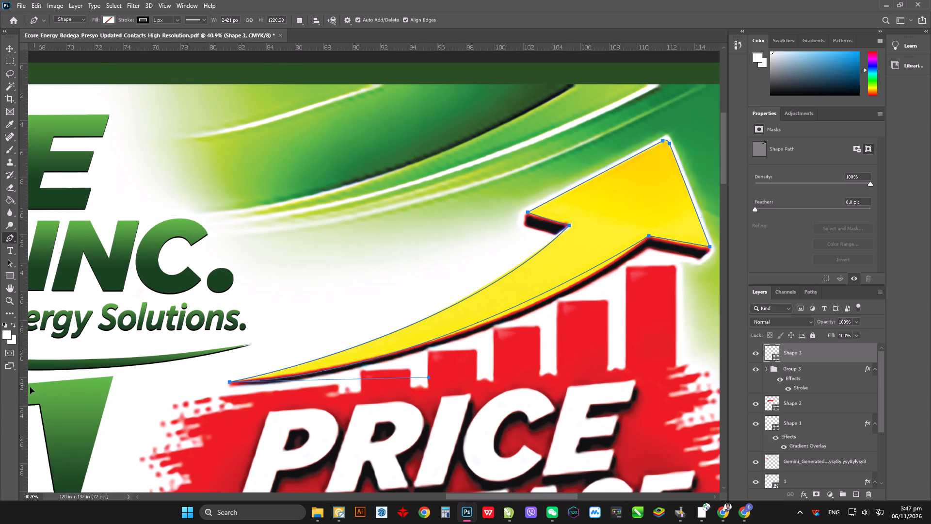
left_click_drag(30, 387, 60, 382)
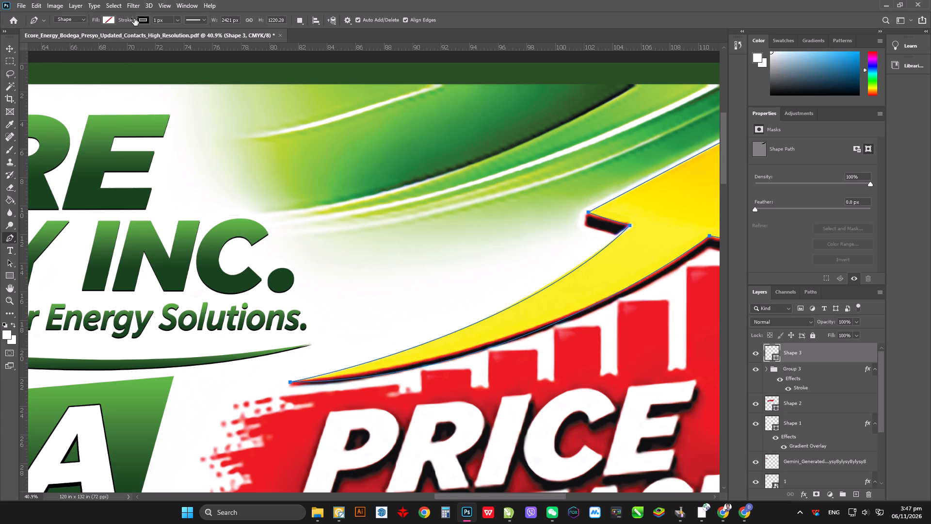
Set the arrow shape's stroke to none and its fill to the recently used yellow.
left_click(143, 18)
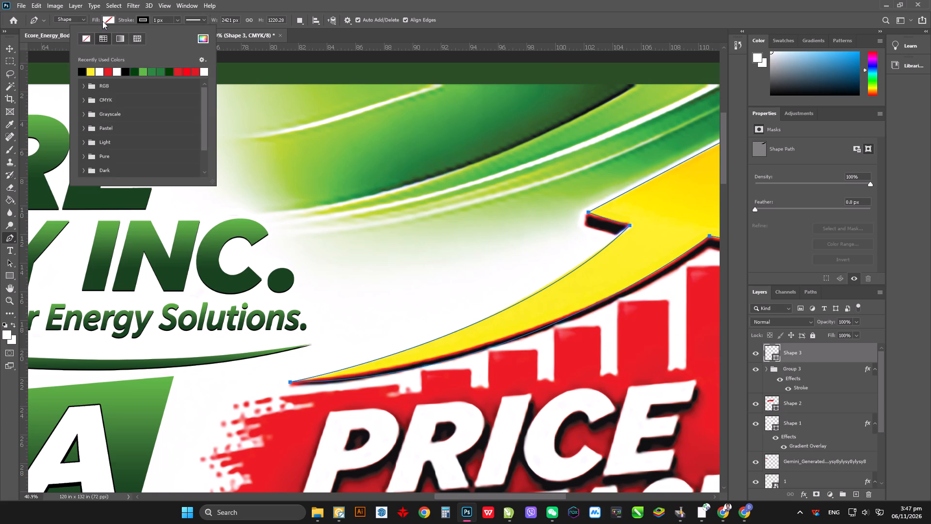
left_click(87, 39)
left_click(103, 21)
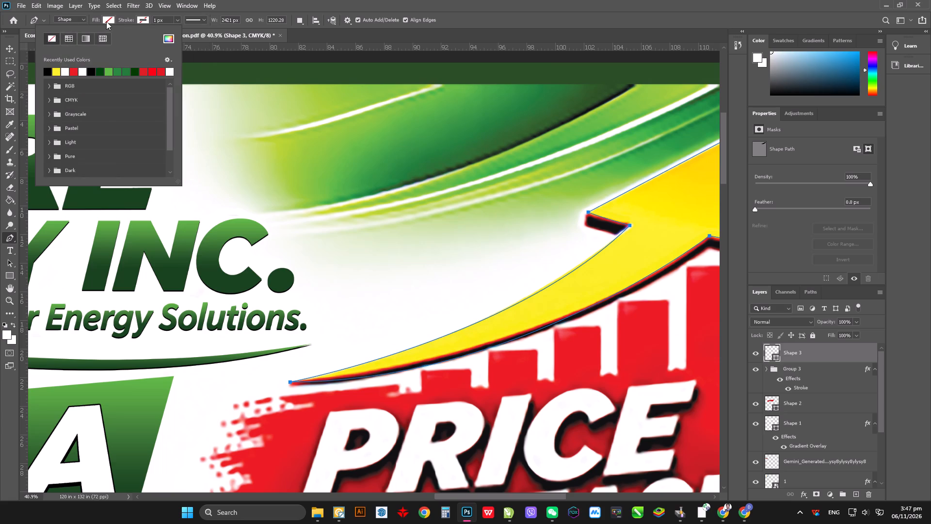
left_click(76, 72)
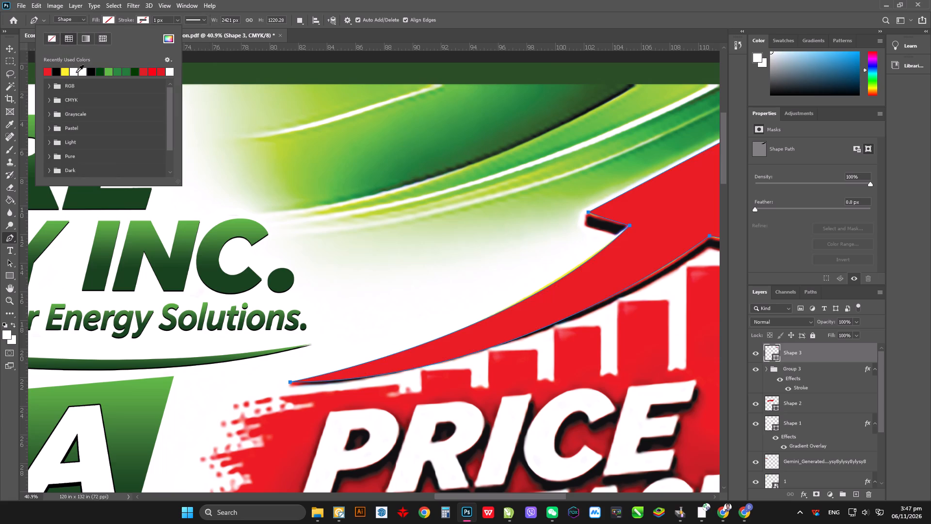
left_click(66, 72)
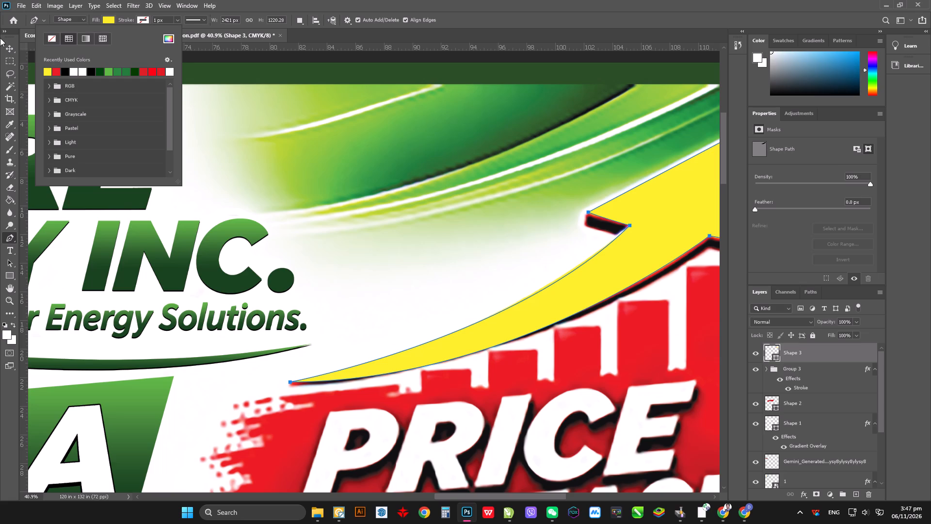
left_click(11, 44)
left_click(481, 0)
Compare the yellow arrow shape with the original arrow artwork by toggling the Shape 3 layer's visibility.
scroll(289, 316, "down", 6, "alt")
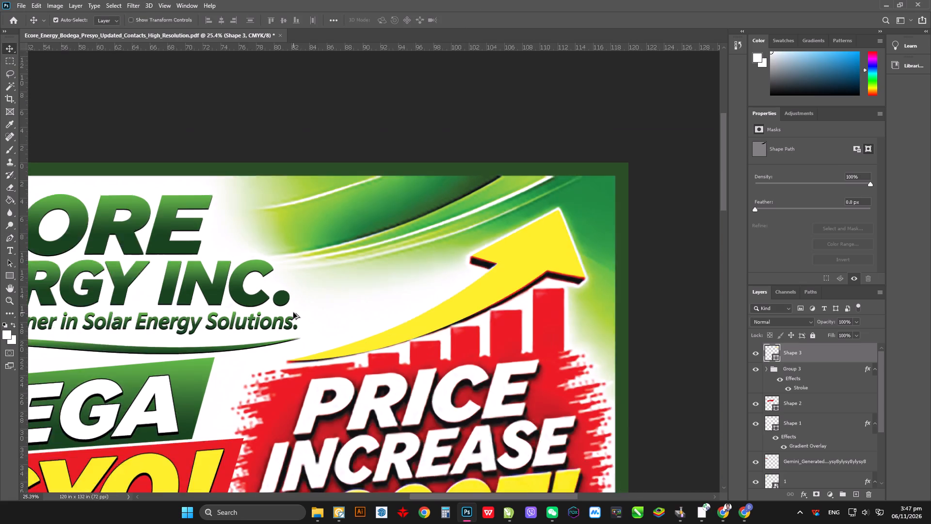
scroll(293, 312, "down", 2, "alt")
scroll(489, 199, "down", 3, "alt")
scroll(405, 331, "up", 7, "alt")
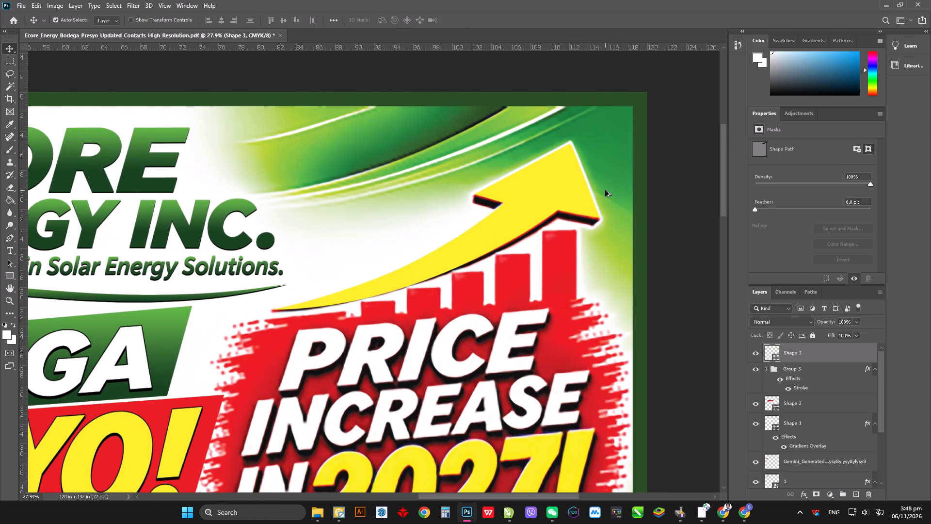
scroll(605, 190, "up", 7, "alt")
left_click(754, 353)
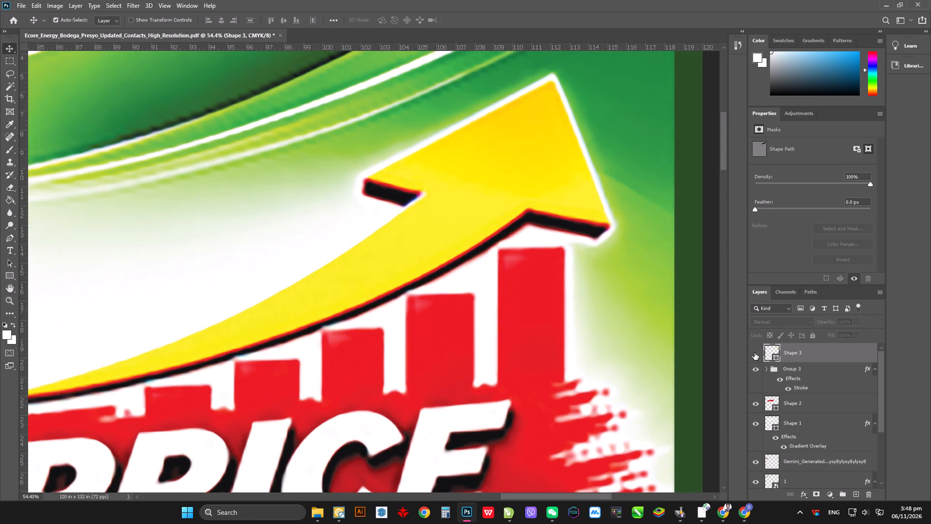
left_click(754, 353)
left_click(754, 353)
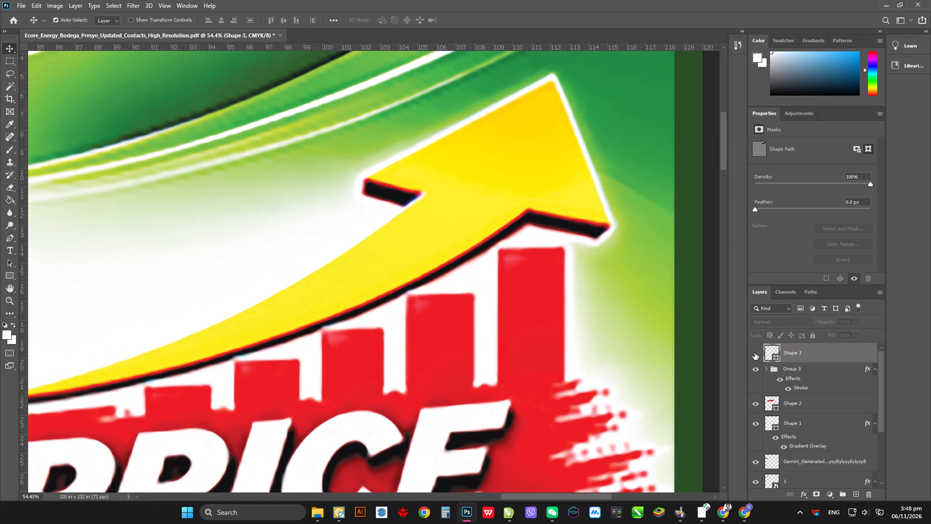
Show the yellow arrow's Shape 3 layer again and enable a Drop Shadow effect on it.
left_click(754, 353)
right_click(824, 353)
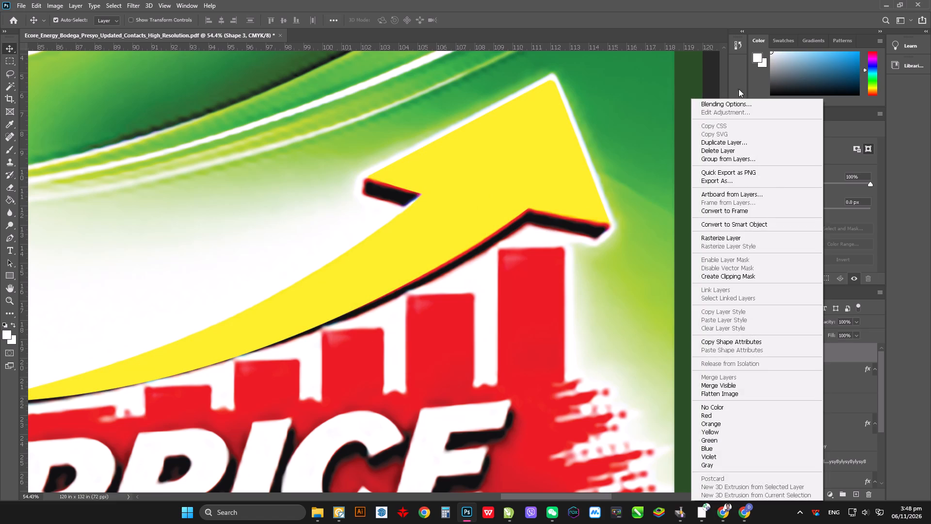
left_click(738, 103)
left_click(654, 149)
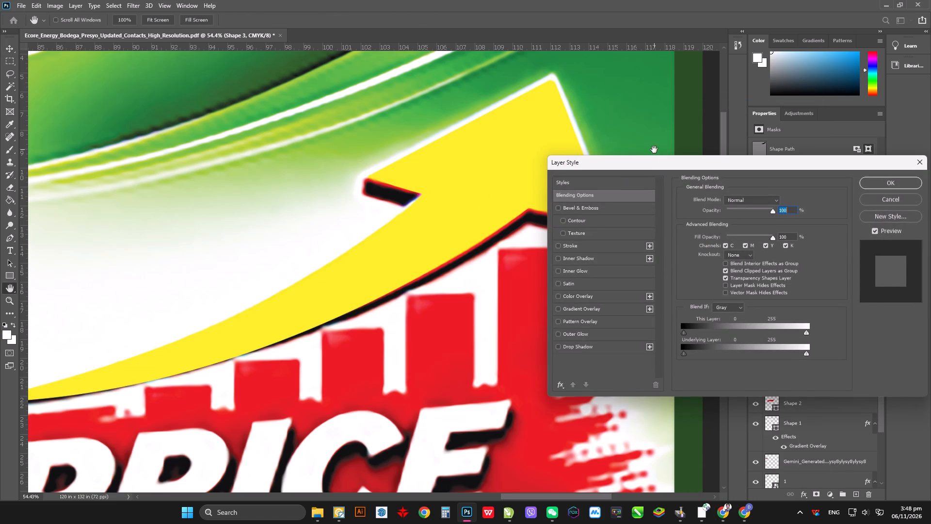
left_click_drag(649, 161, 737, 98)
left_click(661, 231)
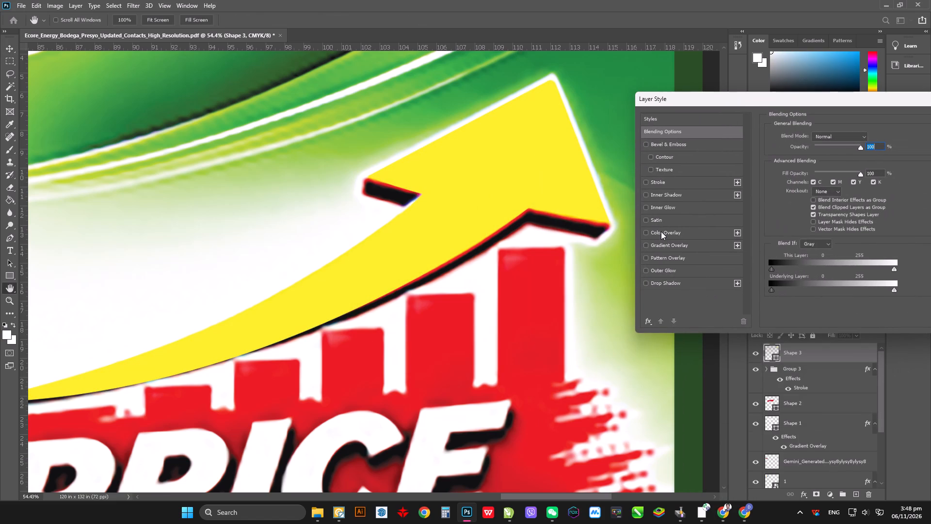
left_click(646, 234)
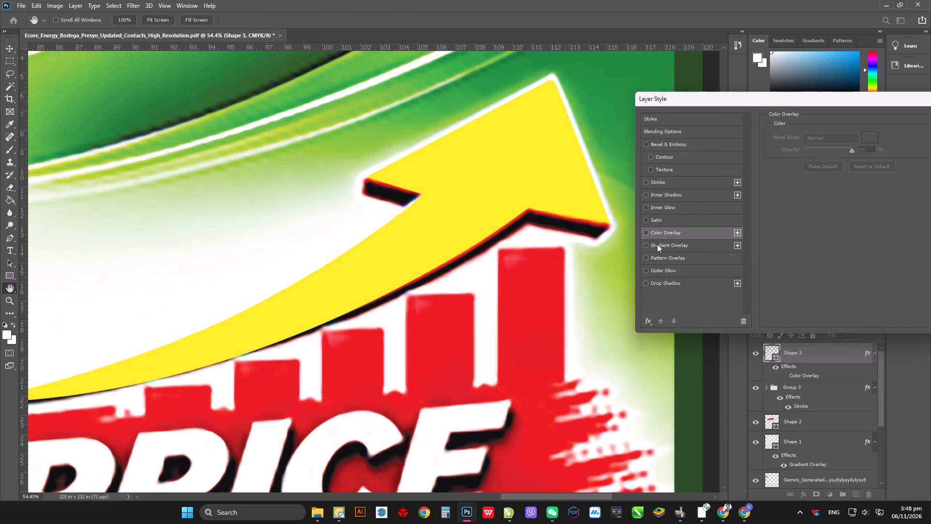
left_click(657, 244)
left_click(648, 247)
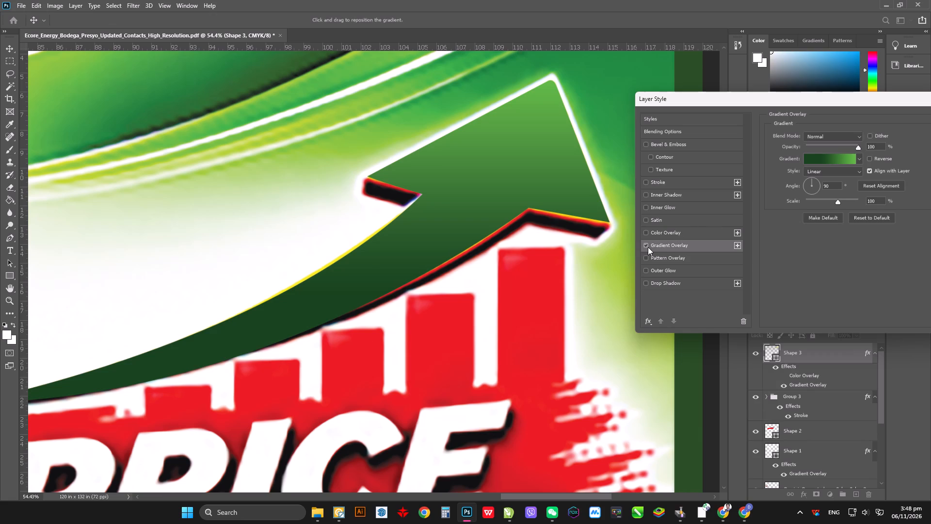
left_click(666, 285)
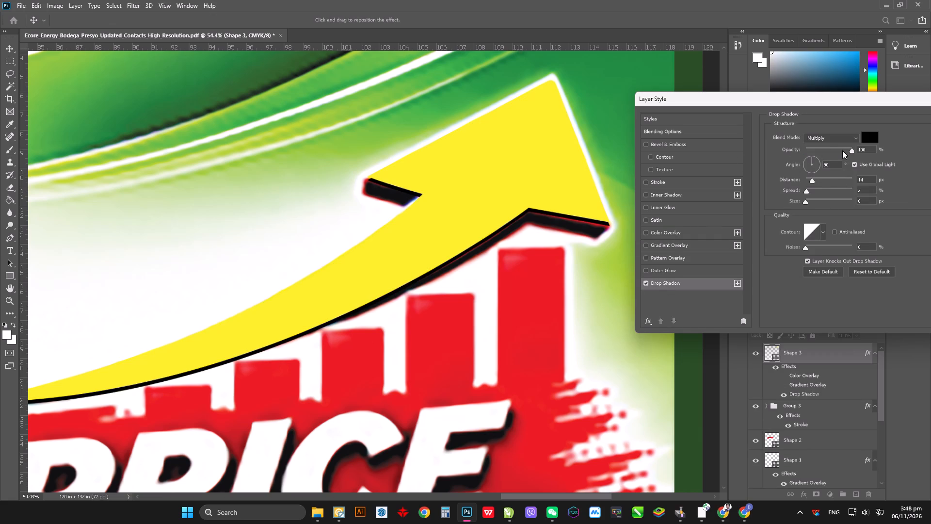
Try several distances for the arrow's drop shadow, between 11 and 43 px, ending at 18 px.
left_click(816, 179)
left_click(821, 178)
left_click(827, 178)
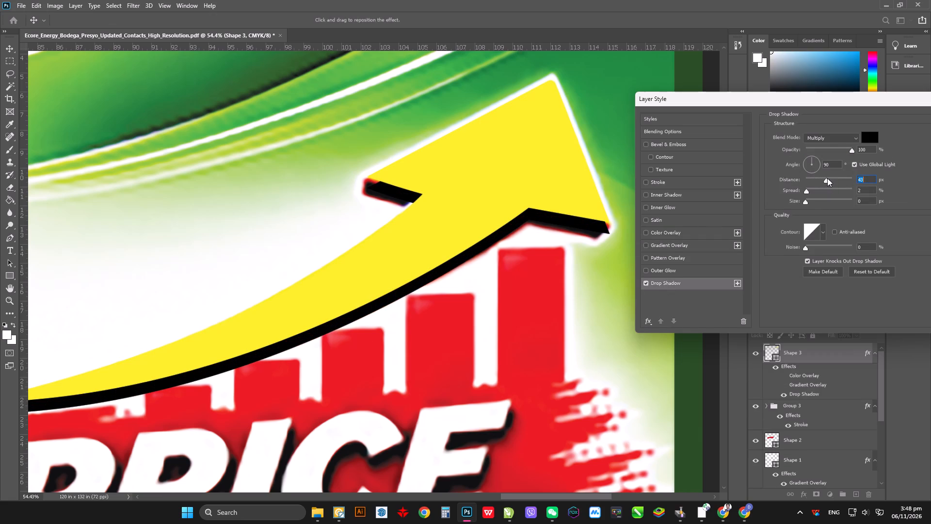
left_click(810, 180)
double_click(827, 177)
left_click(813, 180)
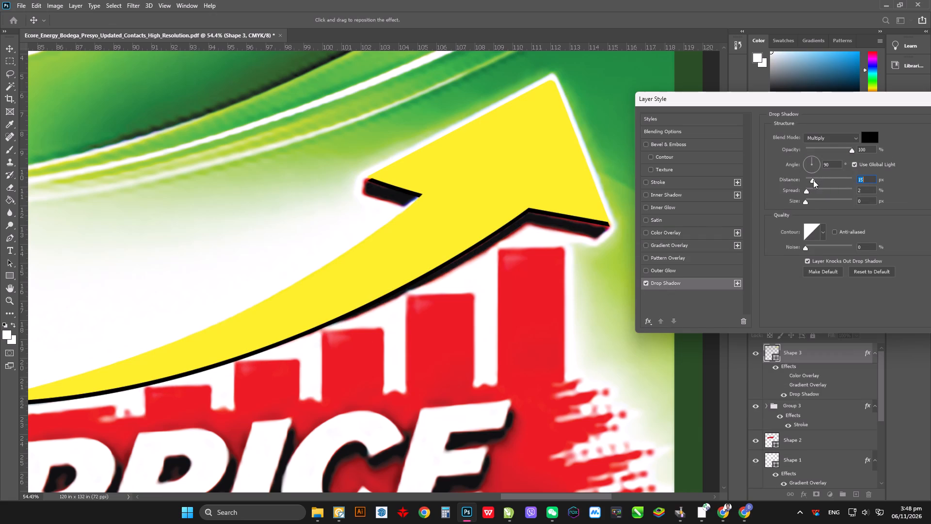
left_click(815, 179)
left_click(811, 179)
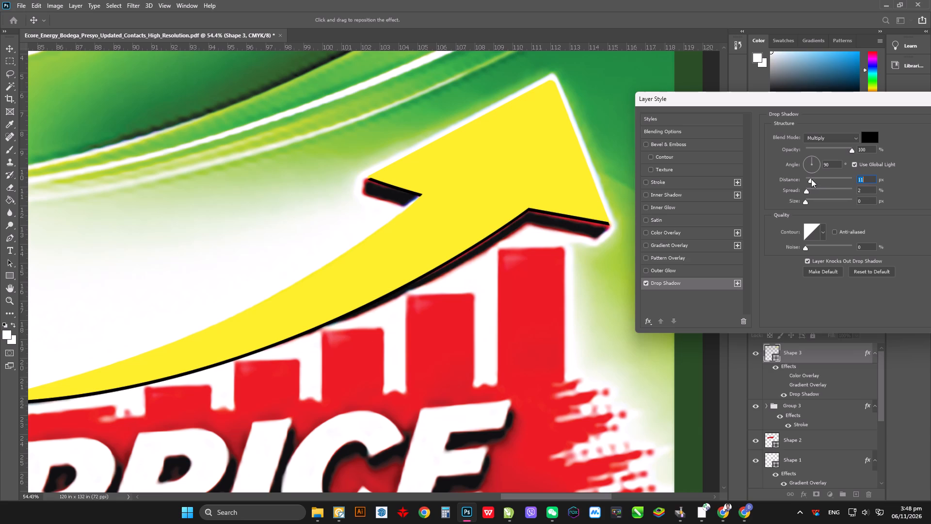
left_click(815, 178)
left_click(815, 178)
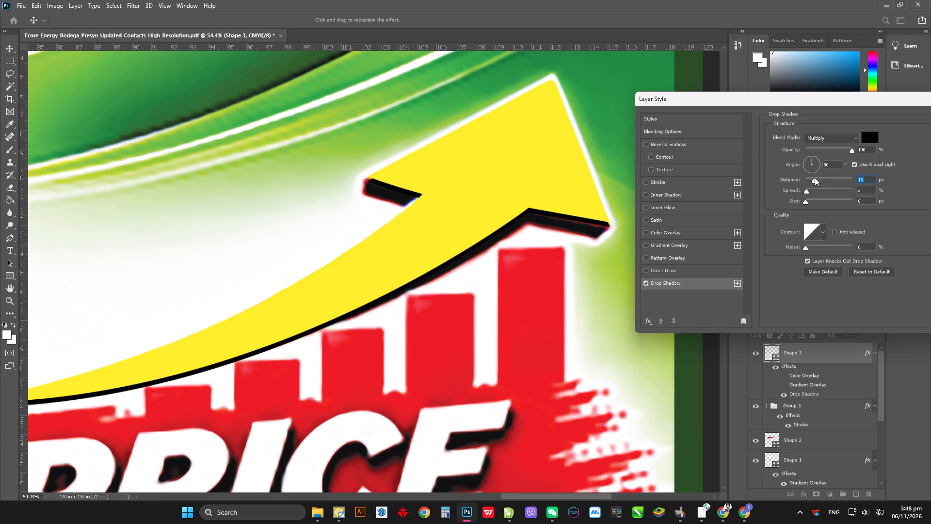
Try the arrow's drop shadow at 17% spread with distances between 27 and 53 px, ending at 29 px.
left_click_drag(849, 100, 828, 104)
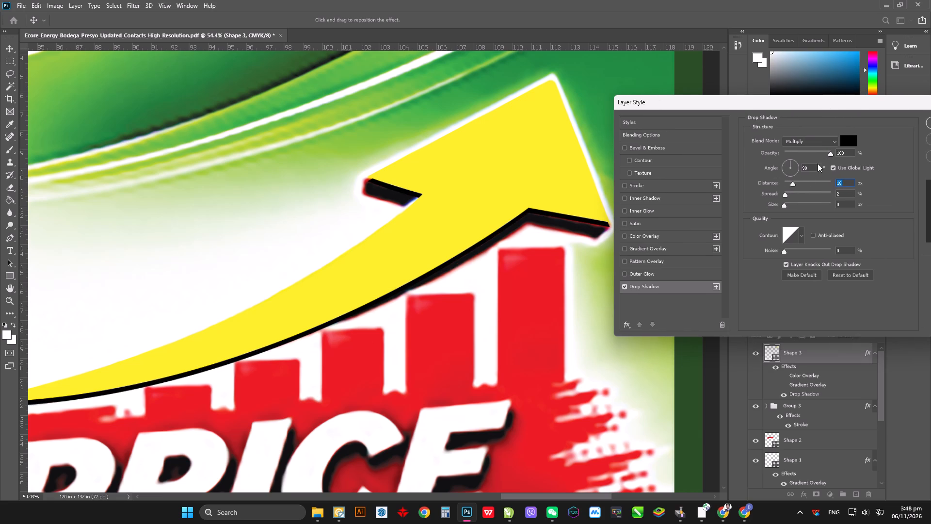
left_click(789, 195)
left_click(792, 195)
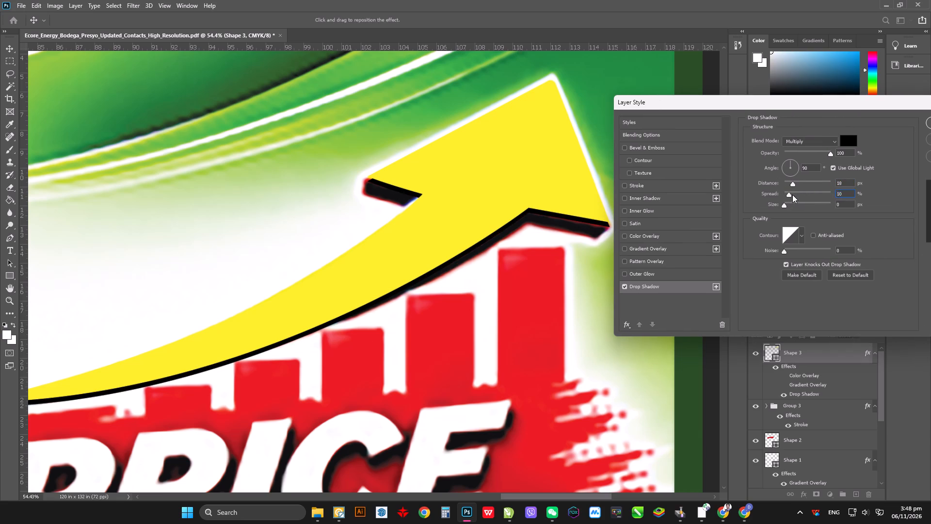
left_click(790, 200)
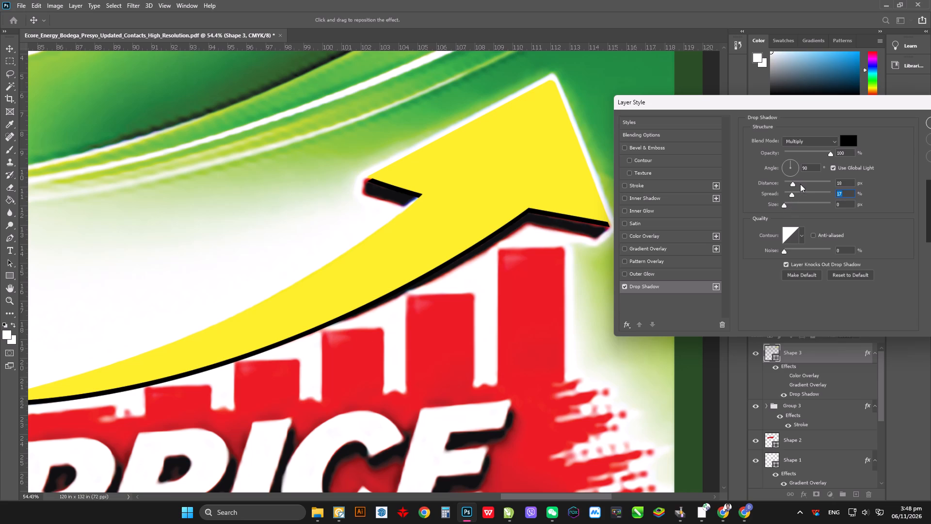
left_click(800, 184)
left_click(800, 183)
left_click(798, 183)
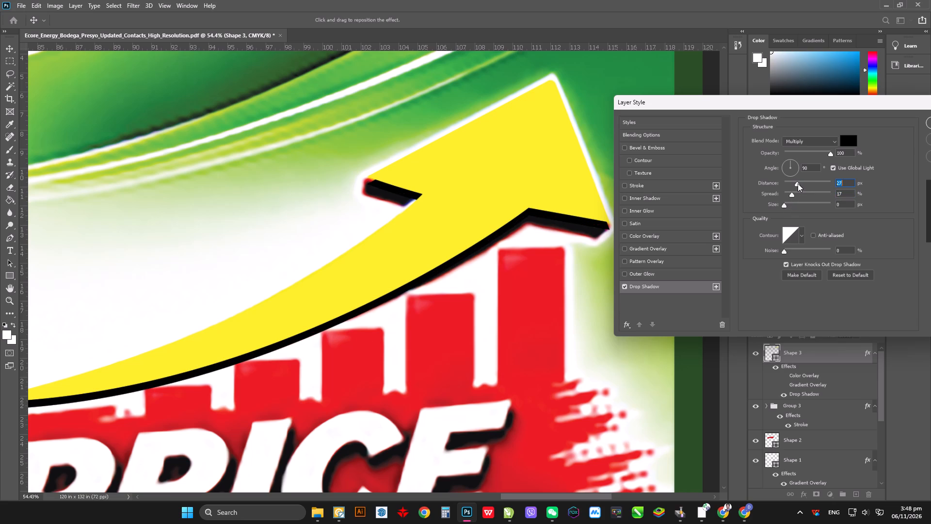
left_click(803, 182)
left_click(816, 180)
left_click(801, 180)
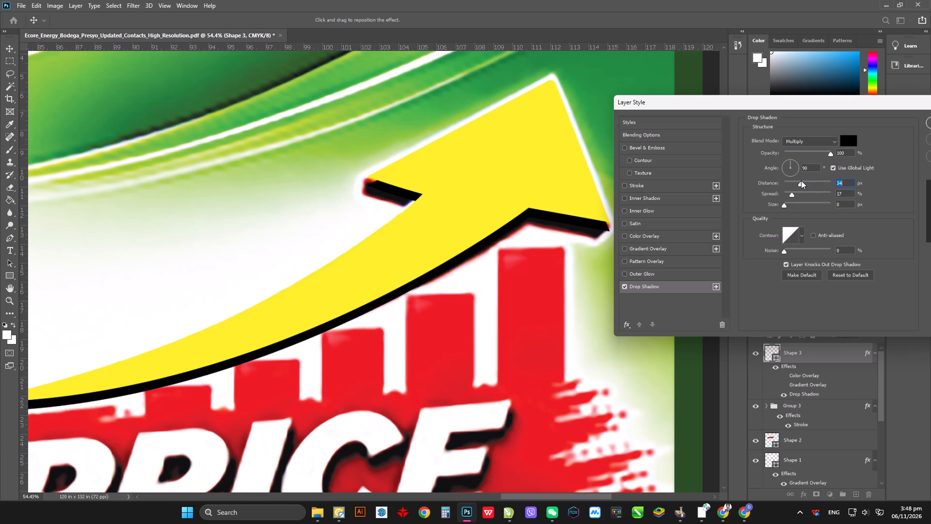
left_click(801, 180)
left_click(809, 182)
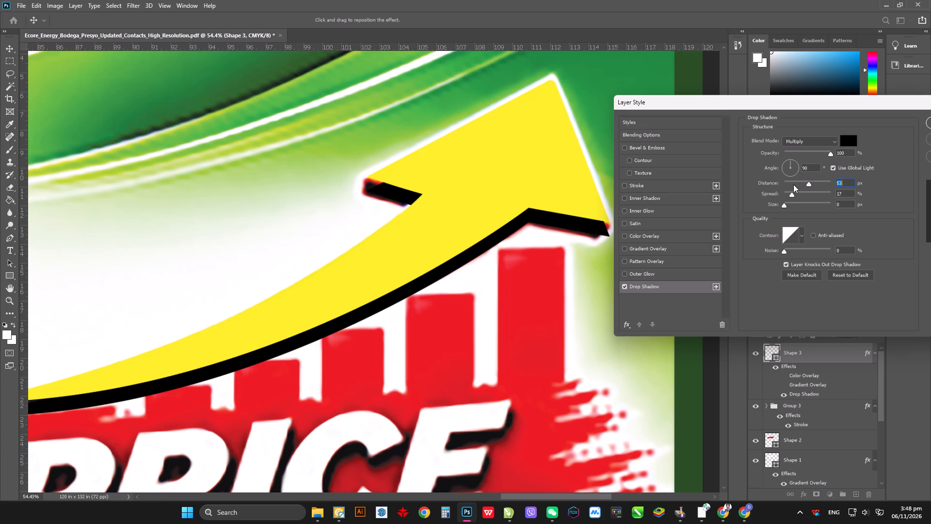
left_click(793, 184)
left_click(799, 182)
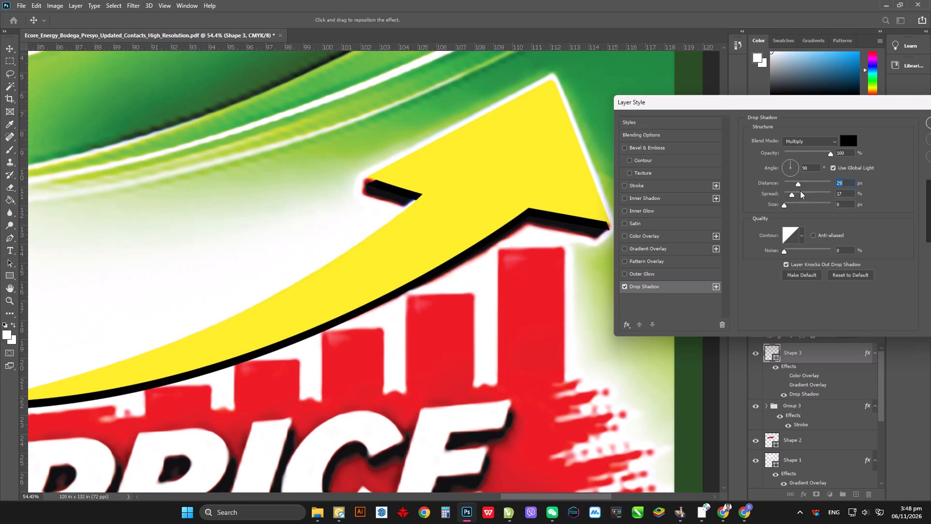
Set the arrow's drop shadow to 7% spread and about 46 px distance, and apply the layer style.
left_click(801, 193)
left_click(784, 194)
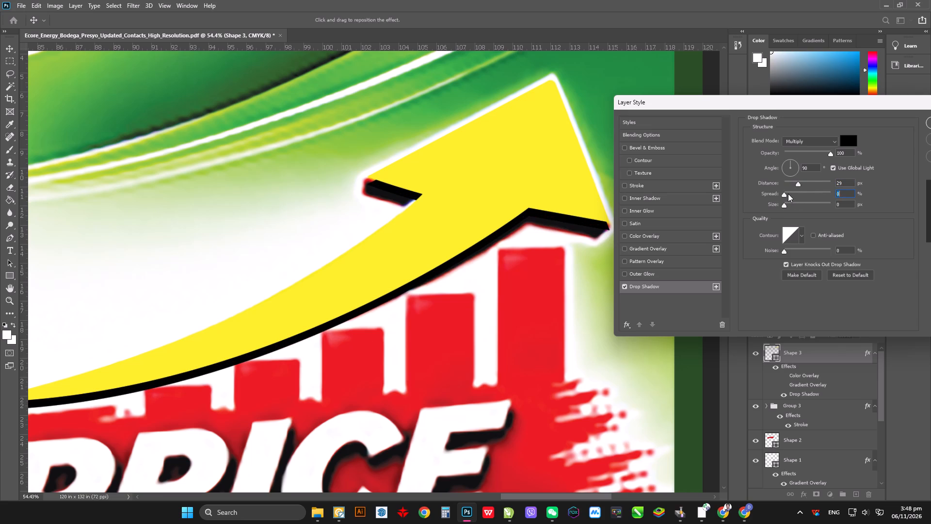
left_click(788, 194)
left_click(806, 181)
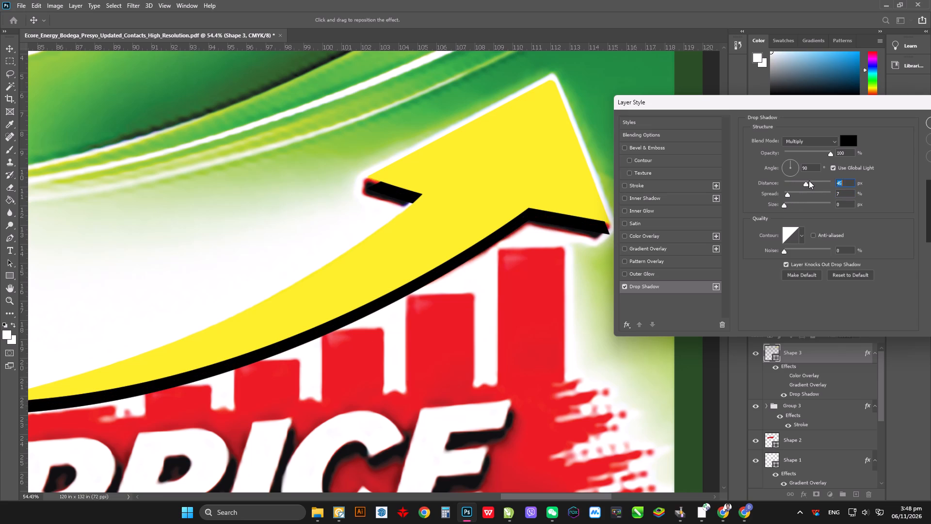
left_click_drag(852, 103, 792, 103)
left_click(885, 123)
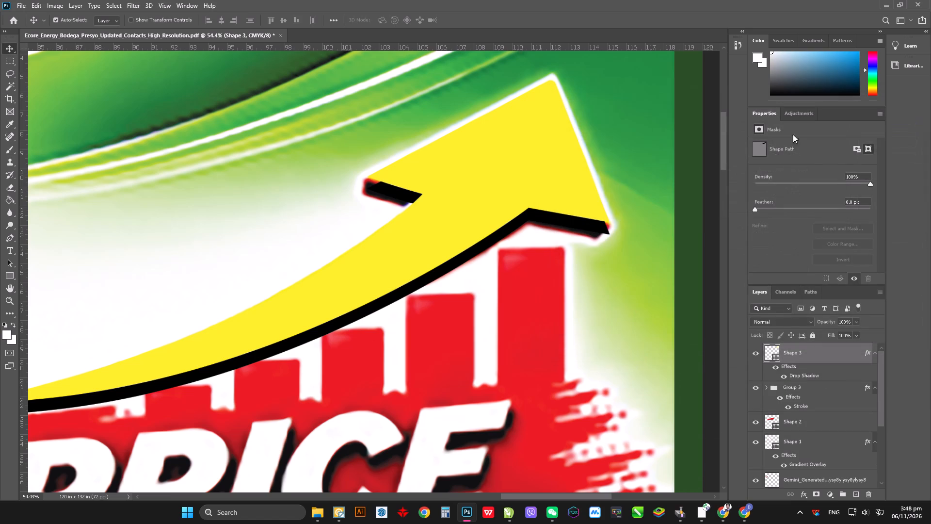
Nudge the yellow arrow shape slightly upward so its shadow sits over the original black edge.
left_click(14, 48)
scroll(414, 195, "down", 5, "alt")
scroll(407, 189, "up", 2, "alt")
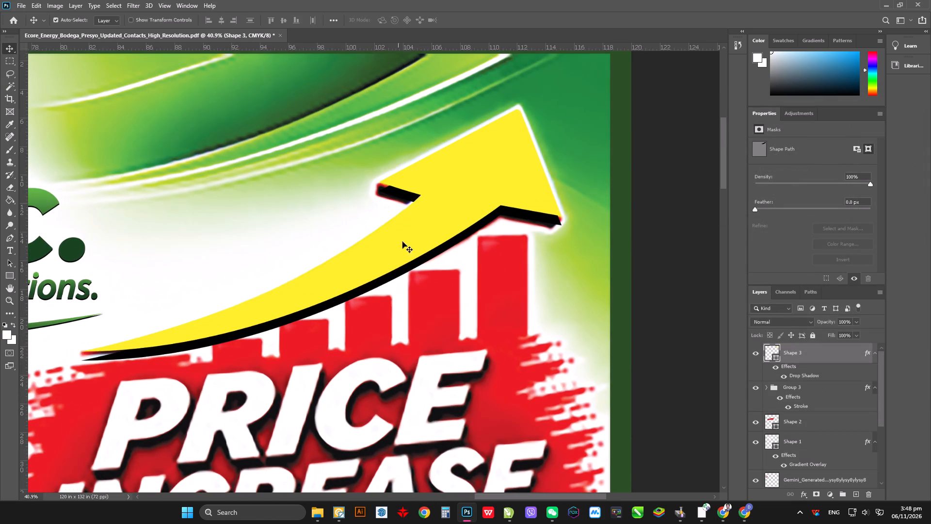
left_click(411, 232)
key("Up")
key("Up")
key("Up")
key("Up")
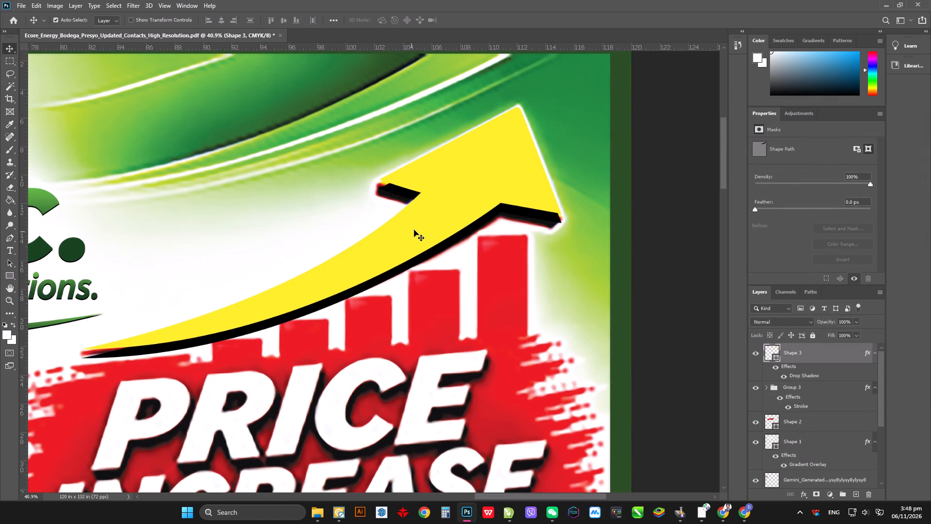
key("Down")
Rotate the arrow shape slightly clockwise with Free Transform, and nudge it one increment up and seven to the left.
left_click(519, 180)
key("ctrl+t")
left_click_drag(604, 188, 605, 194)
key("Return")
key("Up")
key("Left")
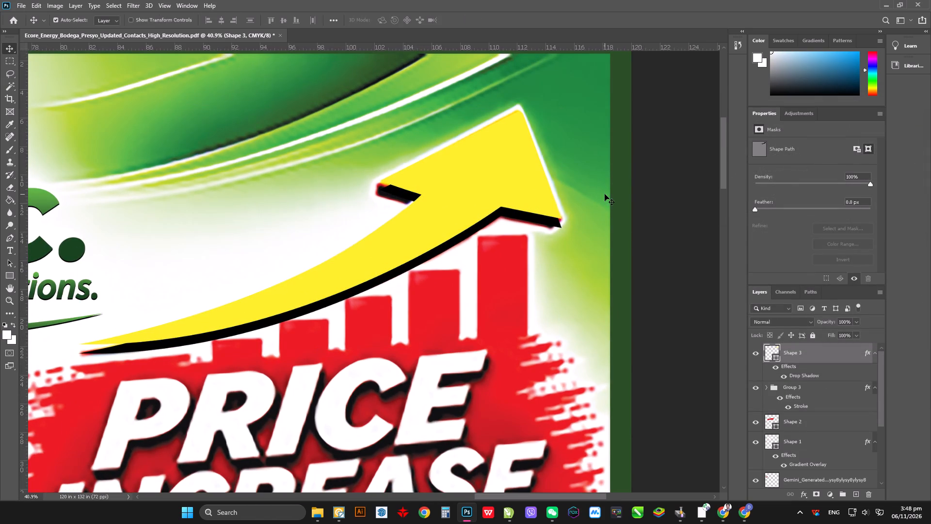
key("Left")
key("Left")
key("Left")
key("Left")
key("Left")
key("Left")
Examine the arrow's fit over the original artwork and the bar chart above PRICE INCREASE IN 2027!.
scroll(595, 76, "down", 4, "alt")
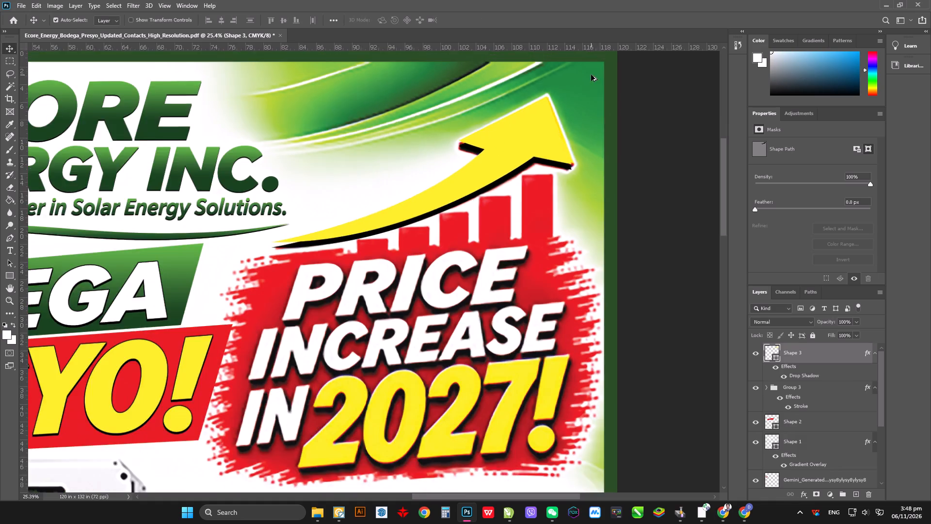
scroll(591, 75, "down", 3, "alt")
scroll(447, 181, "up", 7, "alt")
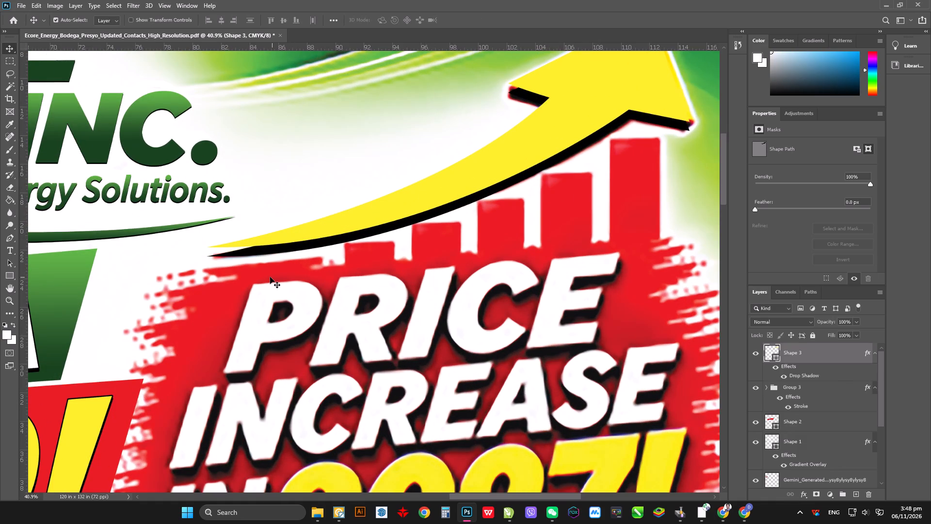
scroll(230, 236, "down", 4, "alt")
scroll(271, 267, "up", 3, "alt")
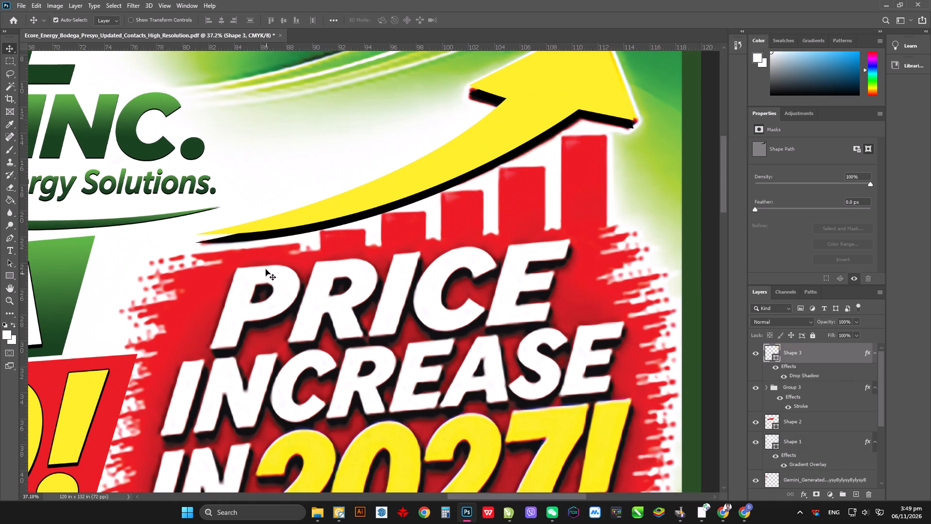
scroll(267, 262, "down", 2, "alt")
scroll(487, 234, "down", 3, "alt")
scroll(316, 276, "up", 6, "alt")
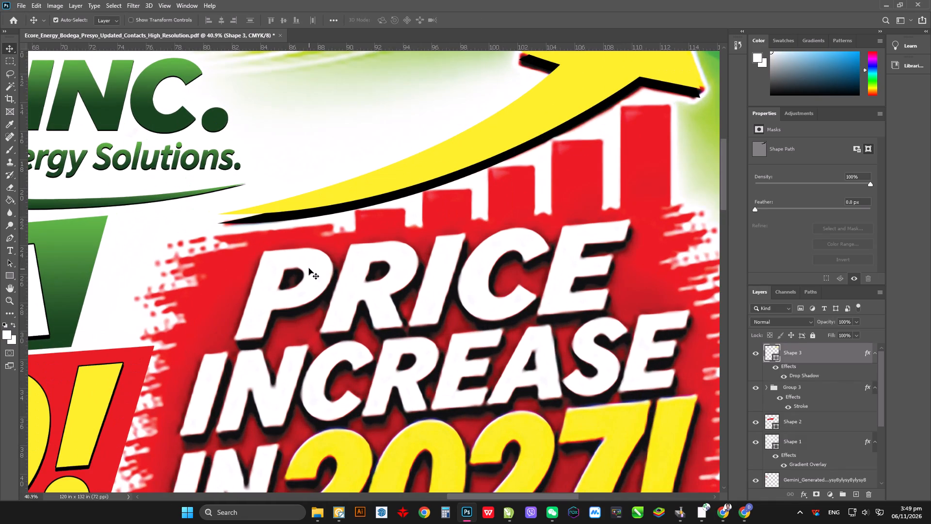
scroll(291, 226, "down", 8, "alt")
scroll(293, 224, "up", 3, "alt")
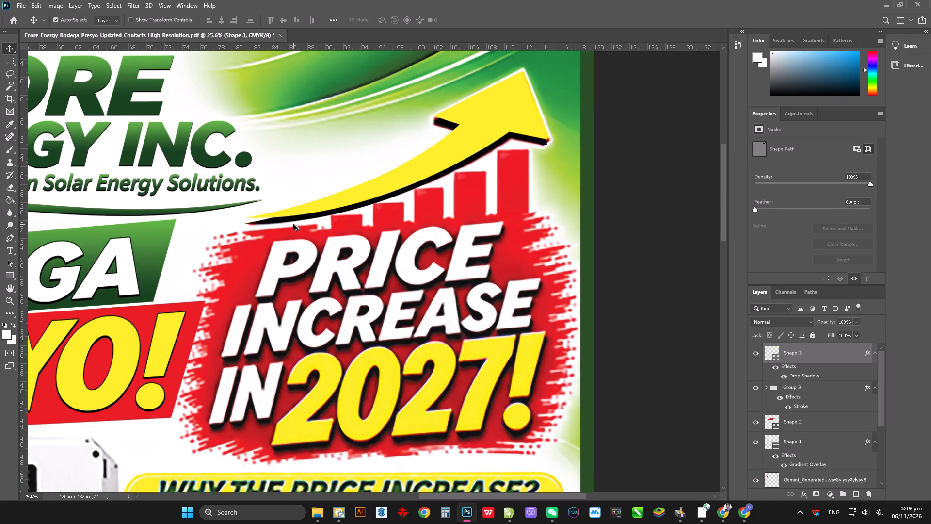
scroll(309, 247, "up", 3, "alt")
On a new layer, begin a Pen tool shape outlining the lowest bar of the chart above the P of PRICE.
key("p")
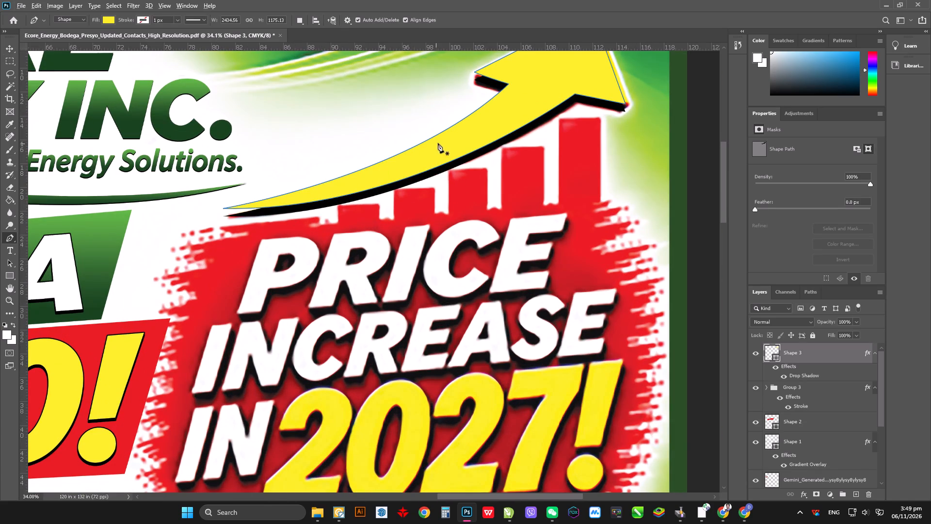
left_click(858, 493)
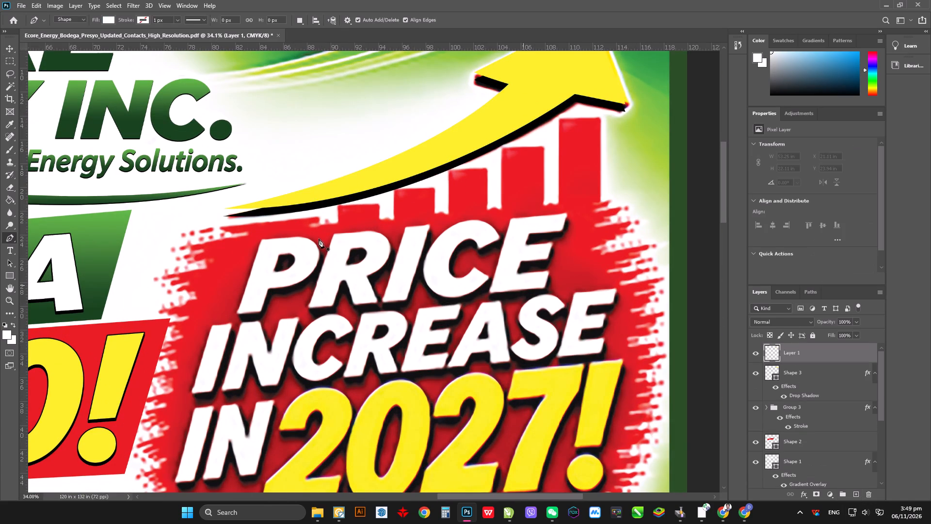
scroll(318, 236, "up", 7, "alt")
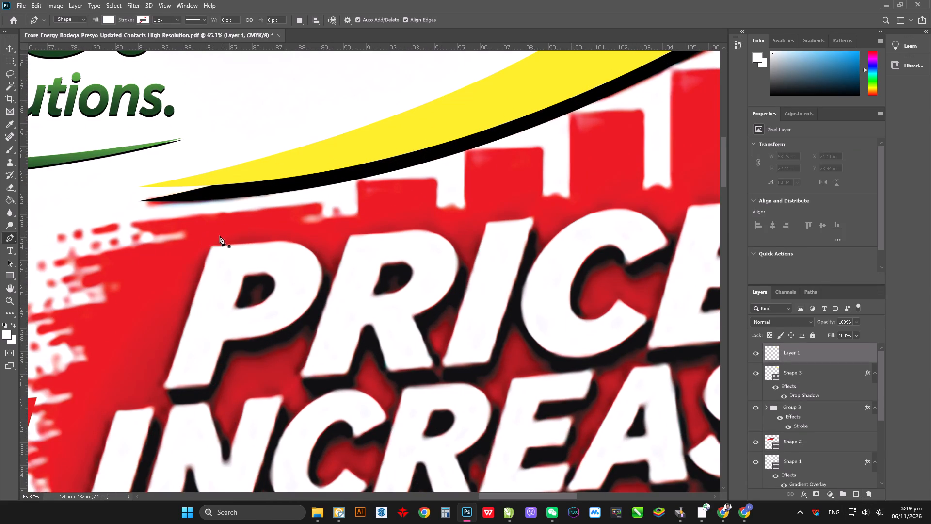
scroll(211, 206, "down", 5, "alt")
scroll(332, 179, "up", 1, "alt")
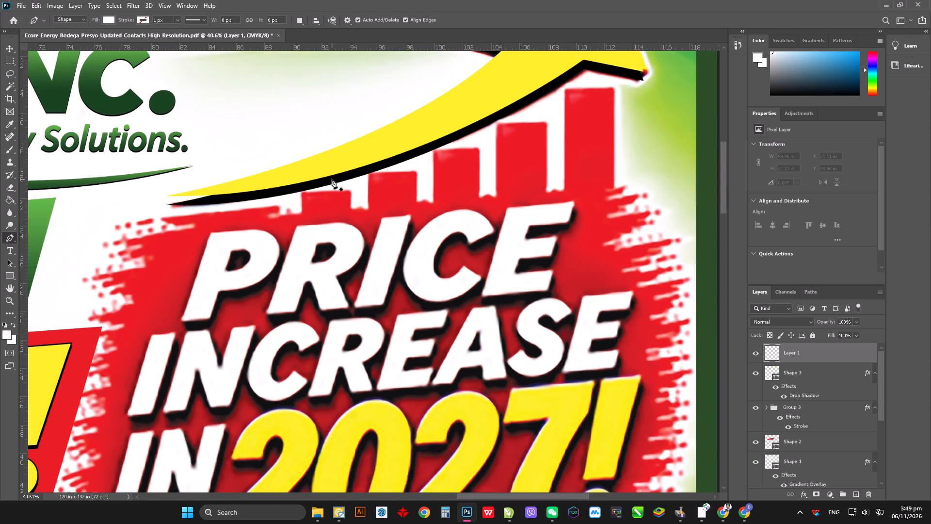
scroll(332, 179, "up", 3, "alt")
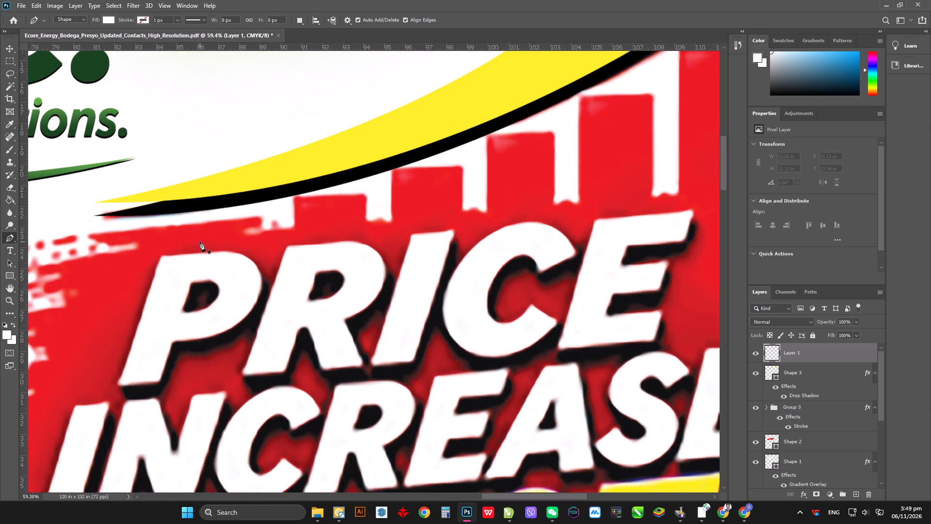
left_click(133, 247)
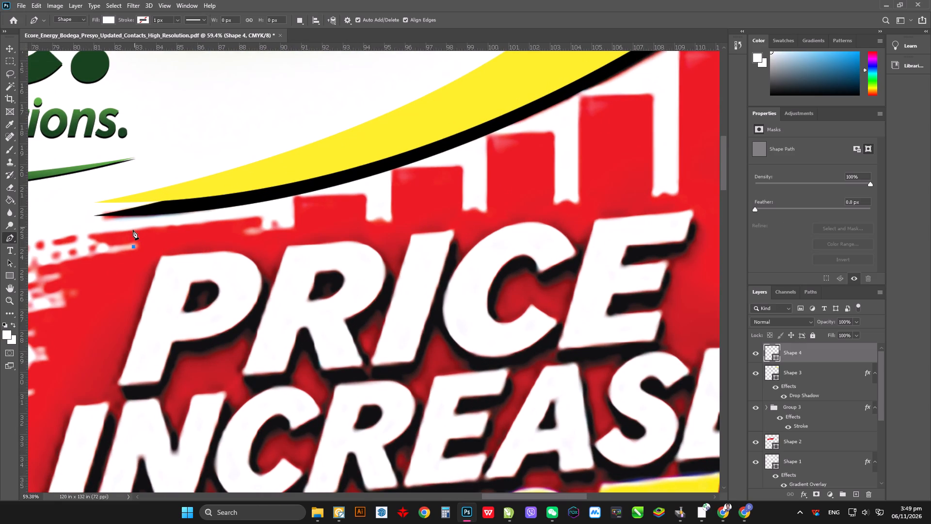
left_click(134, 229)
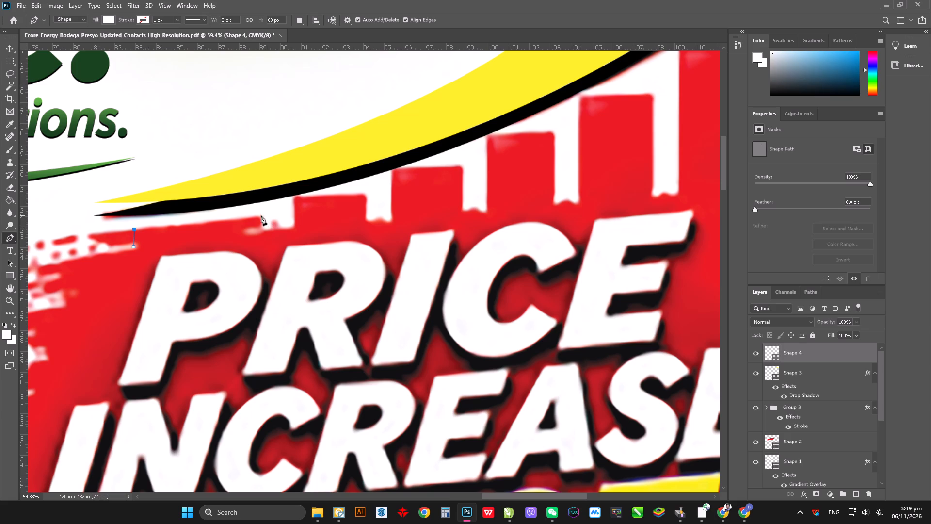
left_click(261, 215)
left_click(263, 231)
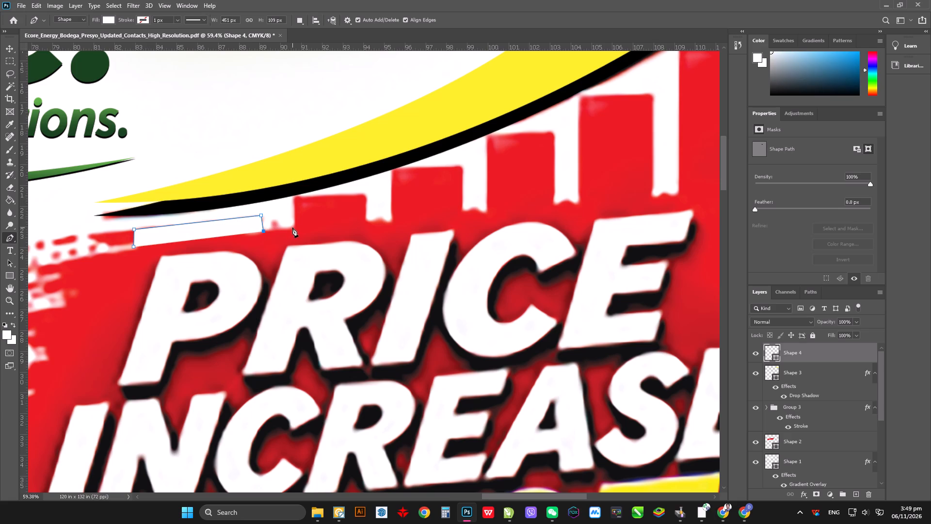
key("Left")
key("Left")
key("Left")
key("Left")
key("Left")
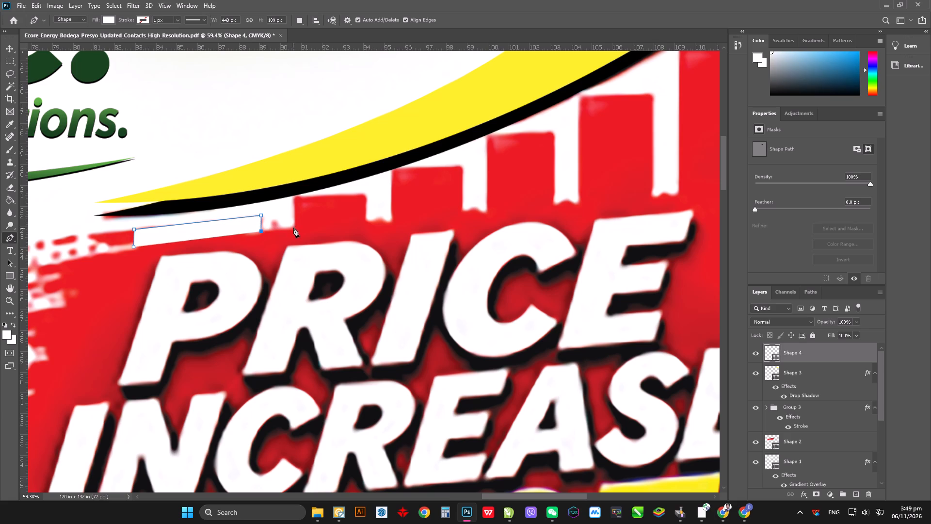
Continue the path across the first gap, around the second bar, and along the bottom of the next gap.
left_click(293, 228)
key("Down")
left_click(294, 199)
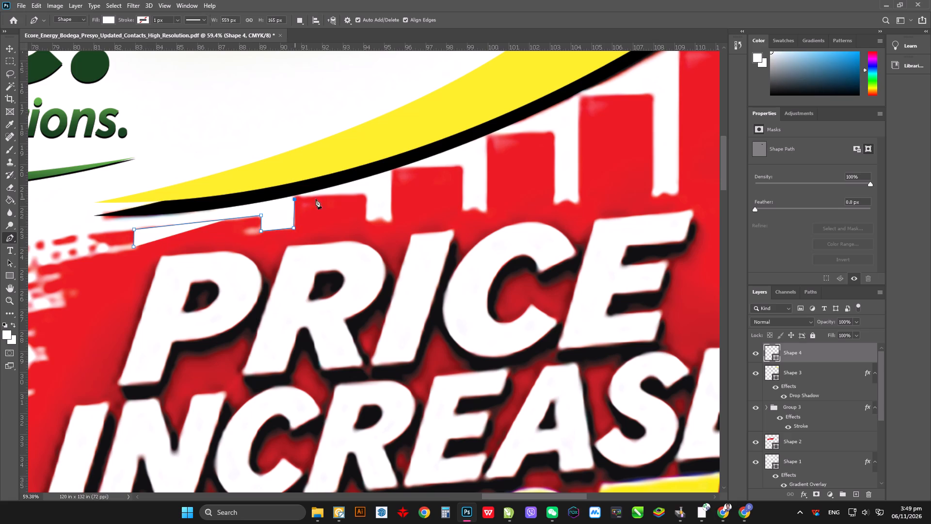
left_click(364, 195)
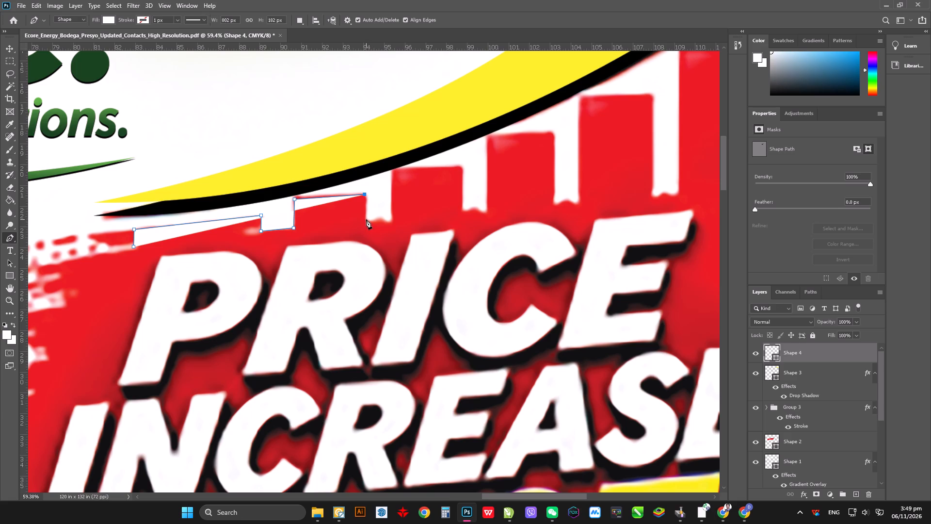
left_click(366, 219)
key("Down")
key("Left")
key("Down")
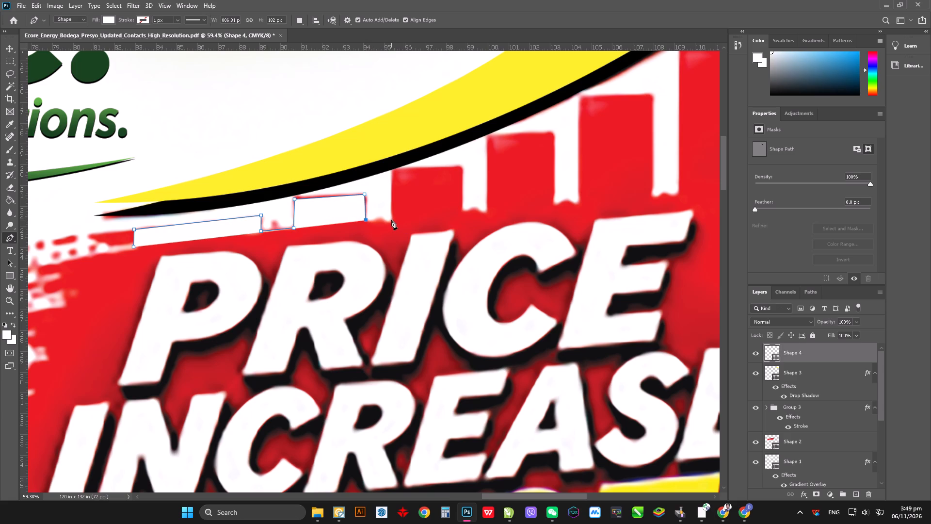
key("Down")
left_click(391, 220)
key("Up")
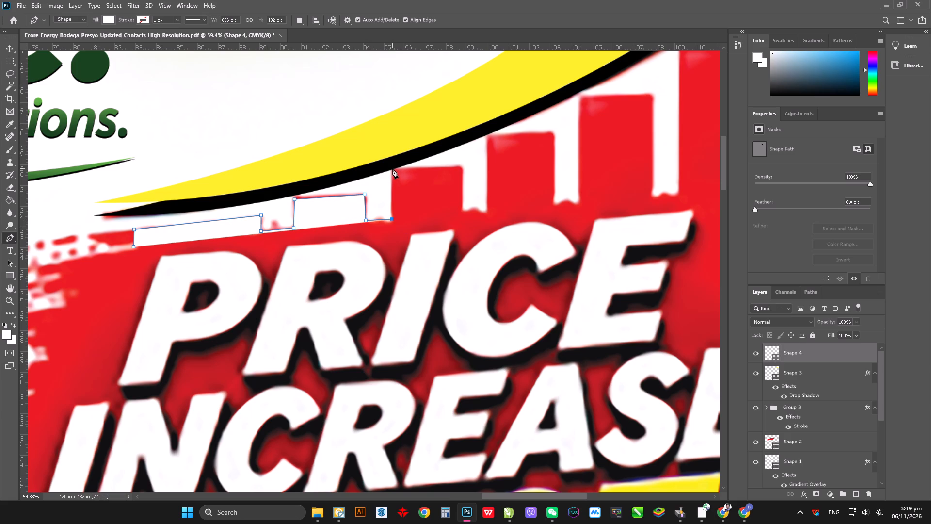
Trace the third and fourth bars of the chart, including the bottoms of the gaps following each one.
left_click(392, 168)
left_click(463, 165)
left_click(464, 210)
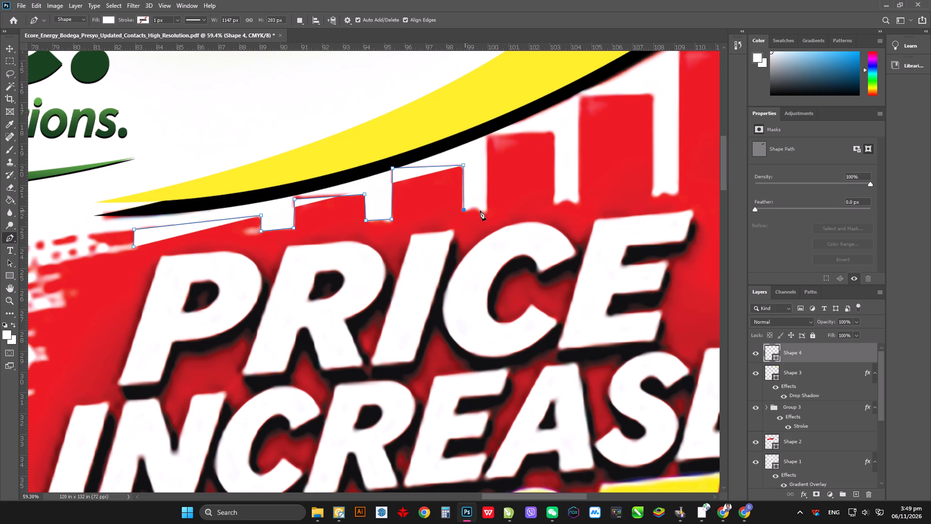
left_click(486, 209)
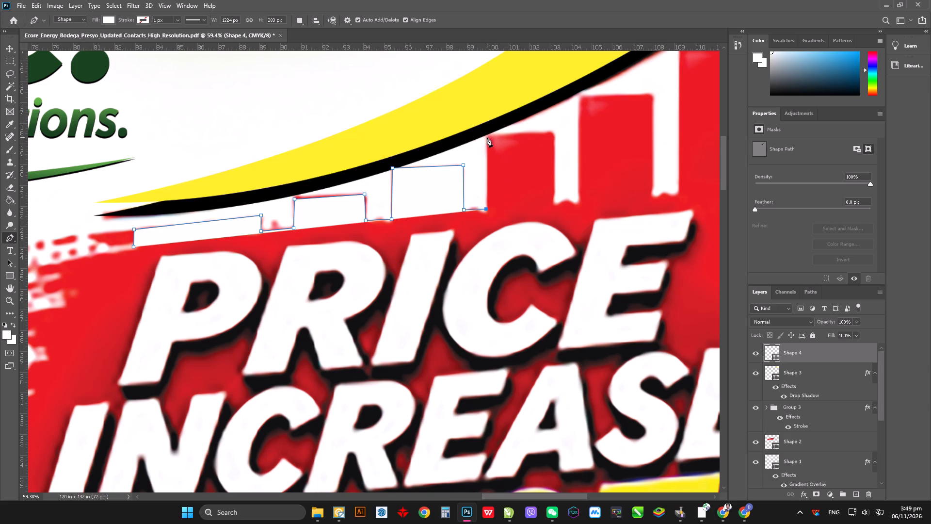
left_click(487, 136)
left_click(555, 131)
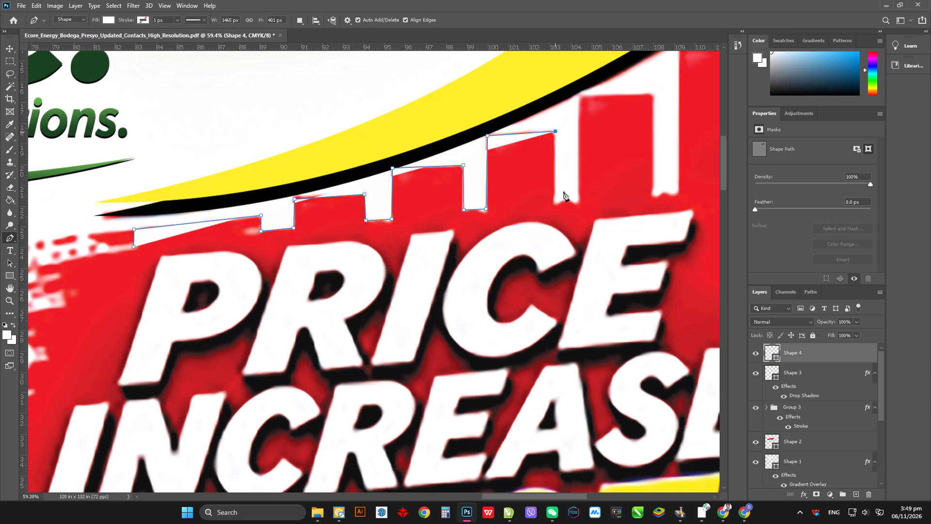
left_click(556, 205)
key("Left")
key("Up")
left_click(577, 202)
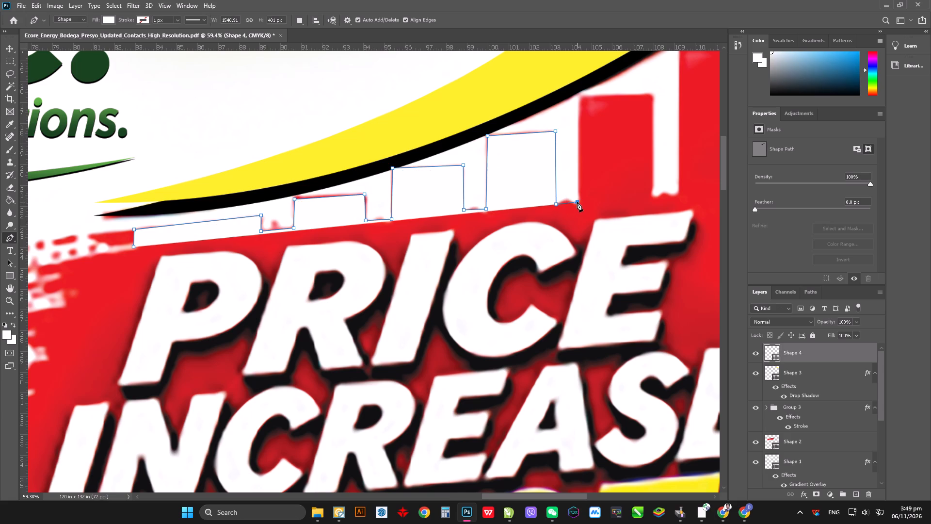
key("Right")
Trace the fifth bar's top and sides, and the bottom of the gap before the tallest bar.
left_click(580, 94)
key("Down")
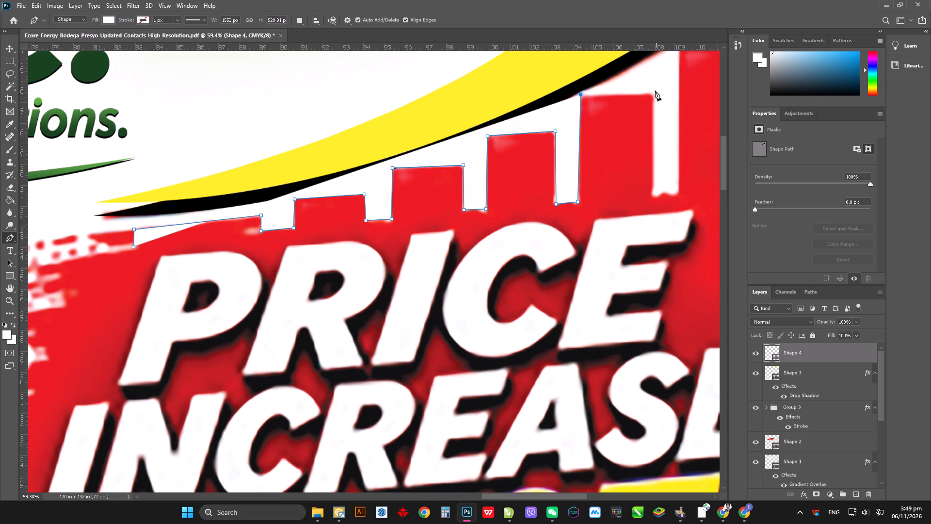
key("Down")
key("Down")
left_click(654, 92)
key("Down")
left_click(652, 196)
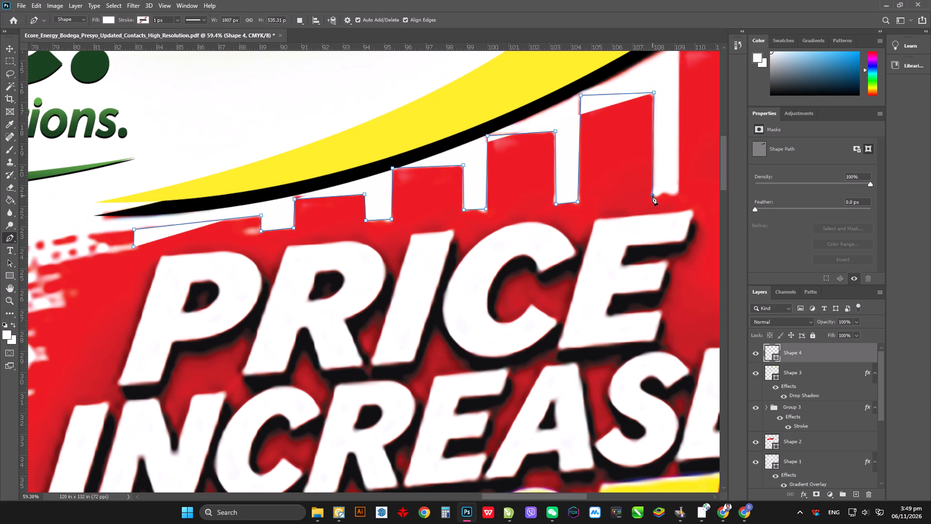
key("Down")
left_click(679, 192)
key("Down")
key("Down")
key("Down")
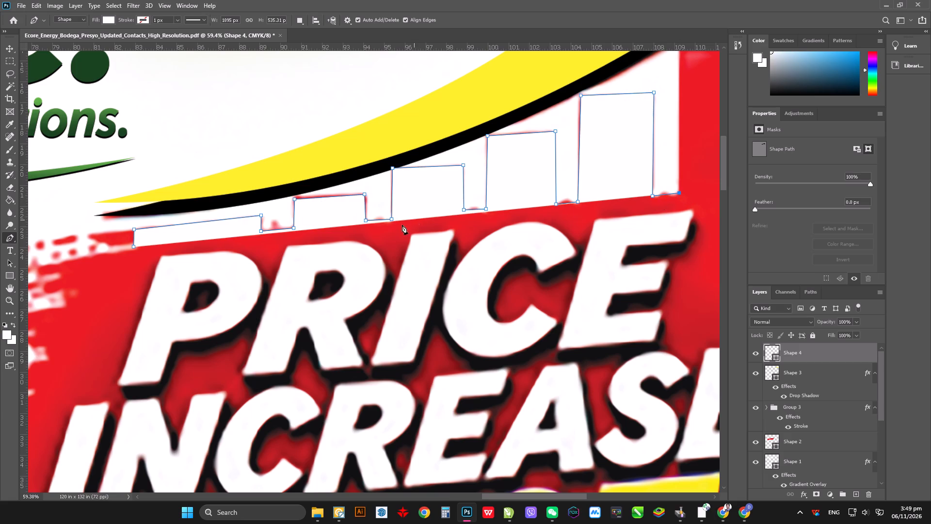
Trace the tallest bar beneath the arrowhead, from its top edge down its outer side to the red splash.
scroll(248, 288, "down", 8, "alt")
scroll(496, 162, "up", 9, "alt")
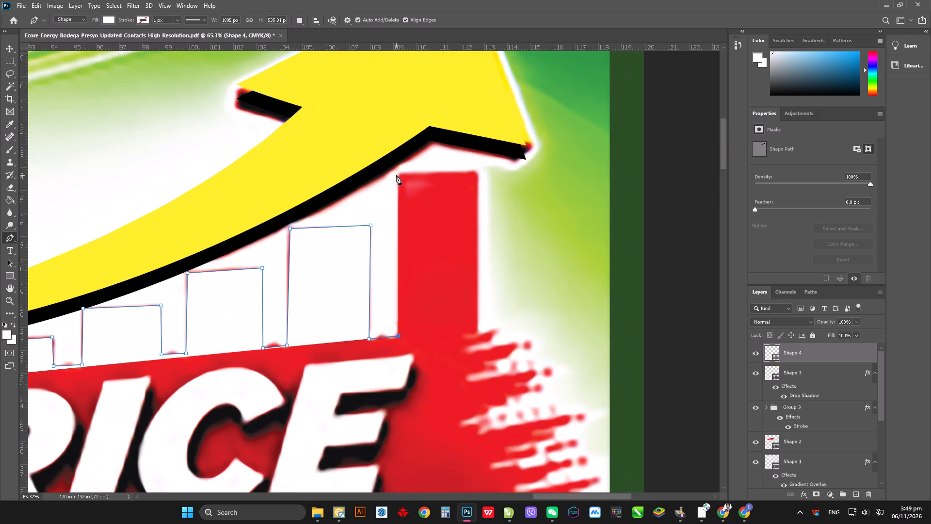
left_click(399, 175)
key("Up")
key("Up")
left_click(478, 171)
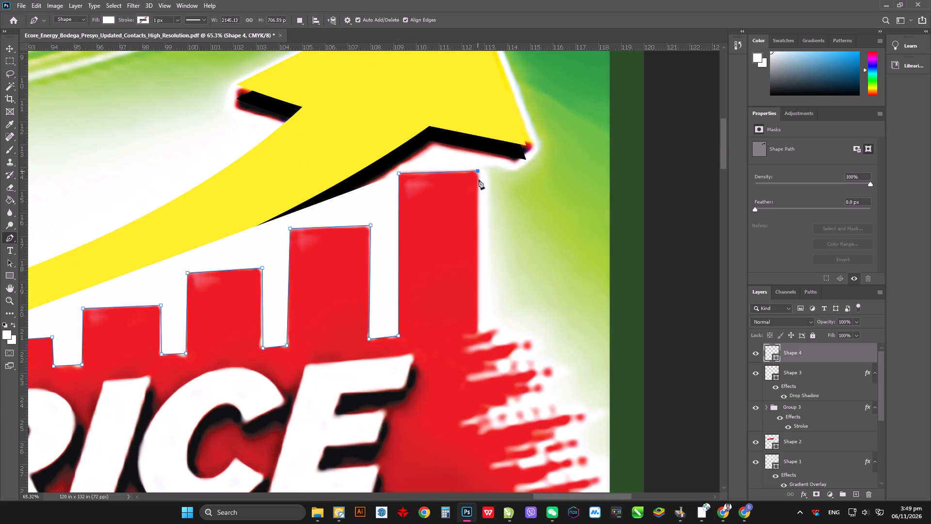
left_click(479, 333)
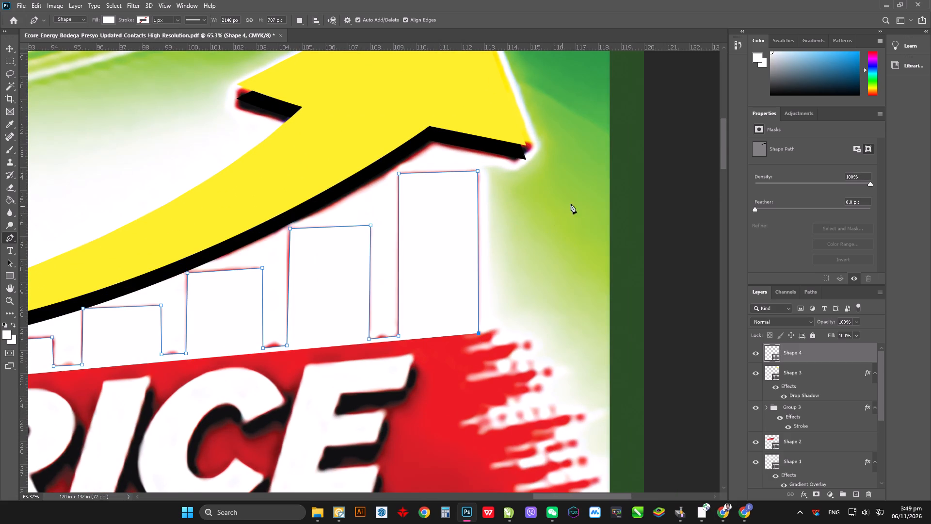
Undo the tallest bar's last bottom anchor, place it lower inside the red splash, and nudge it down nine increments.
scroll(578, 201, "down", 4, "alt")
scroll(378, 349, "up", 2, "alt")
scroll(653, 285, "down", 3, "alt")
scroll(194, 338, "up", 3, "alt")
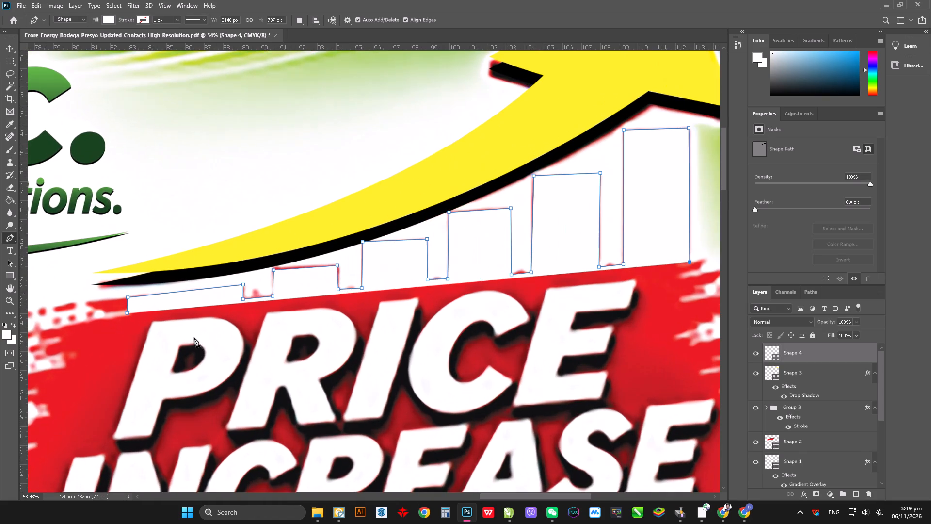
scroll(623, 299, "down", 1, "alt")
key("ctrl+z")
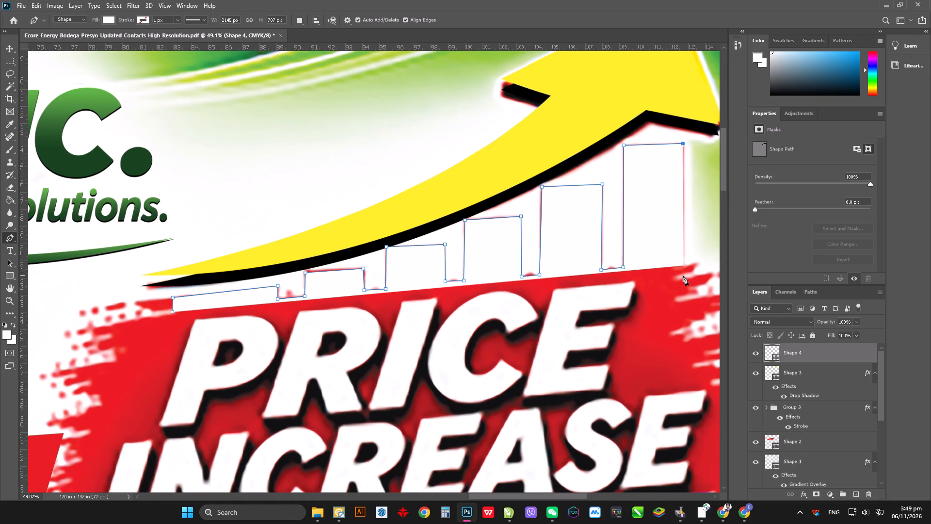
left_click(683, 274)
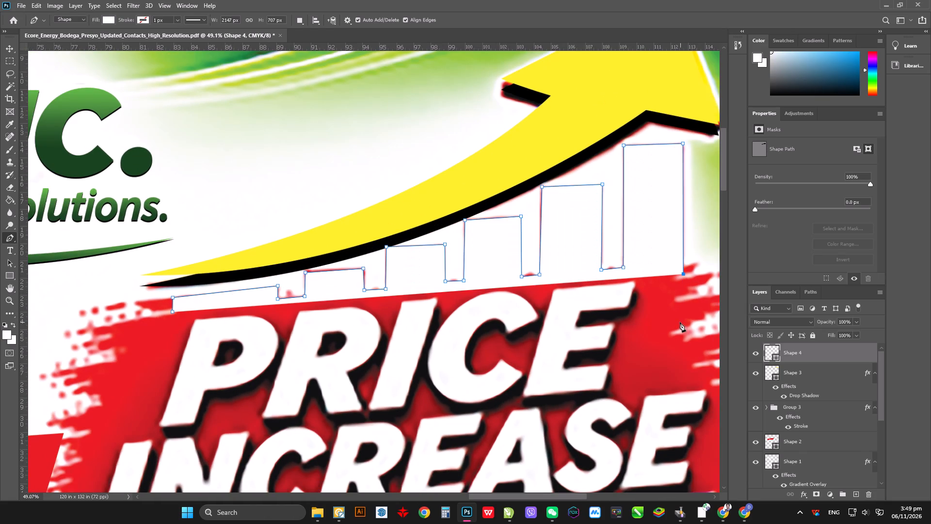
key("Down")
key("Down")
key("Down")
key("Down")
key("Down")
key("Down")
key("Down")
key("Down")
key("Down")
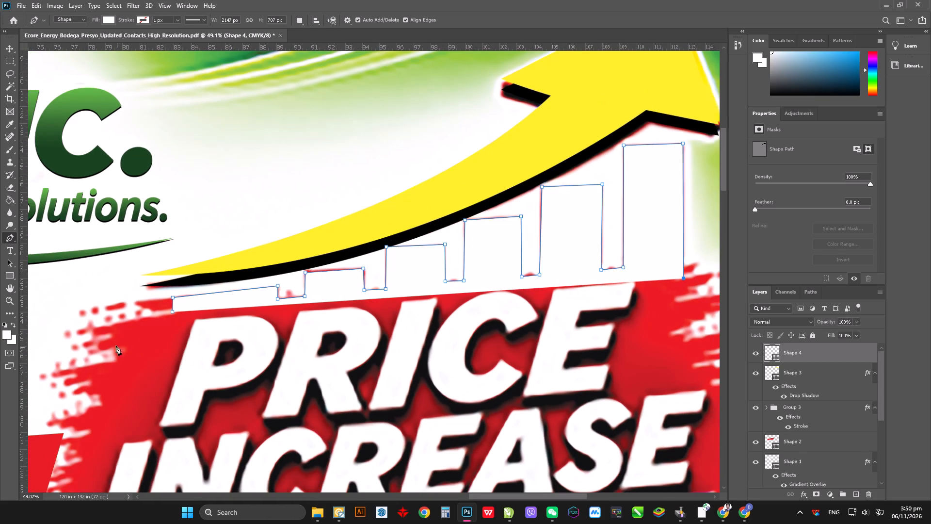
Run the base edge back below the lowest bar, nudge its corner slightly downward, and close the path at its starting anchor.
left_click(173, 320)
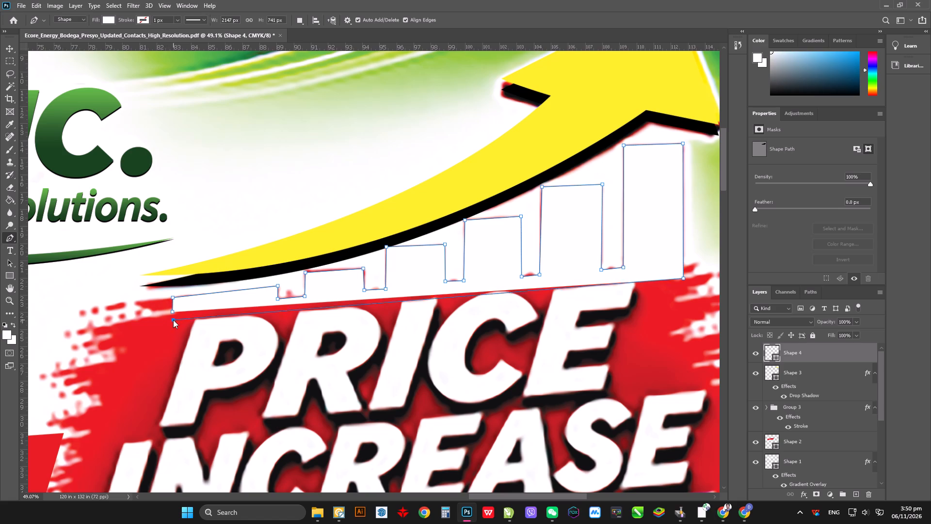
key("Down")
key("Down")
key("Down")
key("Down")
key("Down")
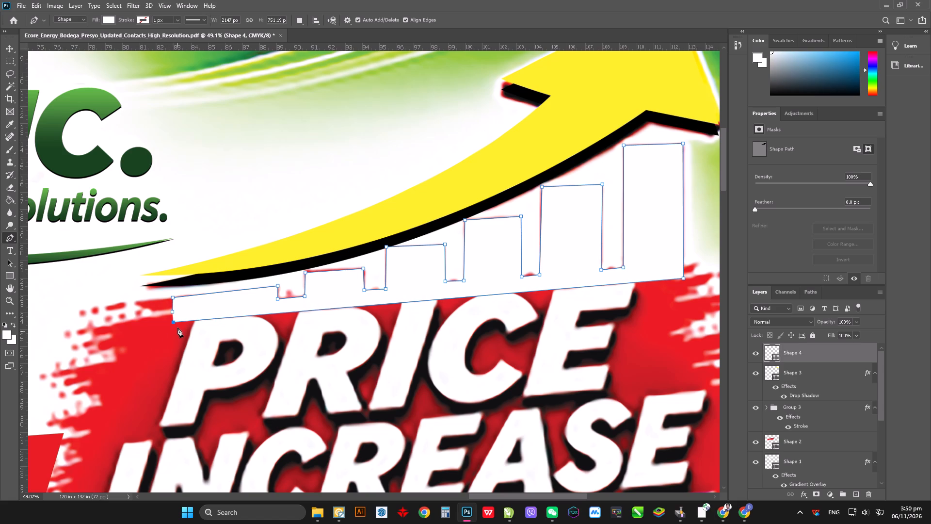
key("Left")
key("Left")
key("Left")
key("Right")
left_click(172, 297)
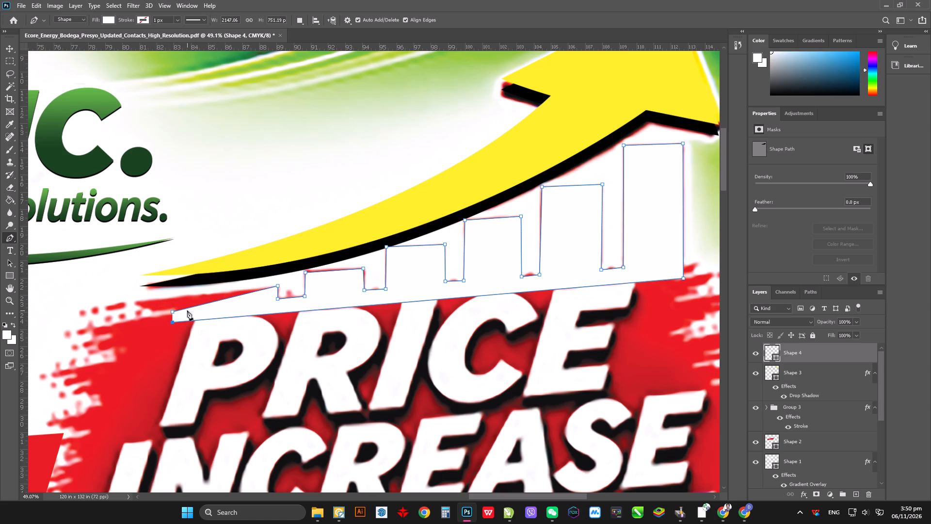
key("ctrl+z")
left_click(172, 312)
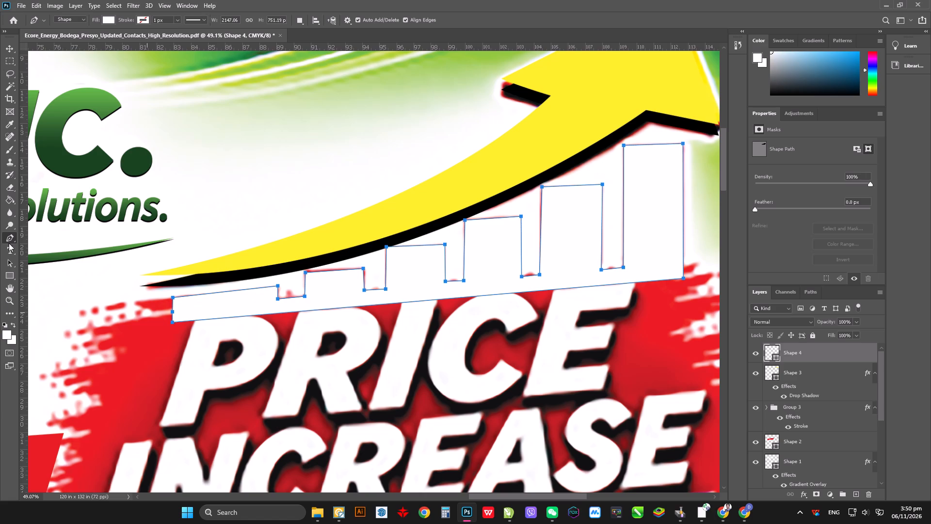
Fill the bar chart shape with the red sampled from the banner behind YO!.
left_click(10, 48)
scroll(321, 210, "down", 9, "alt")
scroll(258, 180, "up", 3, "alt")
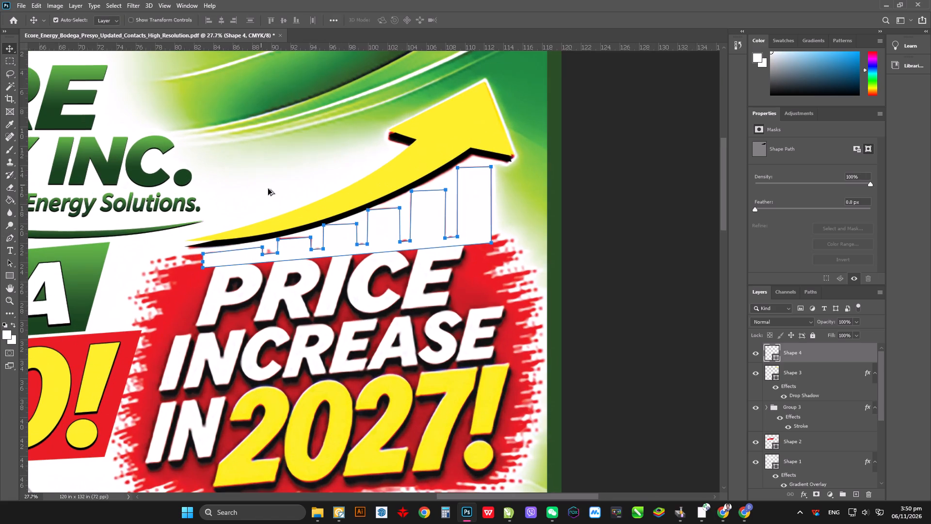
double_click(769, 350)
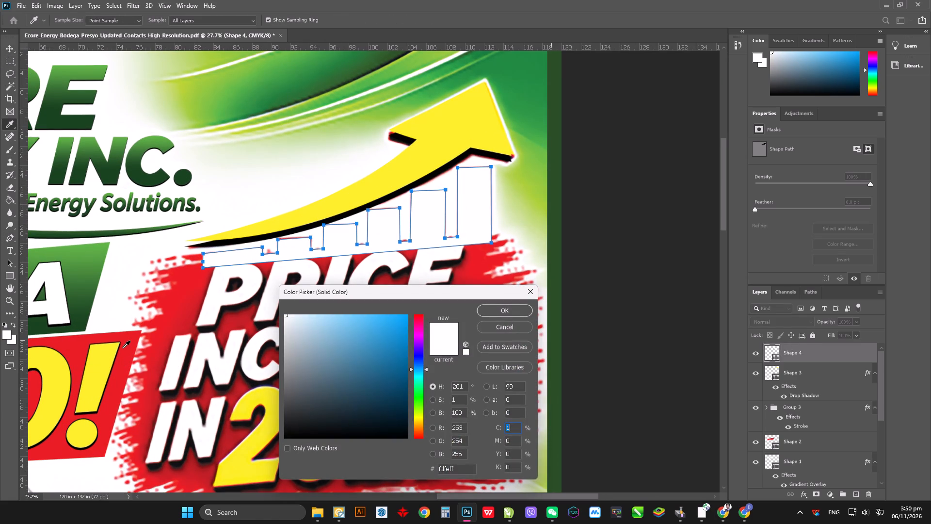
left_click(123, 348)
left_click(510, 311)
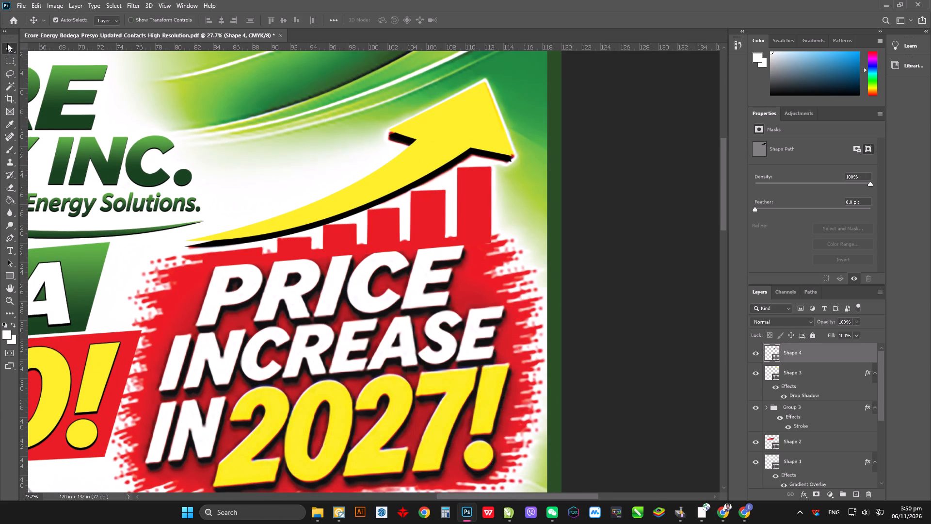
Compare the rebuilt arrow and bar chart with the original artwork by hiding and reshowing both shape layers.
left_click(7, 43)
scroll(618, 93, "down", 8, "alt")
scroll(495, 191, "up", 3, "alt")
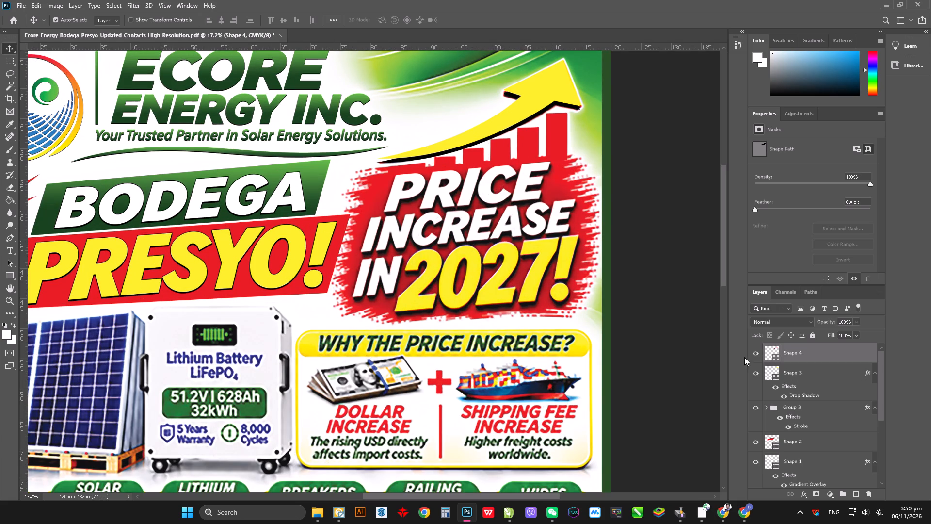
left_click(744, 357)
left_click(757, 354)
left_click(760, 372)
scroll(491, 228, "up", 2, "alt")
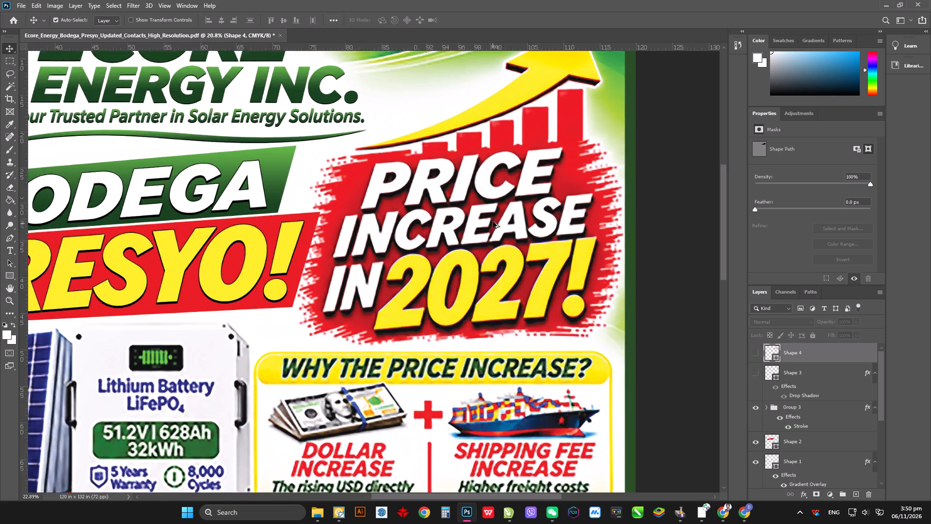
scroll(493, 222, "up", 5, "alt")
left_click(757, 354)
left_click(754, 372)
scroll(790, 351, "up", 5)
Add a text layer reading PRICE over the red splash and set its font to Arial Black.
key("t")
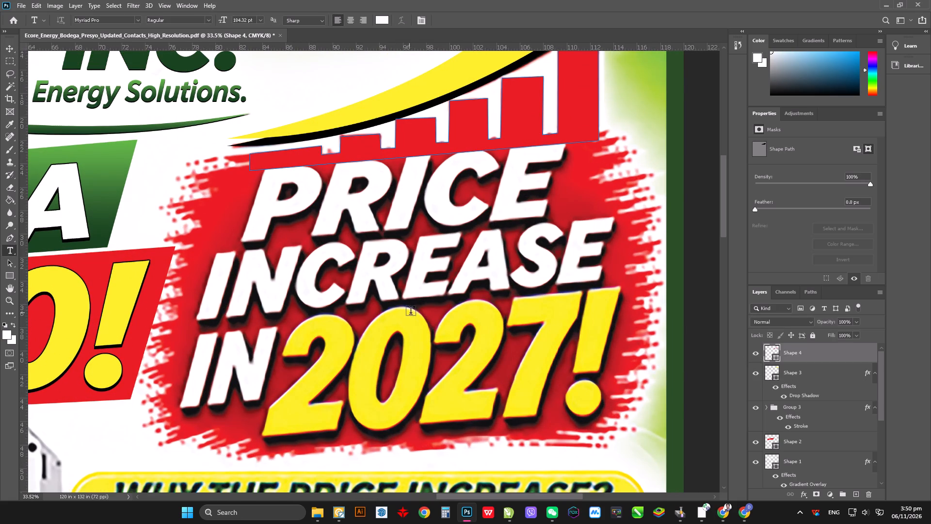
left_click(397, 295)
type("PRICE")
key("ctrl+a")
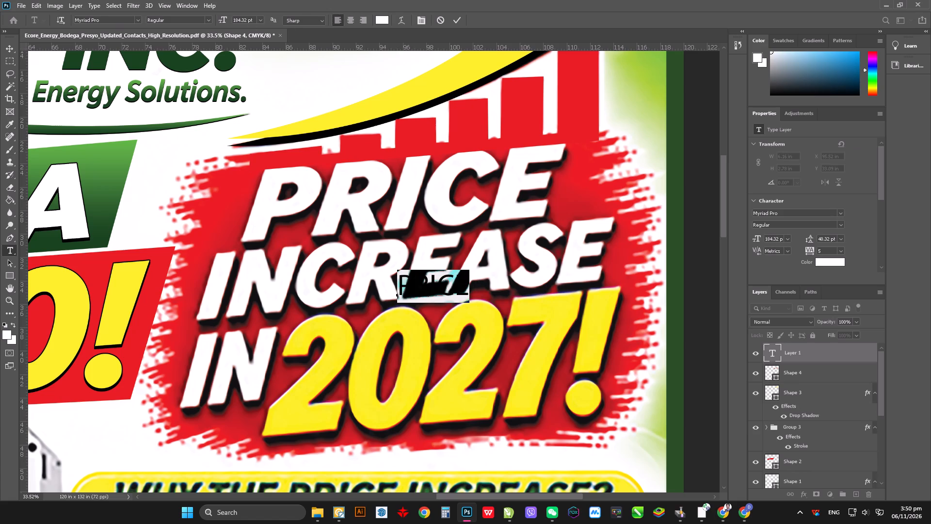
left_click(124, 18)
left_click(135, 19)
left_click(127, 20)
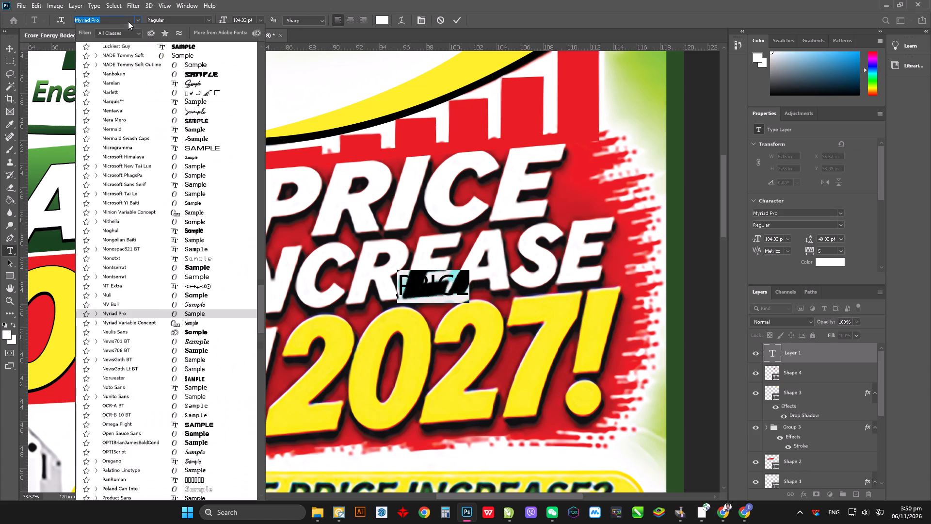
left_click_drag(123, 21, 0, 18)
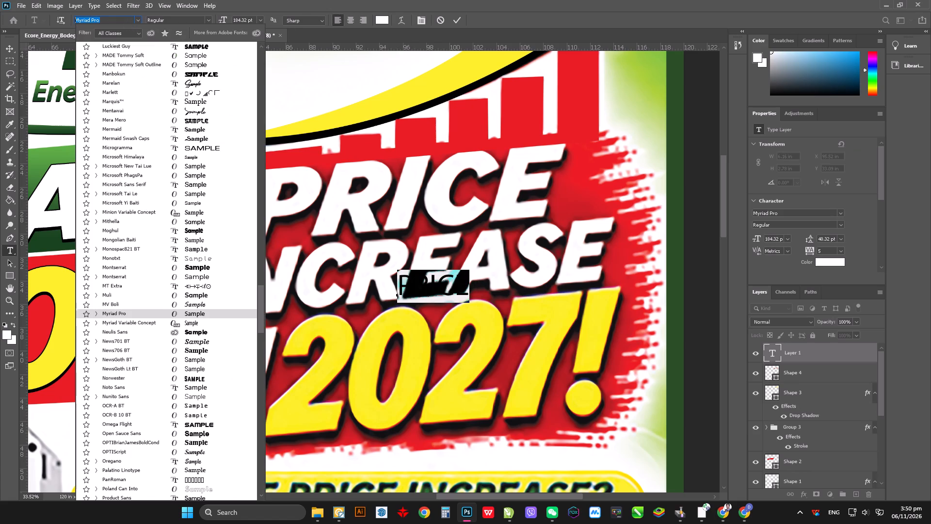
type("arial")
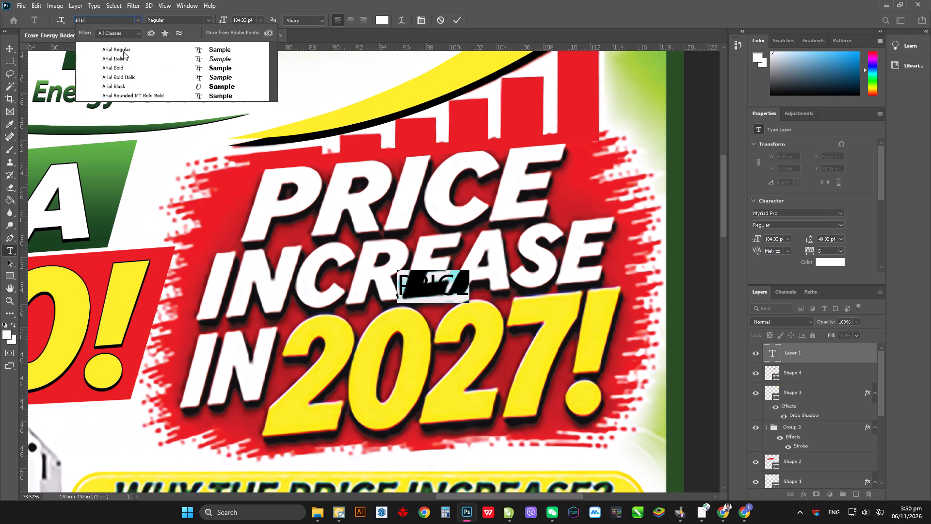
left_click(143, 87)
left_click(10, 47)
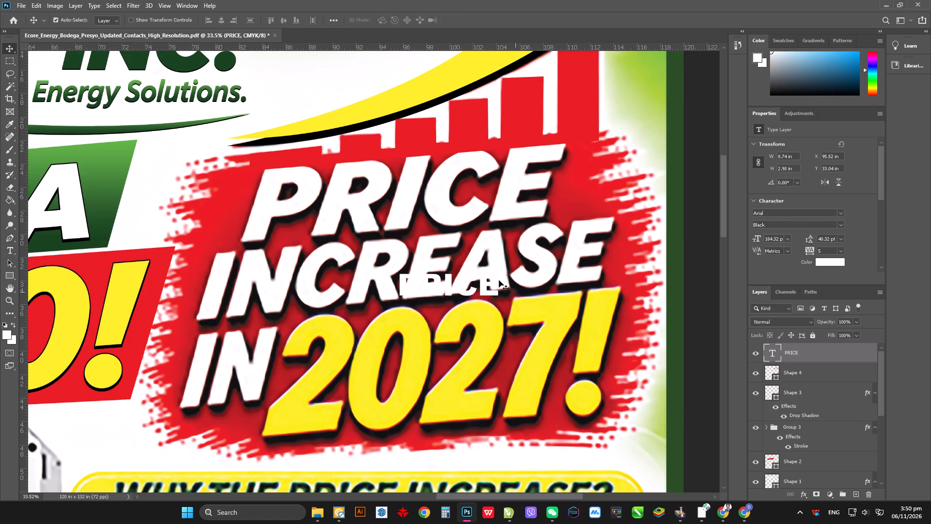
Recolour the new PRICE text bright red (ff0000) so it stands out against the original white lettering.
key("t")
left_click(458, 283)
key("ctrl+a")
left_click(386, 16)
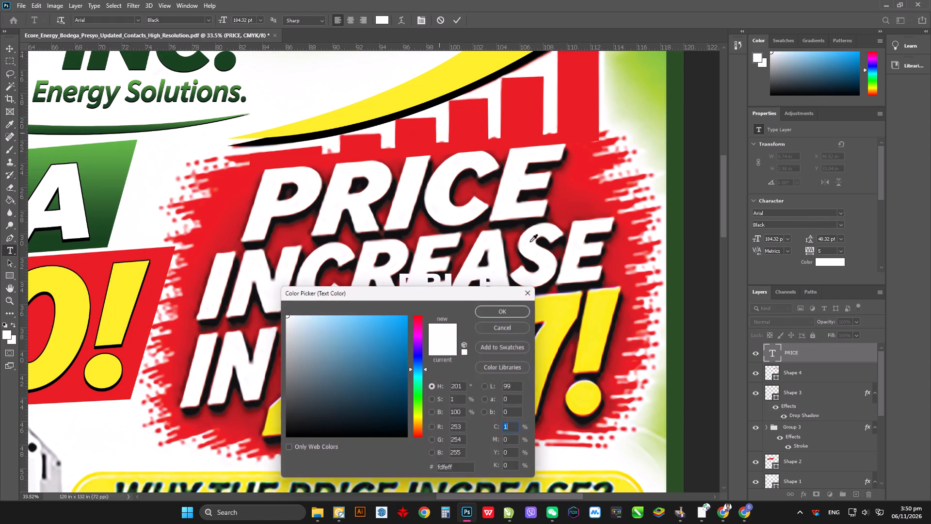
left_click_drag(363, 382, 434, 284)
left_click_drag(415, 328, 447, 271)
left_click(521, 311)
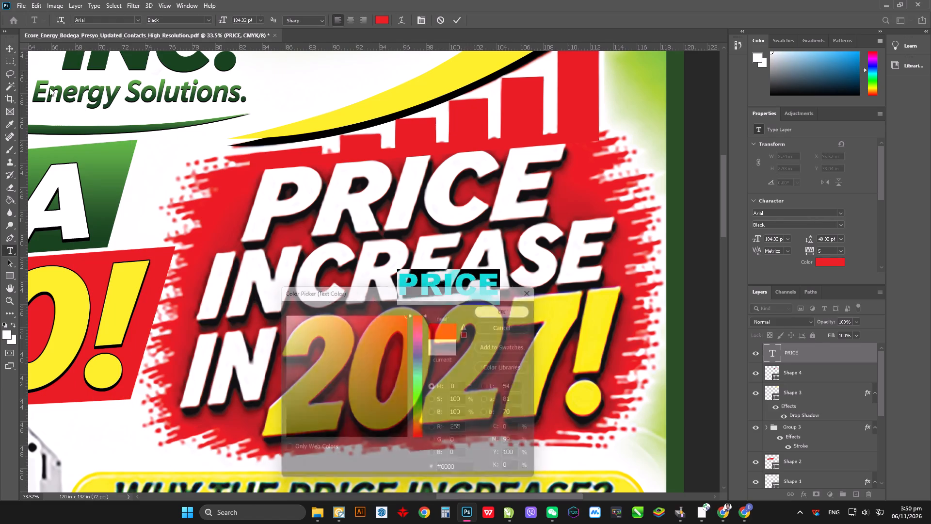
left_click(8, 46)
Move the red PRICE text onto the original PRICE lettering and enlarge it to about 317%, aligning it at the P's base.
left_click_drag(403, 292, 255, 237)
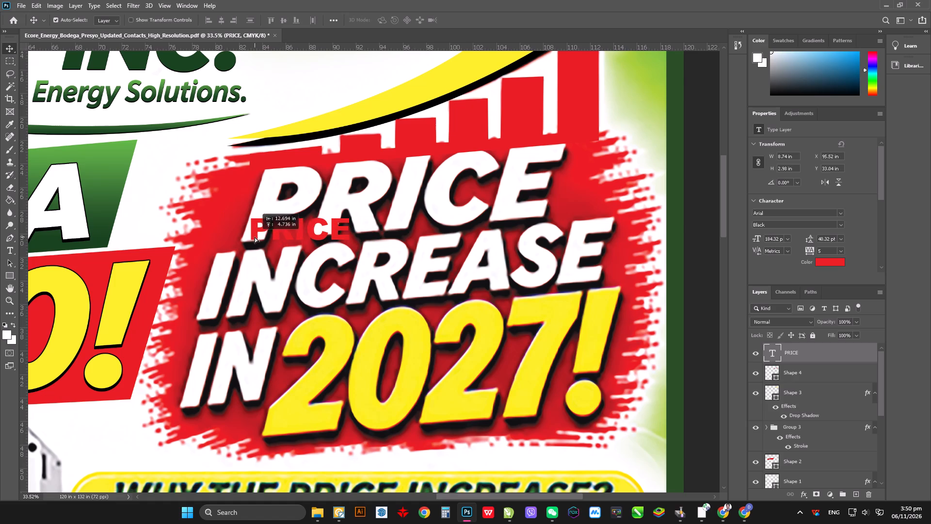
left_click_drag(255, 237, 252, 236)
key("ctrl+t")
left_click(348, 212)
left_click_drag(351, 210, 568, 121)
left_click(12, 46)
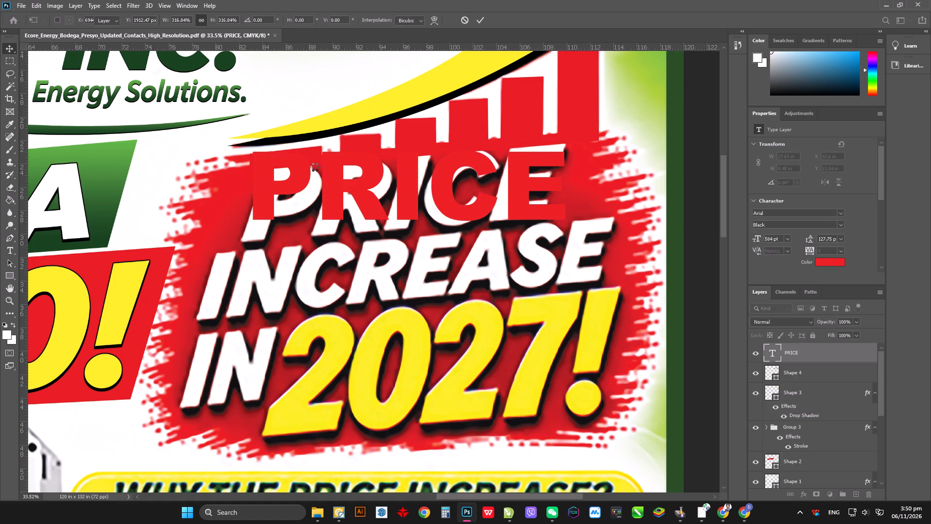
left_click_drag(363, 198, 355, 217)
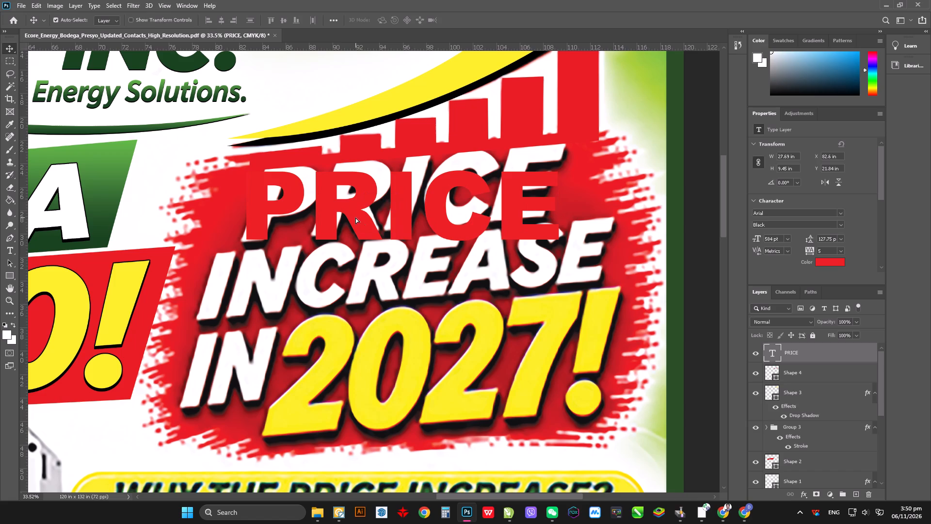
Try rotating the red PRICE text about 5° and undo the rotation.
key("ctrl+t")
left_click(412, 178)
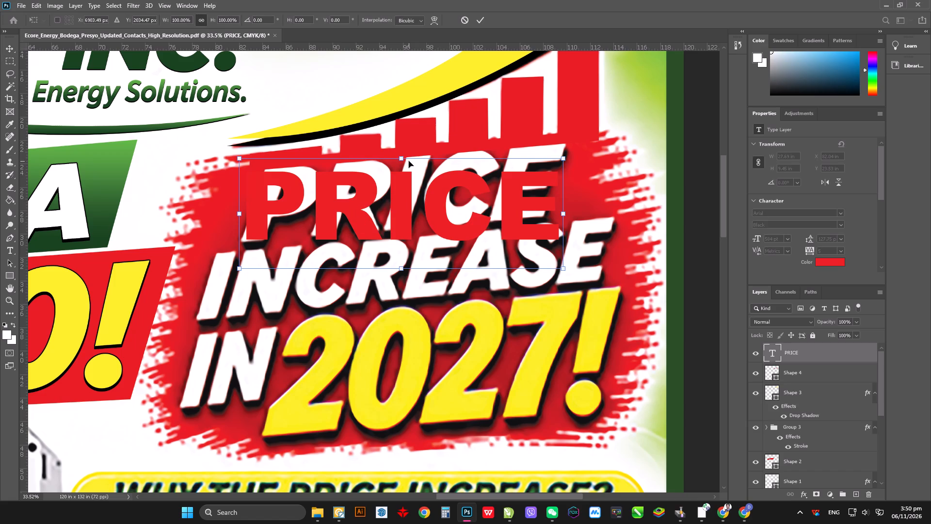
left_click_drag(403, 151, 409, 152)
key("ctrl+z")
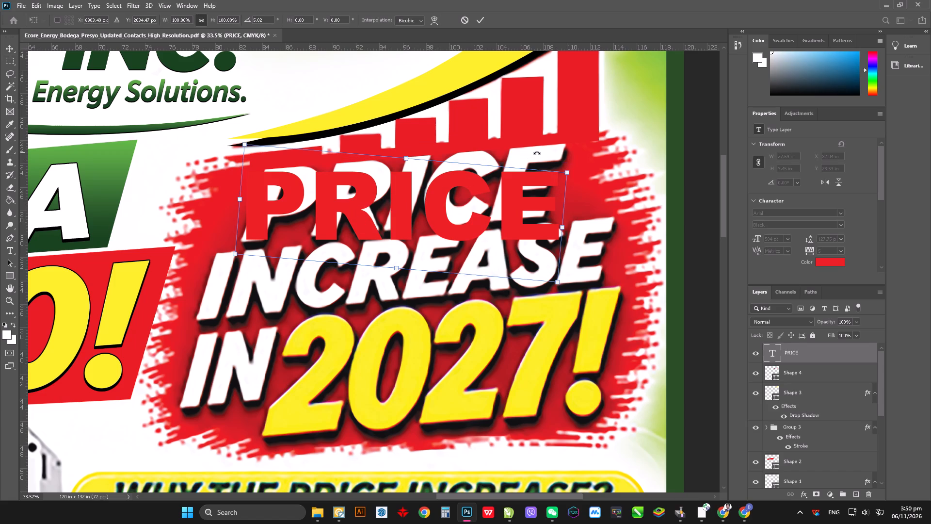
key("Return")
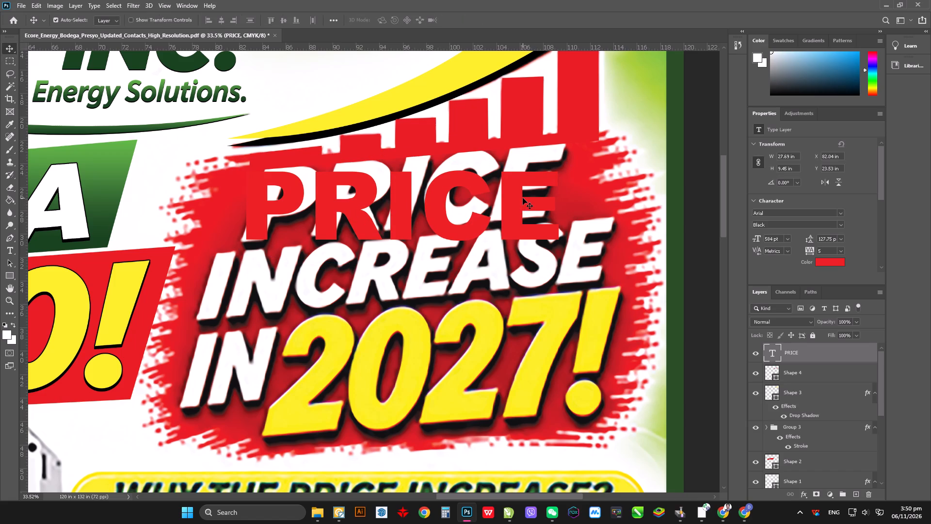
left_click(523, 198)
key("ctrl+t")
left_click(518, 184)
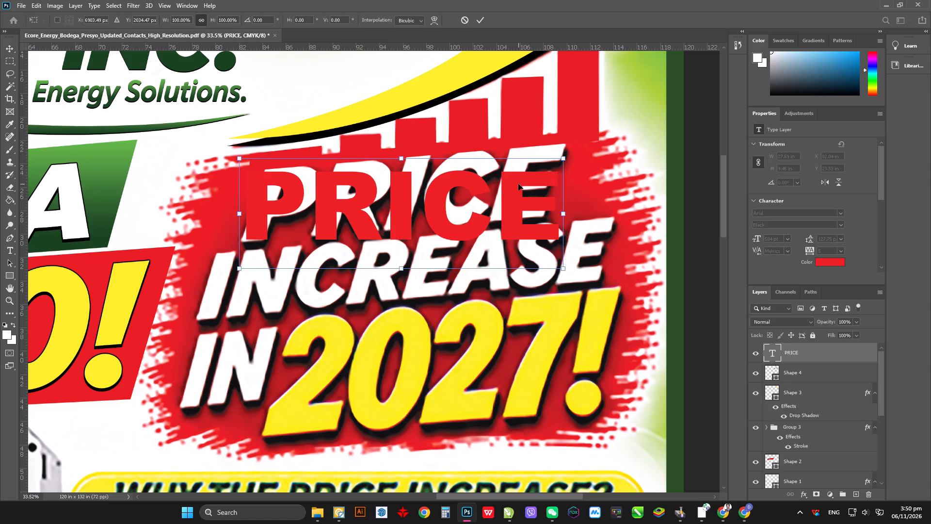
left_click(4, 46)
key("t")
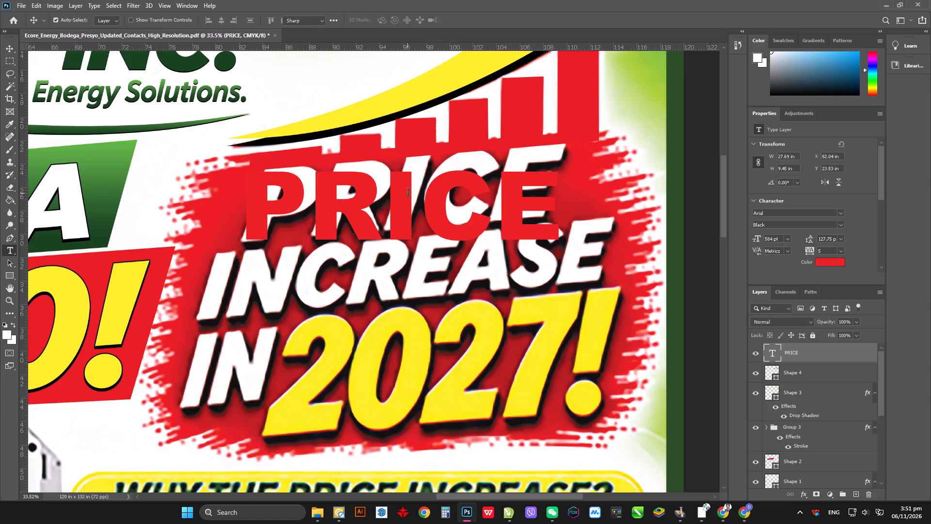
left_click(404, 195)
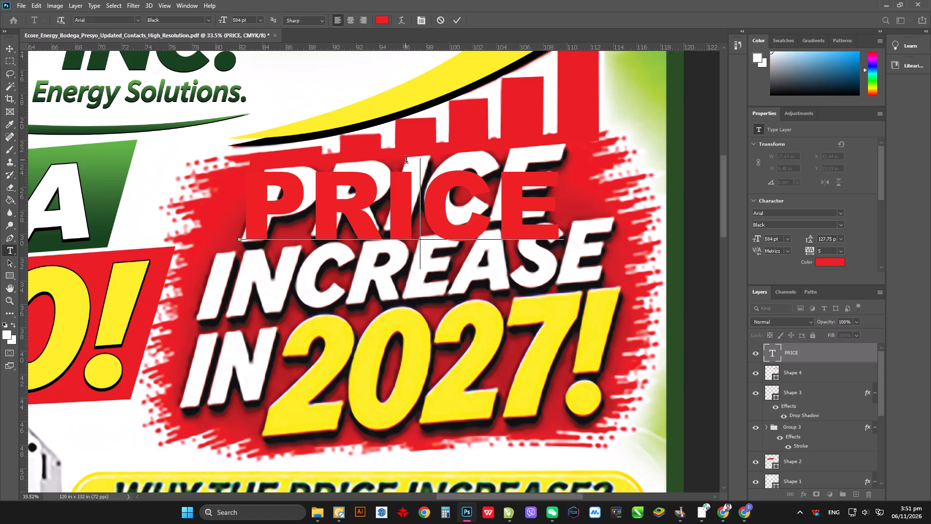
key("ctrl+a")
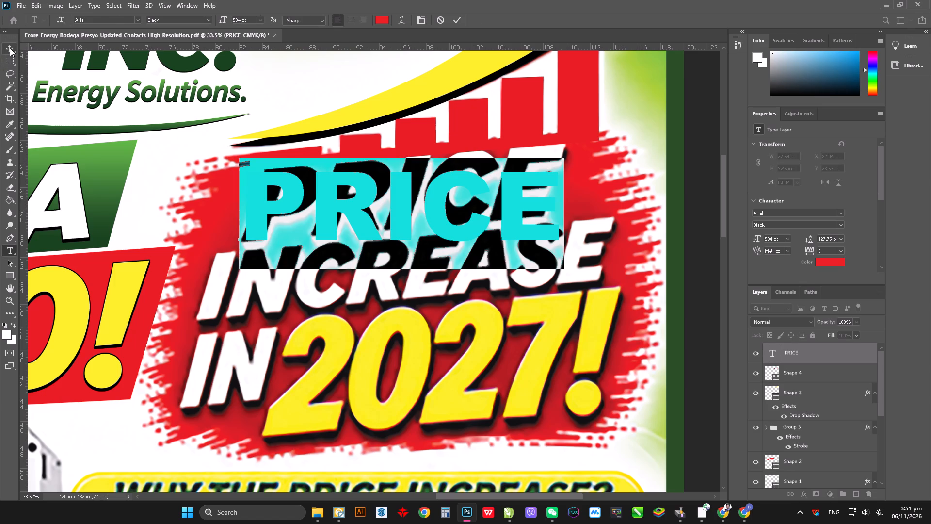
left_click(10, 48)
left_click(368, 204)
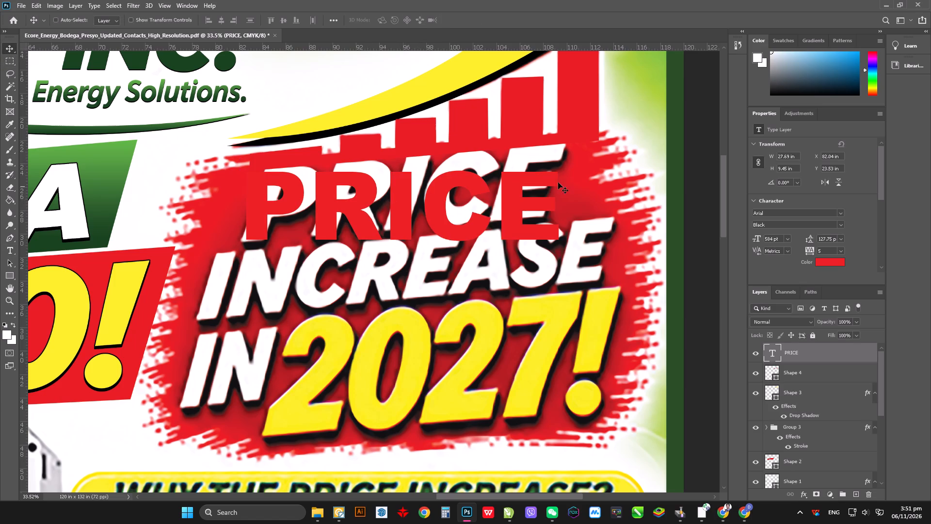
Skew the red PRICE text, raising its E end about 2.4° and slanting the letters about 15° to follow the original.
key("ctrl+t")
left_click_drag(563, 159, 566, 148, "ctrl")
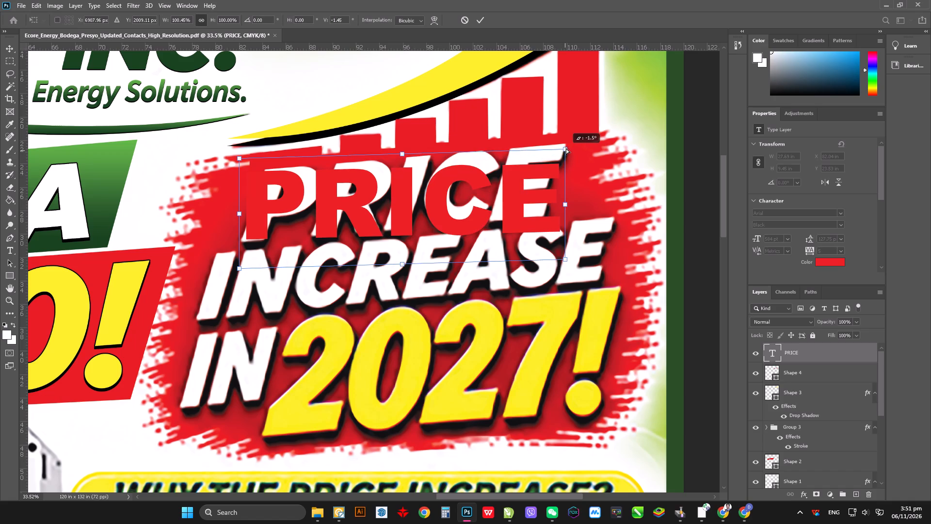
left_click_drag(566, 148, 566, 145, "ctrl")
left_click_drag(565, 254, 554, 254, "ctrl")
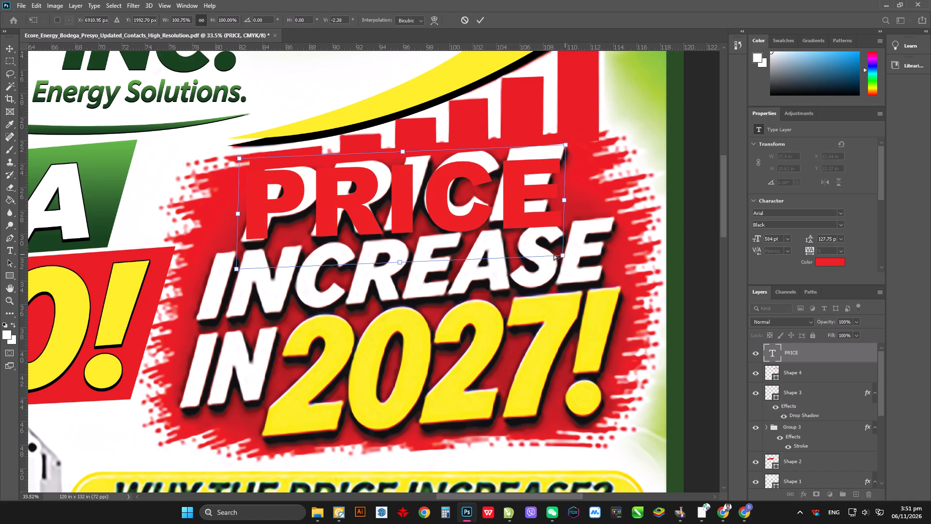
left_click_drag(554, 254, 545, 253, "ctrl")
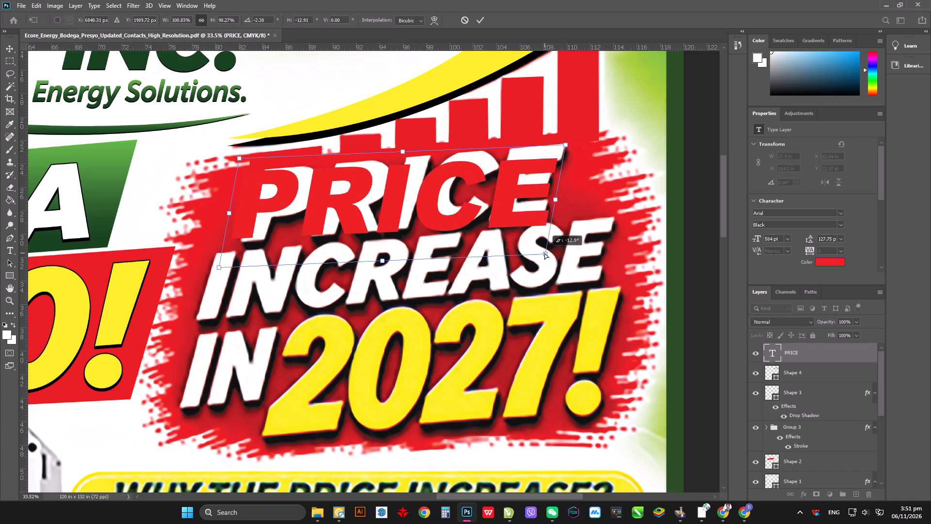
left_click_drag(545, 253, 543, 252, "ctrl")
Scale the red PRICE text to about 95% width from its P end and increase the letter slant to about 20°.
left_click(567, 143, "ctrl")
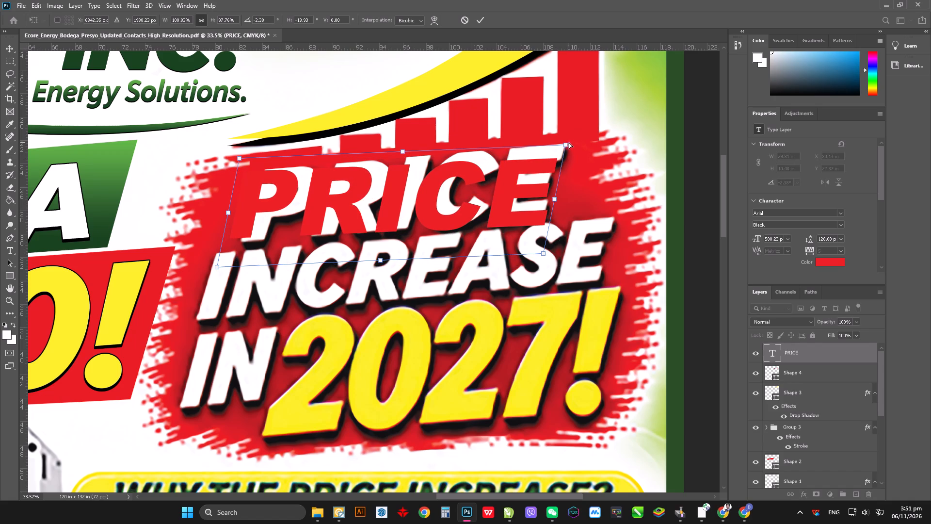
left_click(246, 158)
left_click_drag(246, 158, 264, 161)
left_click(238, 269, "ctrl")
left_click_drag(238, 267, 233, 267, "ctrl")
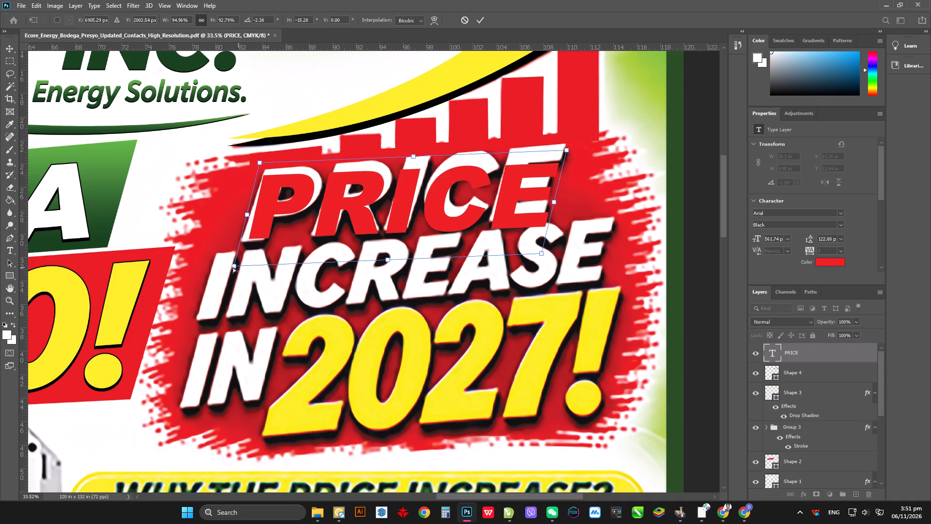
left_click_drag(233, 267, 229, 268, "ctrl")
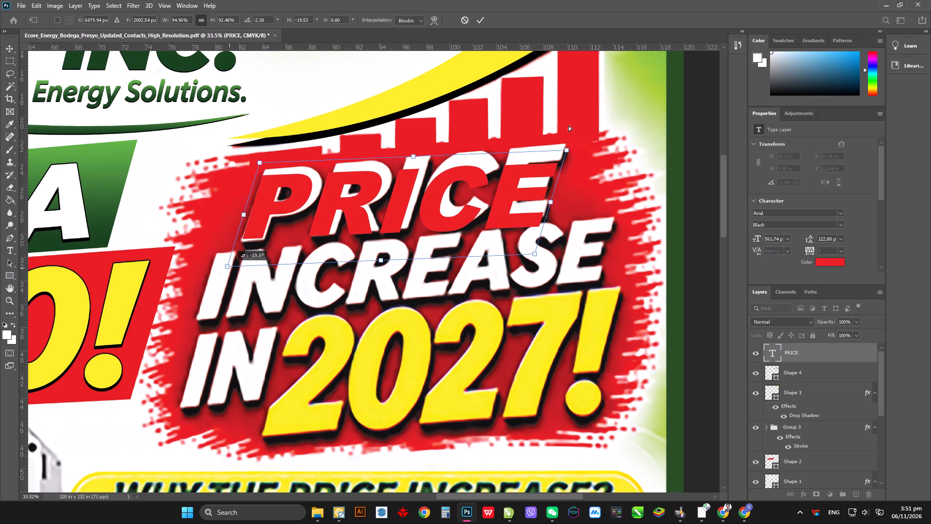
Raise the E end of the red PRICE text to about a 5° incline with a 22° slant, matching the original lettering.
left_click(568, 150, "ctrl")
left_click_drag(567, 150, 567, 141, "ctrl")
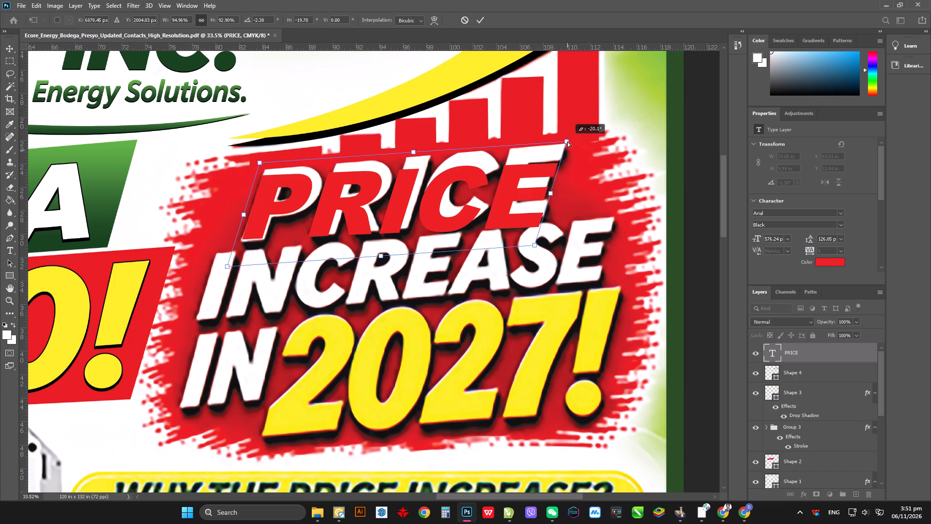
left_click_drag(567, 141, 571, 139, "ctrl")
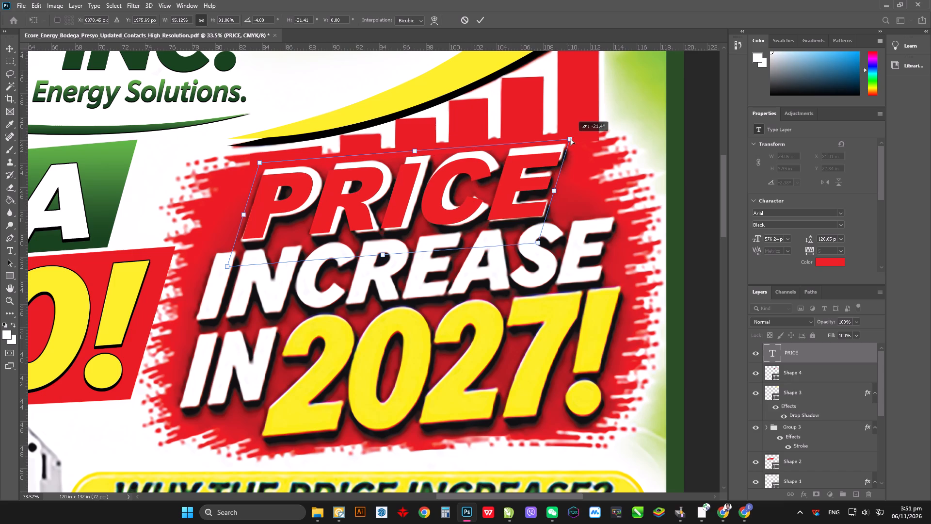
left_click_drag(571, 139, 574, 135, "ctrl")
key("Return")
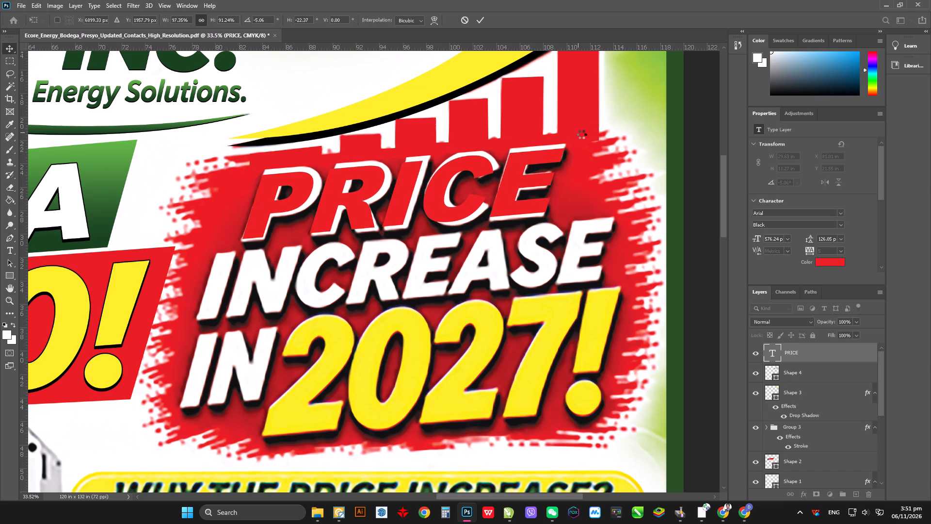
Stretch the red PRICE text's height to about 110% and nudge it down a net two increments over the original.
key("ctrl+t")
double_click(398, 135, "shift")
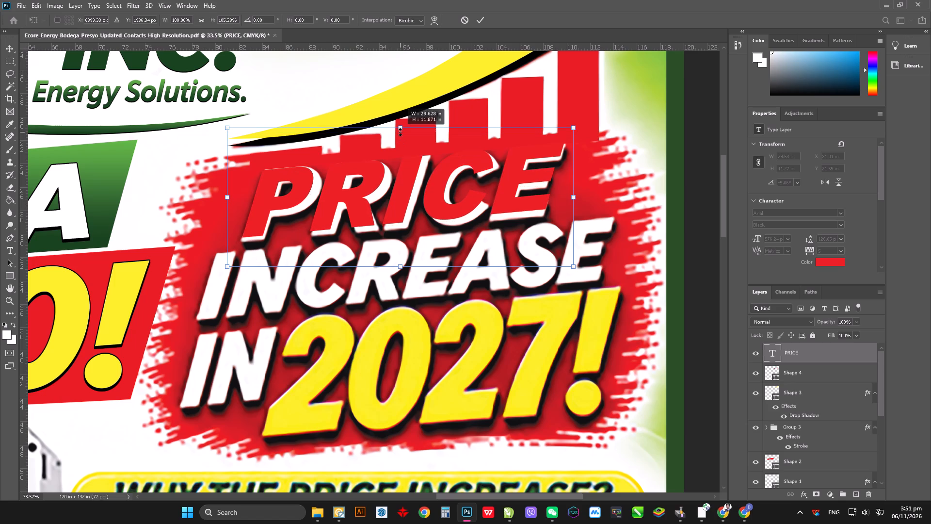
double_click(398, 264, "shift")
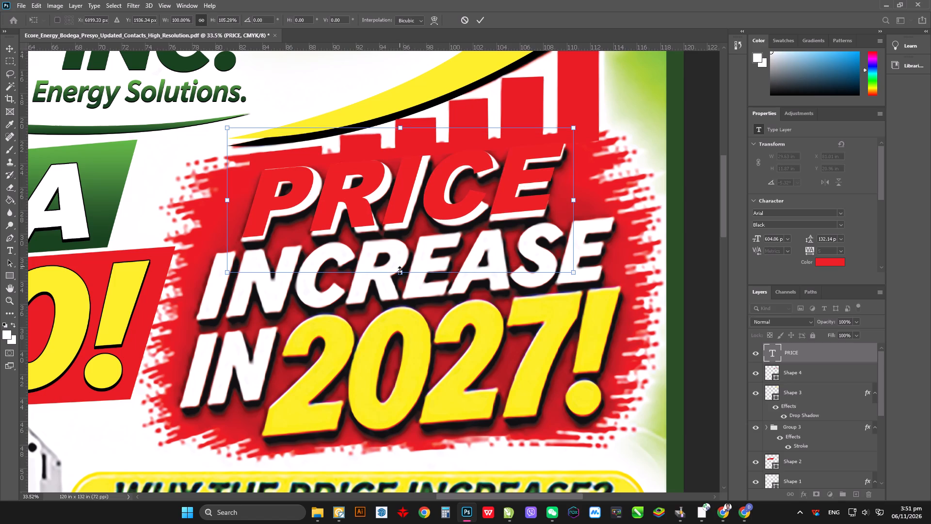
key("Return")
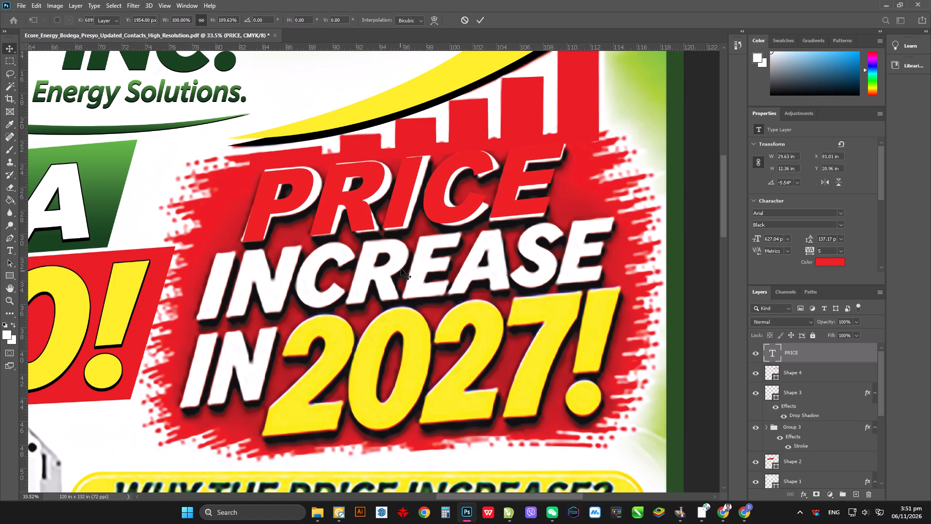
key("Down")
key("Down")
key("Down")
key("Up")
Rotate the red PRICE text about 0.9° clockwise and nudge it one increment left over the original lettering.
key("ctrl+t")
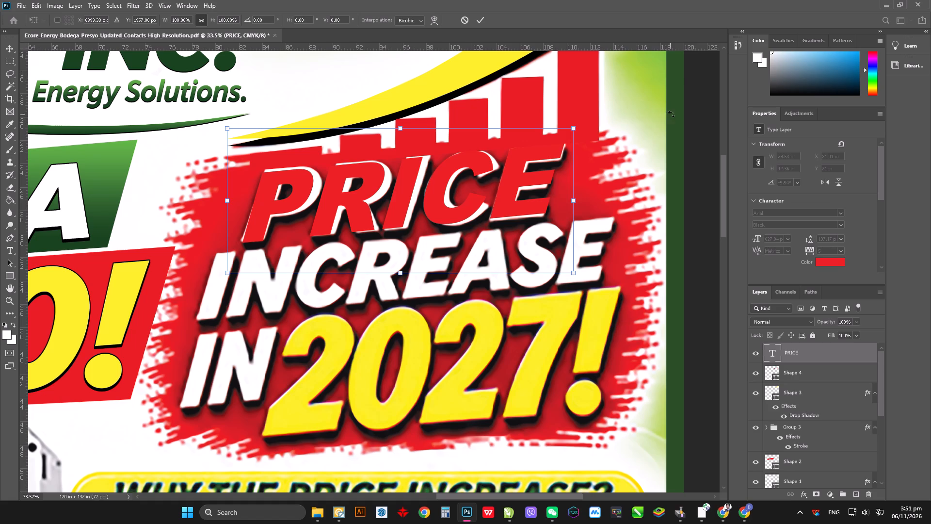
left_click(622, 131)
left_click(620, 125)
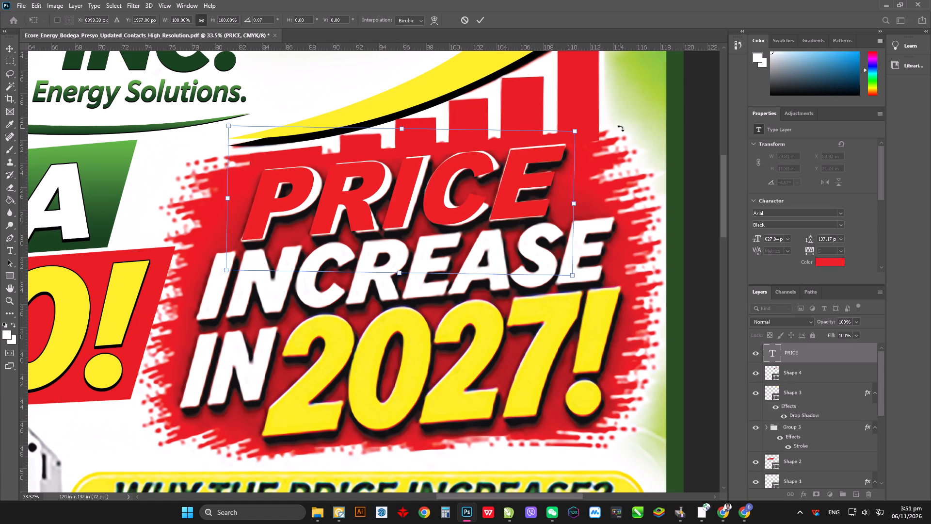
key("Return")
key("Left")
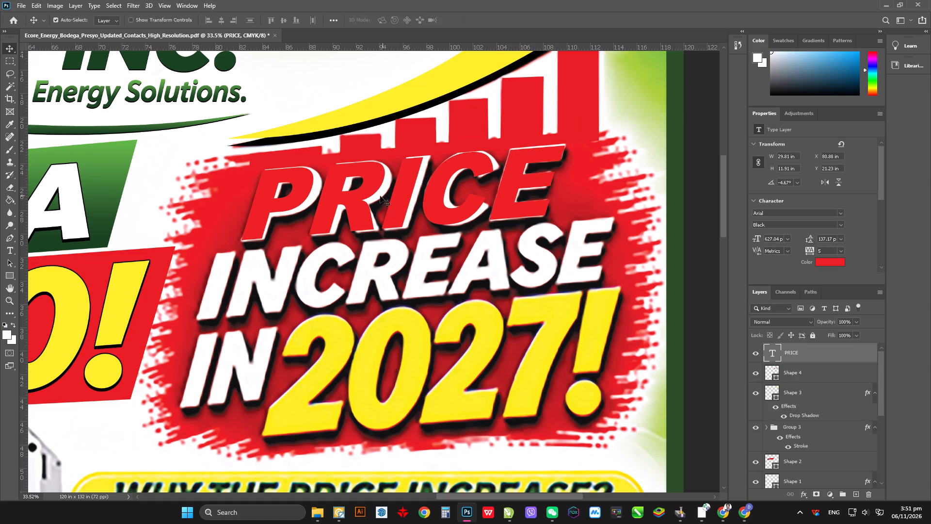
Duplicate the red PRICE text over the white INCREASE line and change the copy's wording to INCREASE.
key("ctrl+j")
left_click_drag(360, 199, 318, 283)
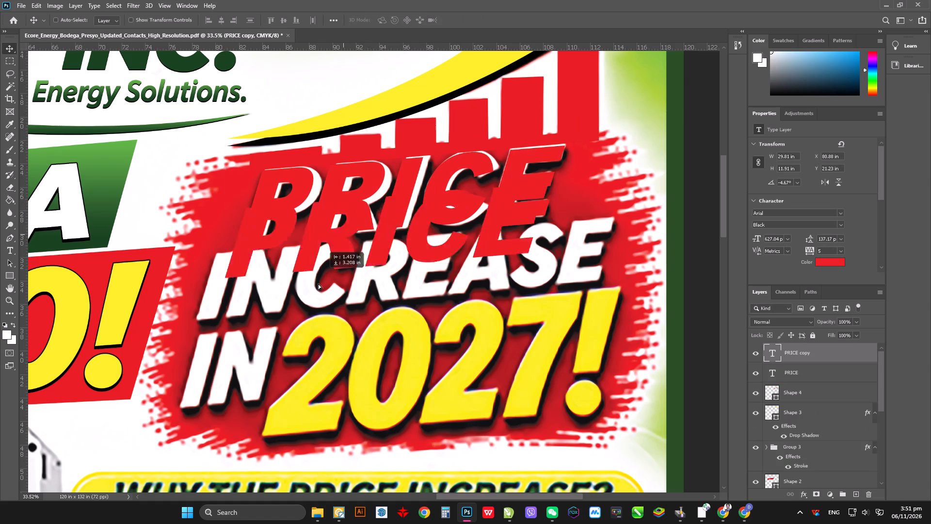
left_click_drag(318, 283, 316, 285)
key("t")
left_click(302, 279)
key("ctrl+a")
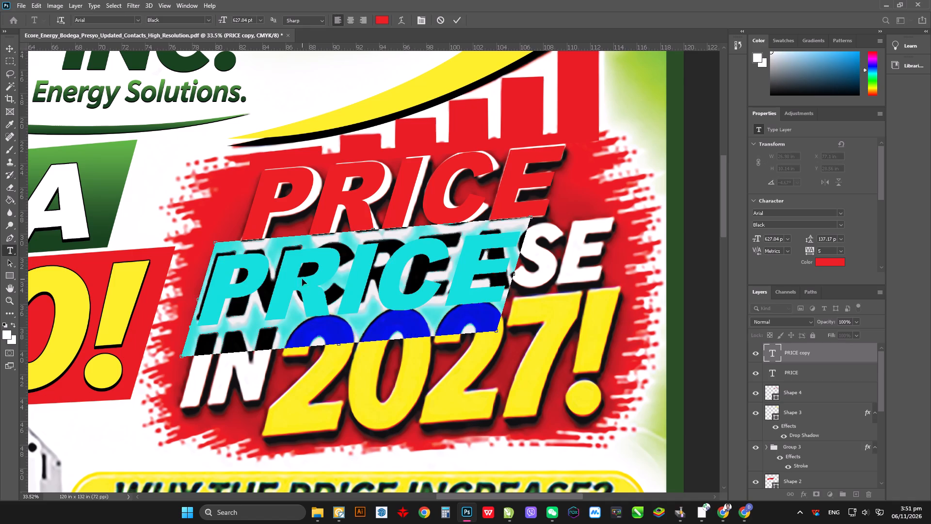
type("INC")
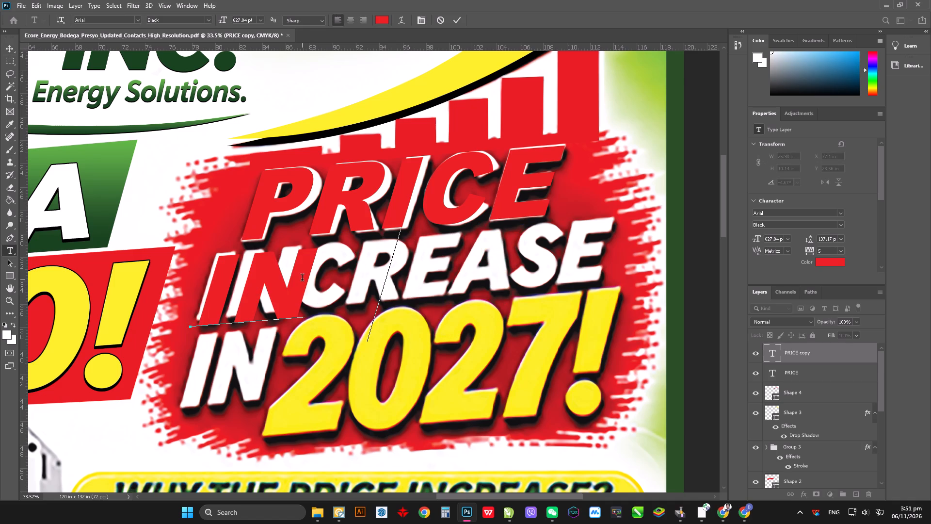
type("REASE")
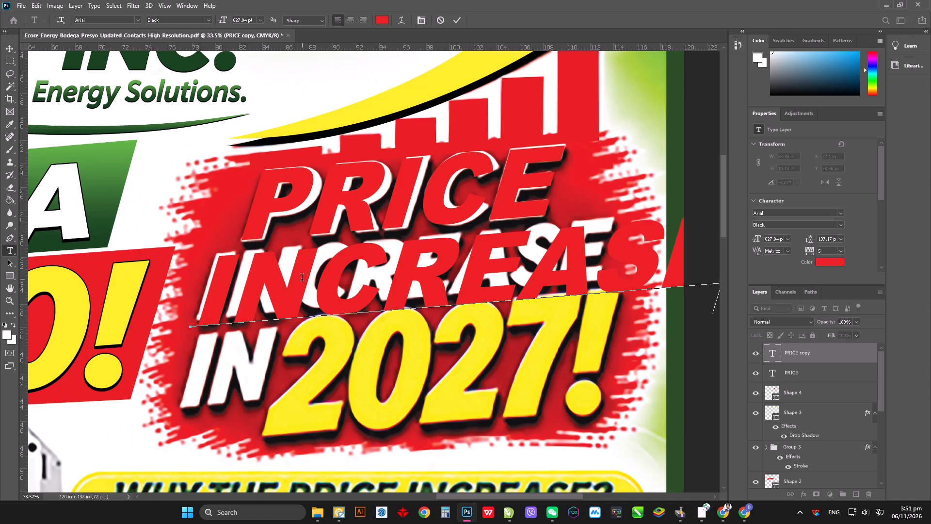
left_click(10, 48)
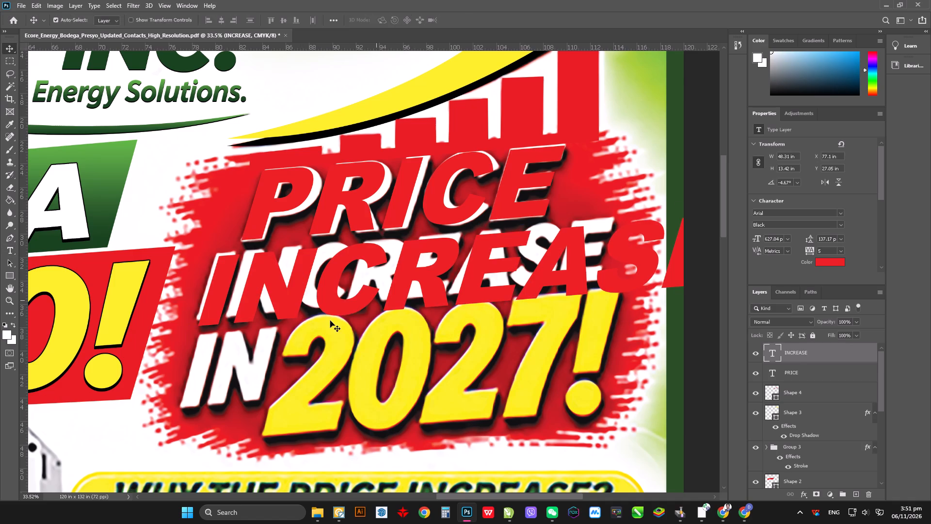
Align the start of the red INCREASE text with the original's first letter, finishing with four small downward nudges.
left_click_drag(330, 294, 325, 291)
key("Down")
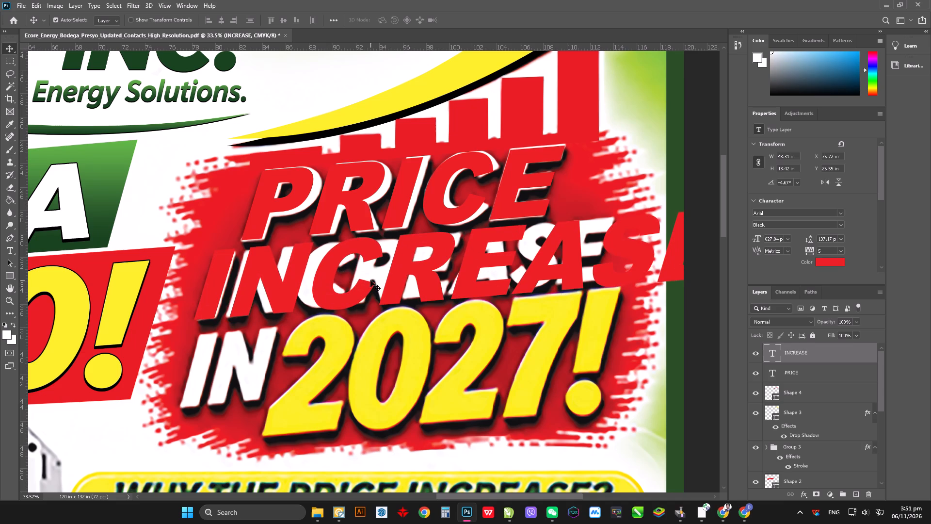
key("Down")
key("Down")
key("Down")
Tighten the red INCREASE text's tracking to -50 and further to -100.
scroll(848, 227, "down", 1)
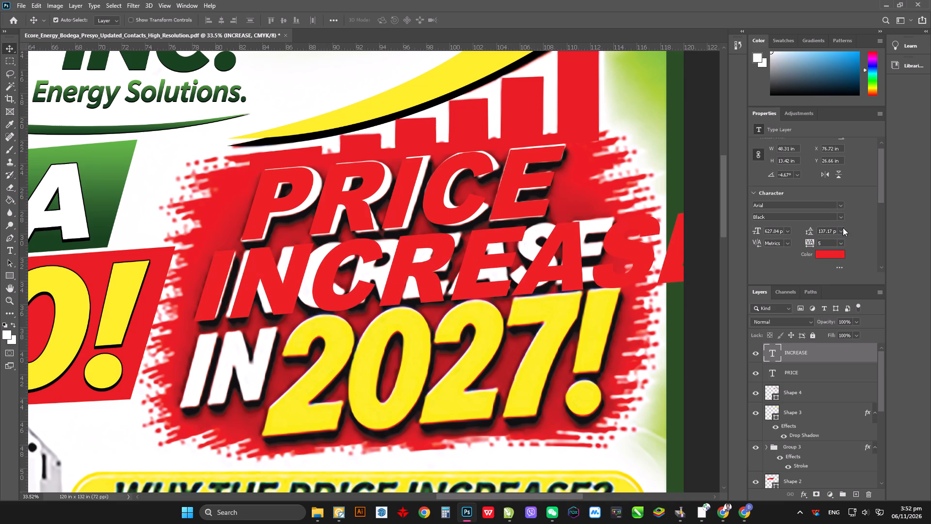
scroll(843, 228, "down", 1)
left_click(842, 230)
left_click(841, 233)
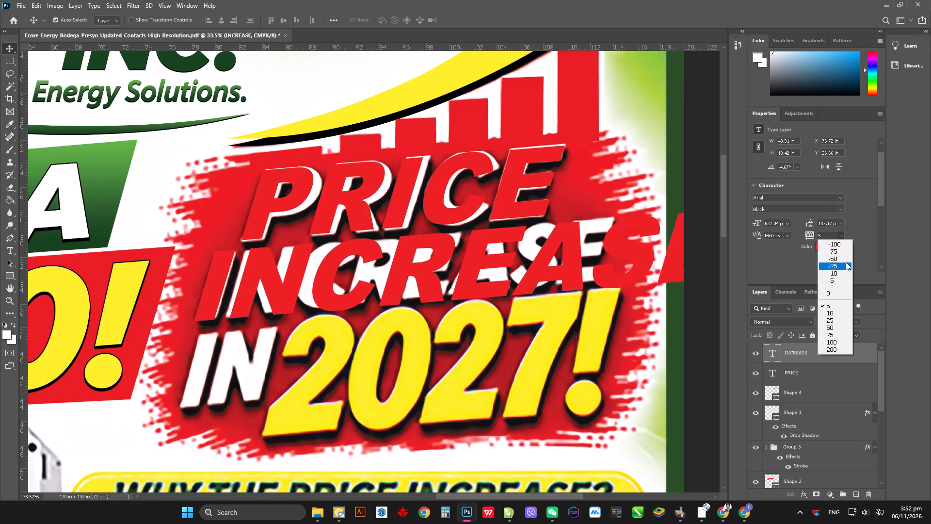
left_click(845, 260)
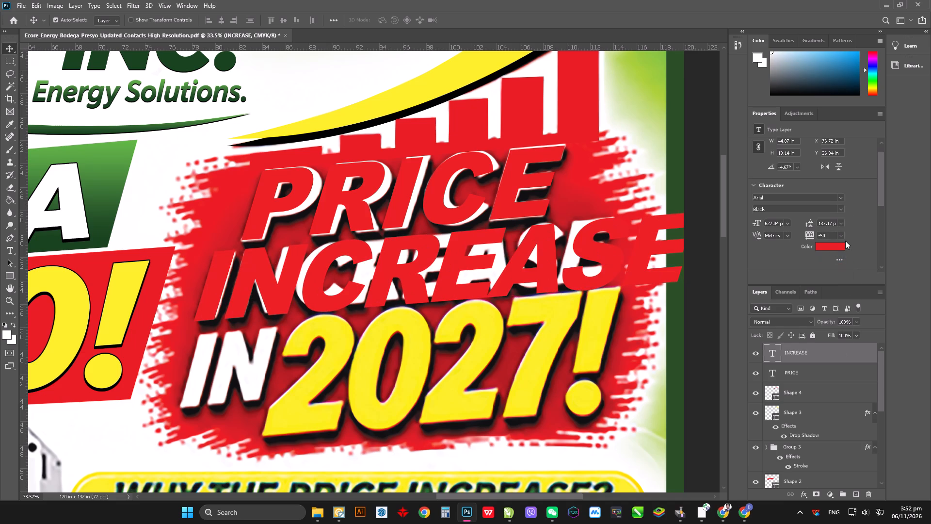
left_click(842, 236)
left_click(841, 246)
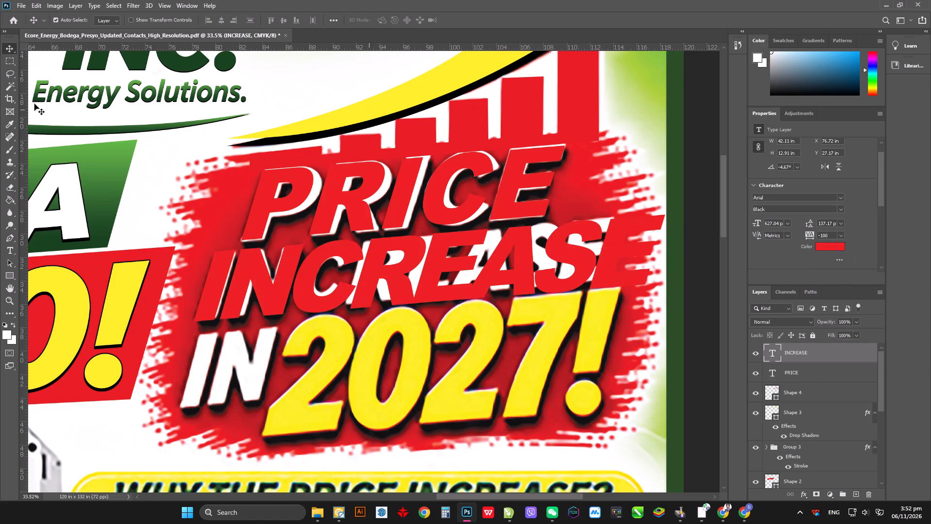
Narrow the red INCREASE text from its final E end to about 91% width, about 38.5 in.
left_click(10, 49)
key("ctrl+t")
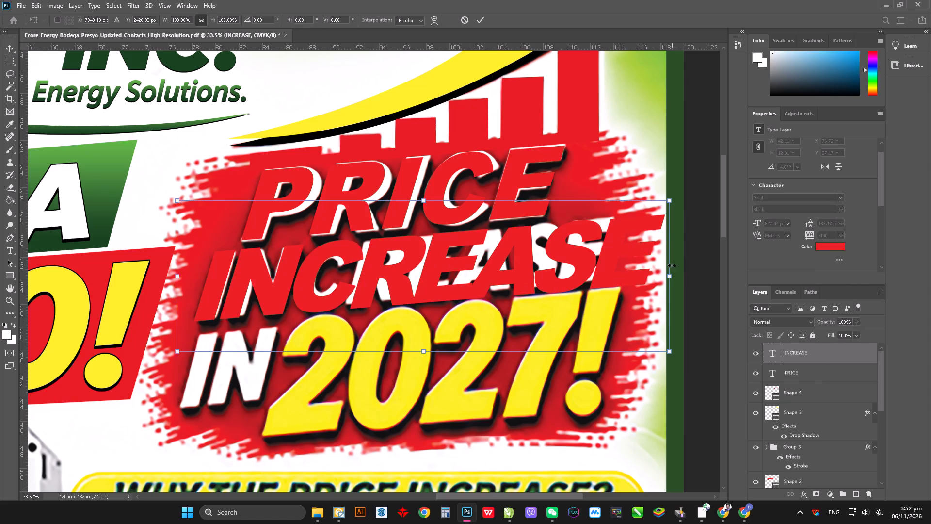
left_click(669, 281)
left_click_drag(671, 276, 631, 271)
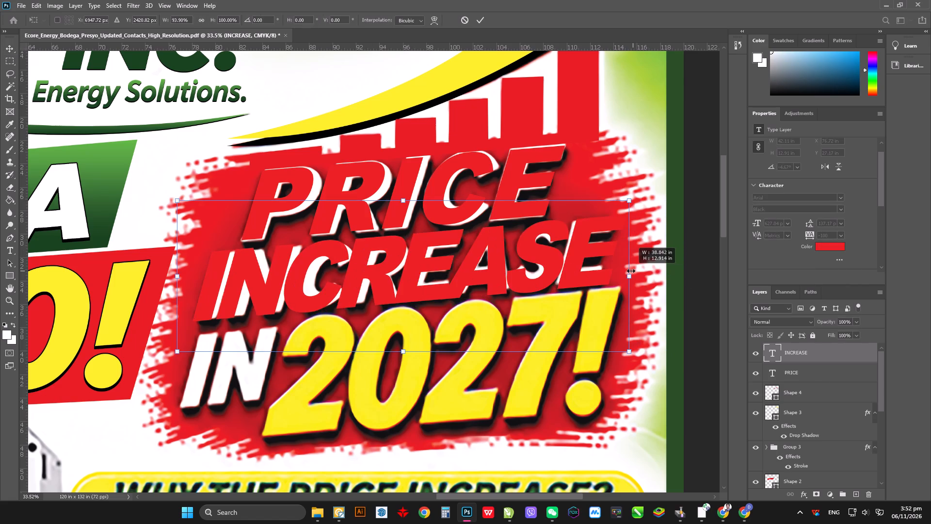
left_click_drag(631, 271, 630, 269)
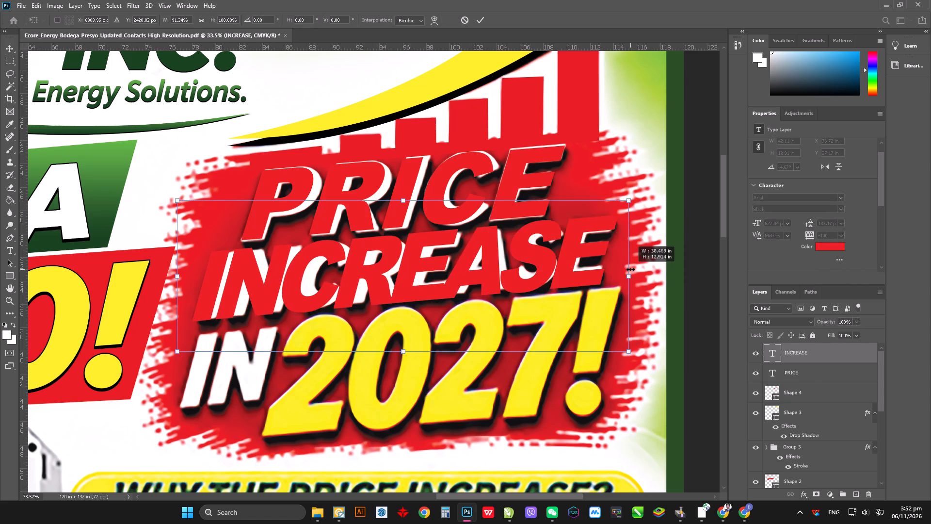
left_click_drag(630, 269, 628, 269)
key("Return")
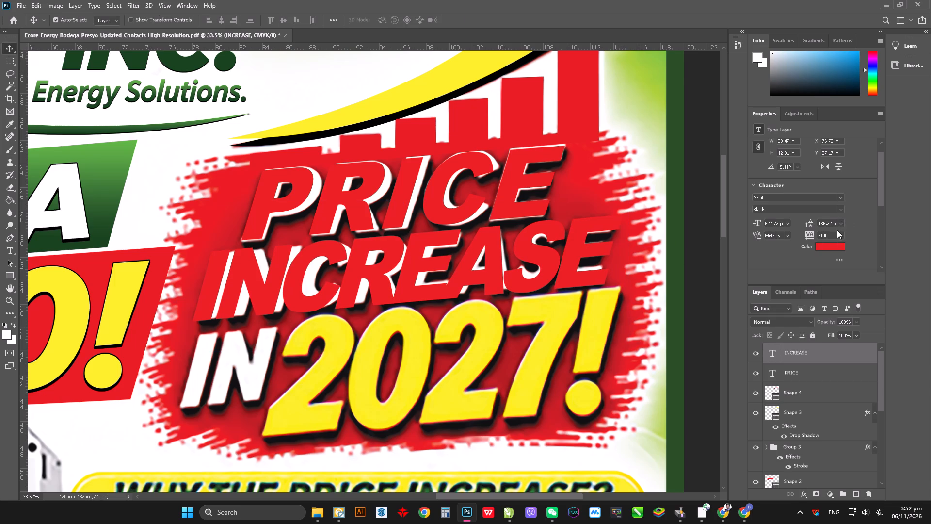
Set the red INCREASE text's tracking to -75.
left_click(842, 231)
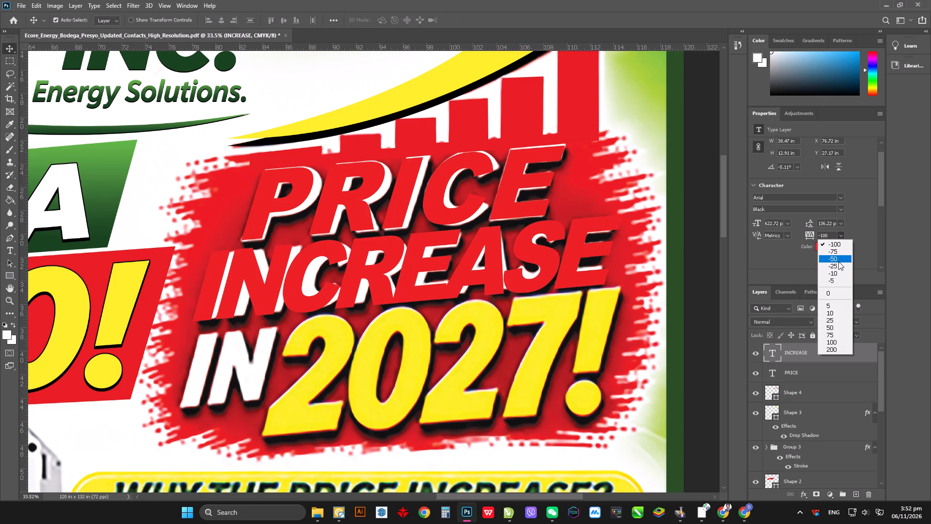
left_click(838, 256)
Fit the red INCREASE text to the original at about 96% width, reducing its height from both edges to about 12.2 in.
key("ctrl+t")
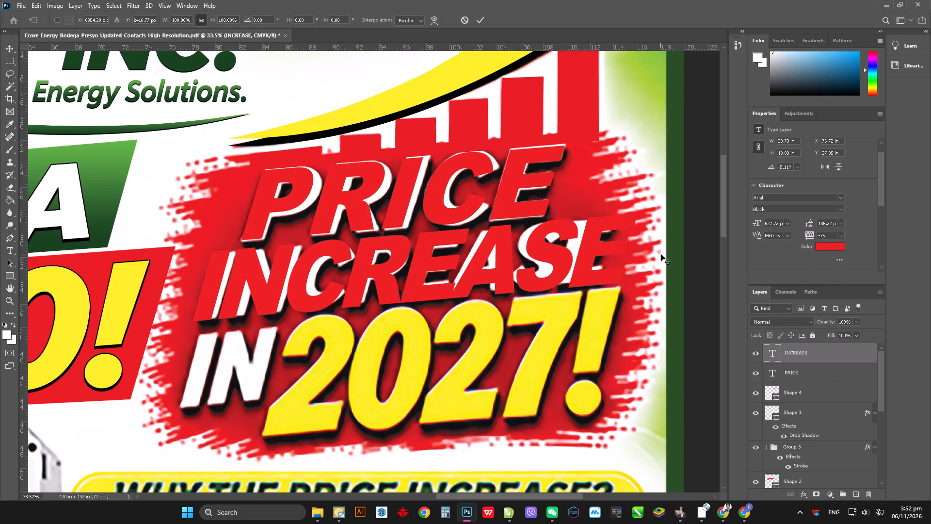
left_click(642, 276, "shift")
left_click_drag(642, 275, 614, 270, "shift")
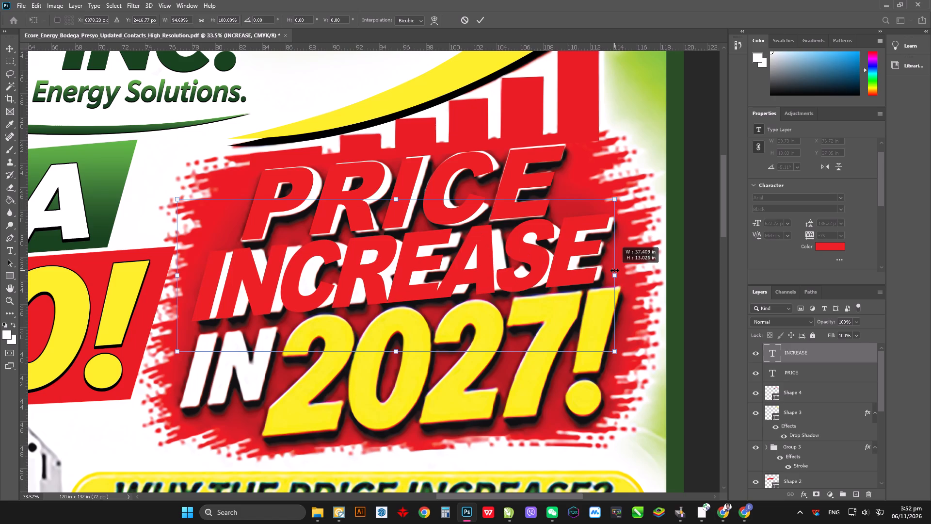
left_click_drag(614, 270, 620, 270, "shift")
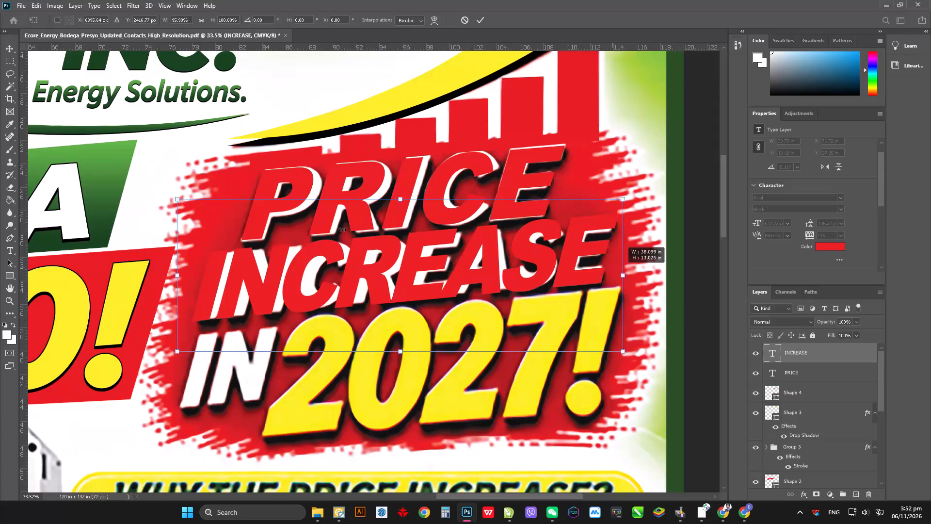
left_click(398, 195, "shift")
left_click_drag(399, 198, 400, 203, "shift")
left_click(403, 352, "shift")
left_click_drag(399, 351, 399, 347, "shift")
key("shift+Return")
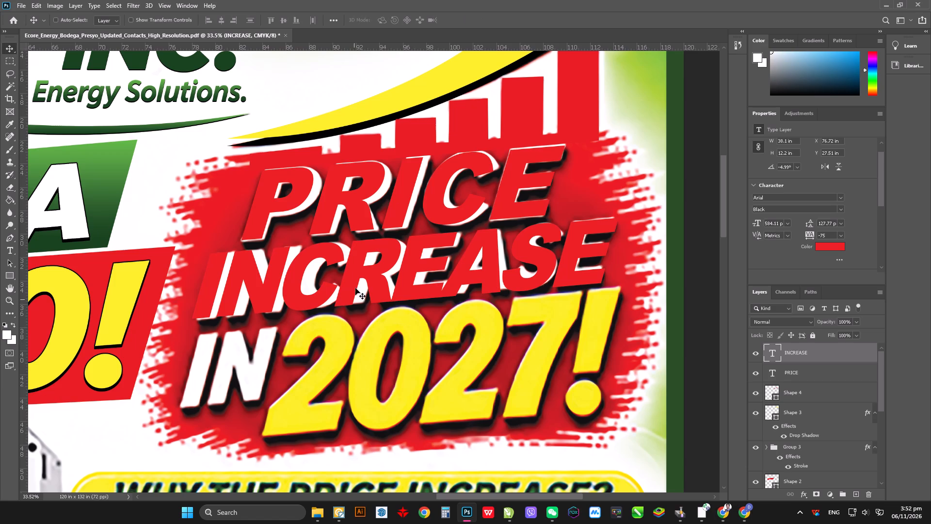
Duplicate the red INCREASE text down to the third line and trim the copy to IN.
key("ctrl+j")
left_click_drag(369, 271, 370, 367)
key("t")
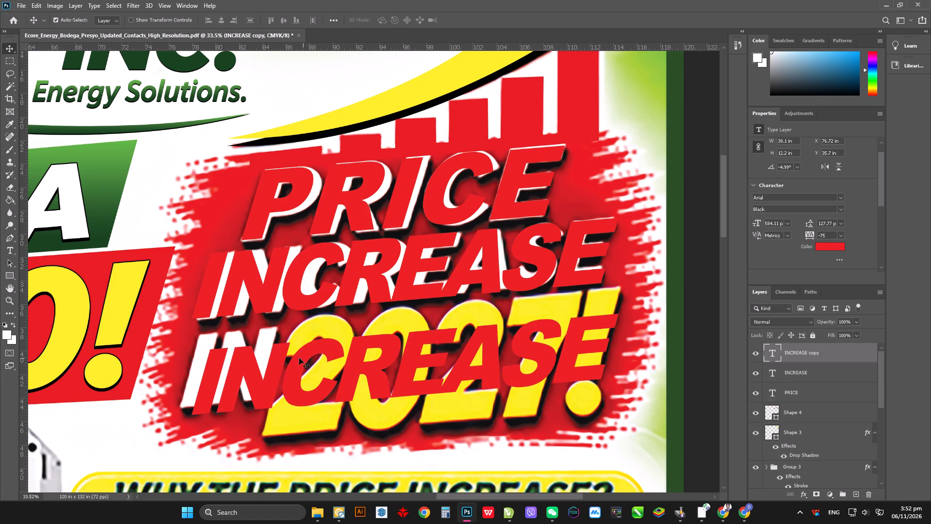
left_click_drag(293, 365, 688, 369)
key("BackSpace")
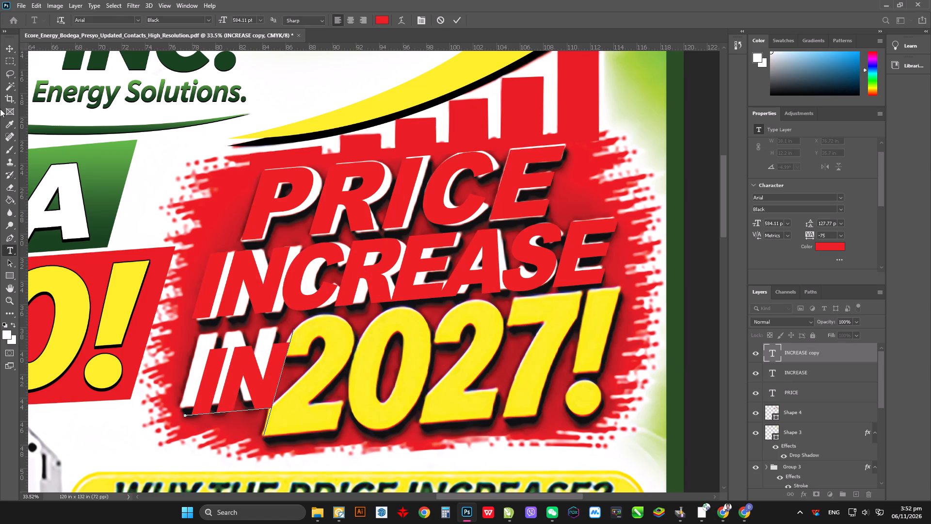
left_click(9, 50)
Position the red IN text over the original white IN, finishing with six small upward nudges.
left_click_drag(256, 374, 245, 361)
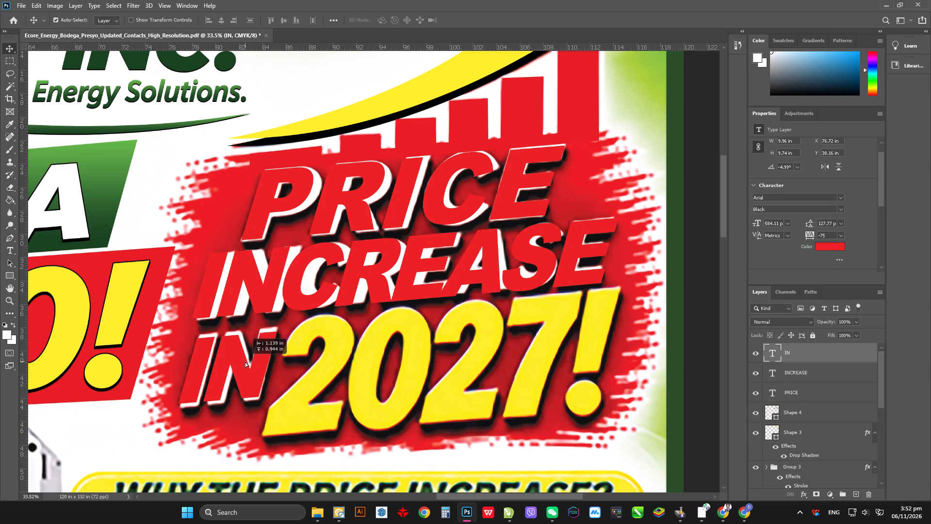
left_click_drag(245, 361, 244, 366)
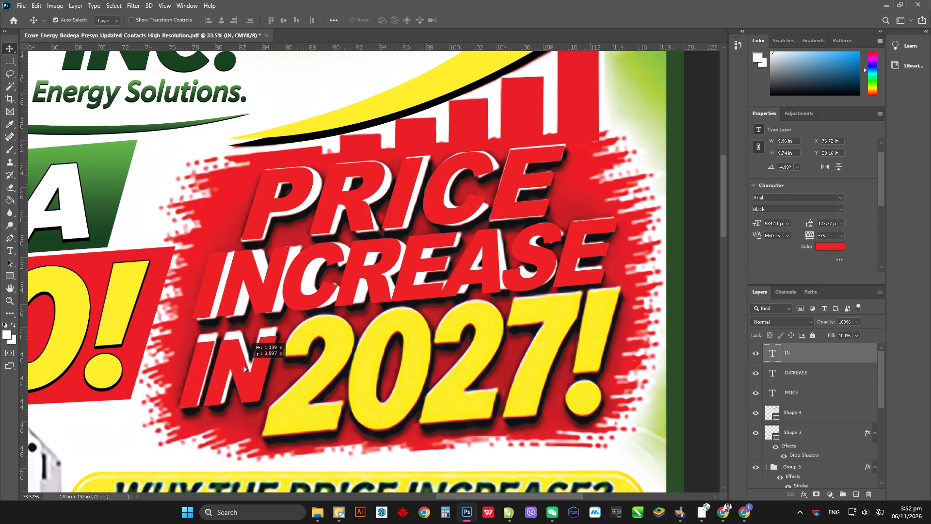
left_click_drag(244, 366, 244, 365)
key("Up")
key("Up")
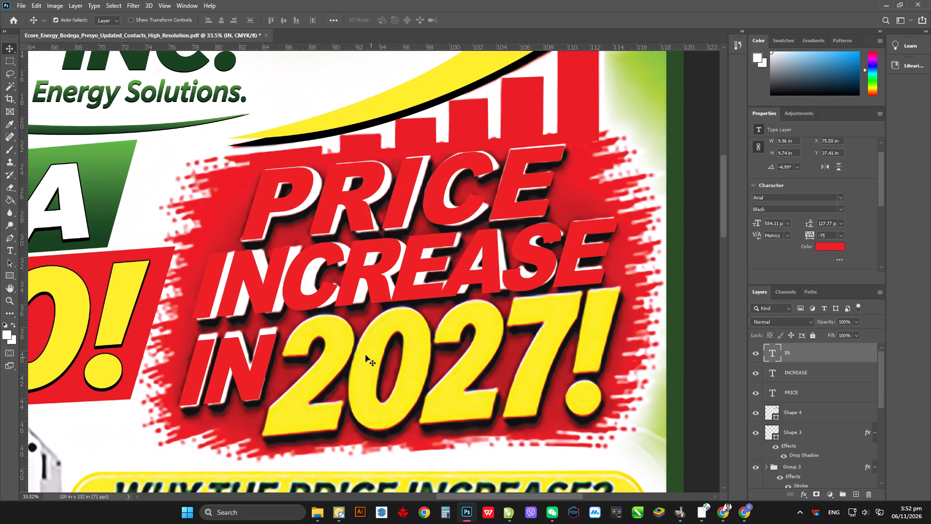
key("Up")
key("Up")
key("Up")
key("Up")
Duplicate the red IN text onto the yellow year lettering and change the copy's wording to 2027!.
key("ctrl+j")
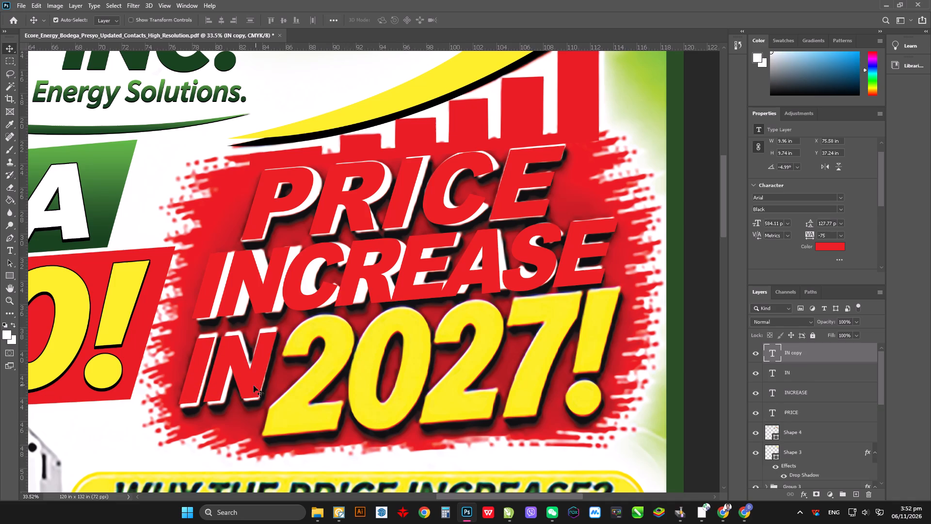
left_click_drag(240, 387, 353, 389)
key("t")
left_click(345, 377)
key("ctrl+a")
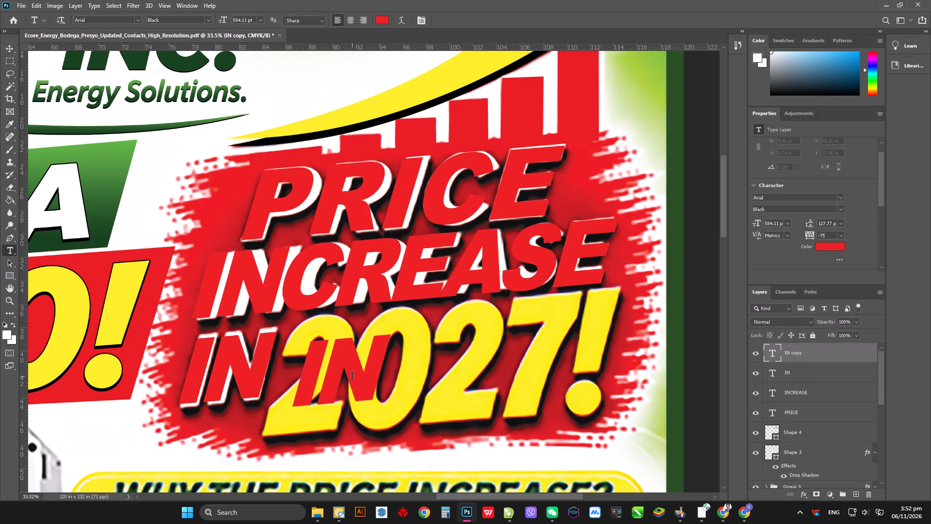
left_click(352, 377)
key("ctrl+a")
type("202")
type("7!")
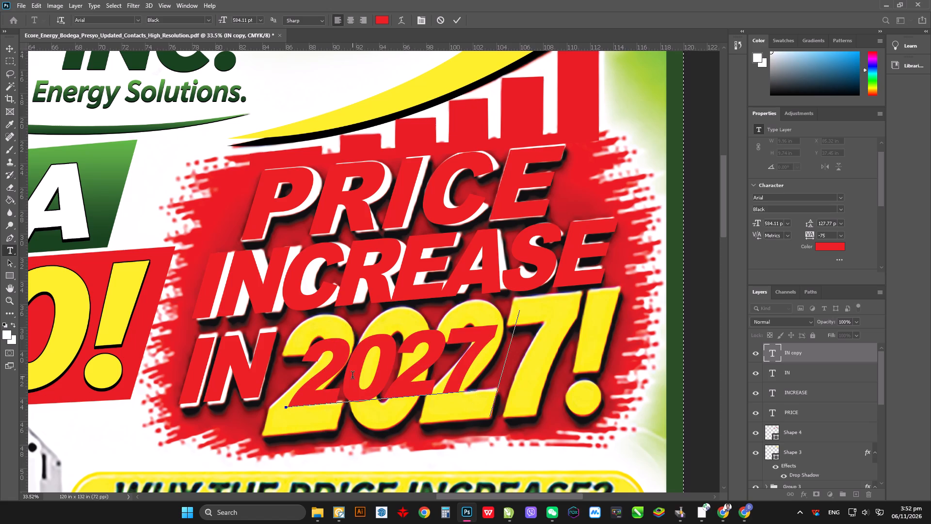
left_click(8, 49)
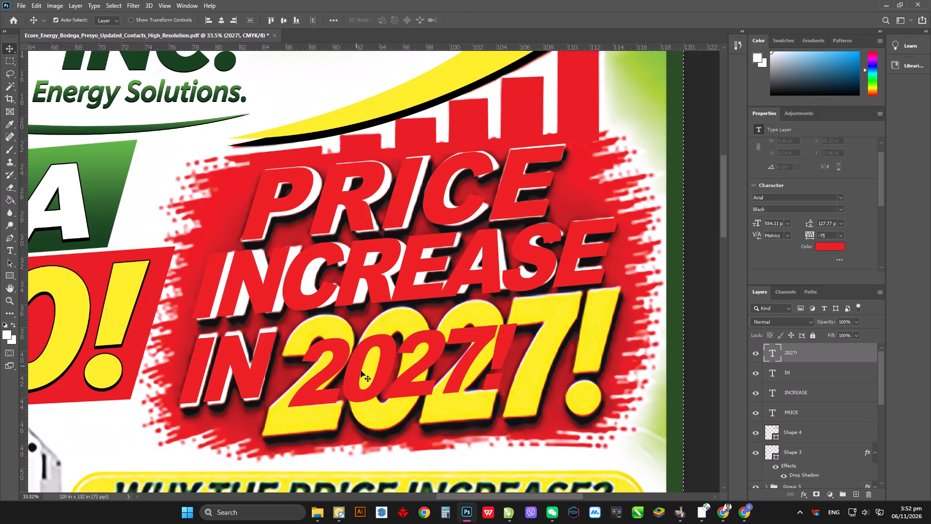
Move the red 2027! text to the lower-left corner of the yellow original and clear the stray canvas selection.
left_click_drag(381, 379, 356, 408)
key("ctrl+t")
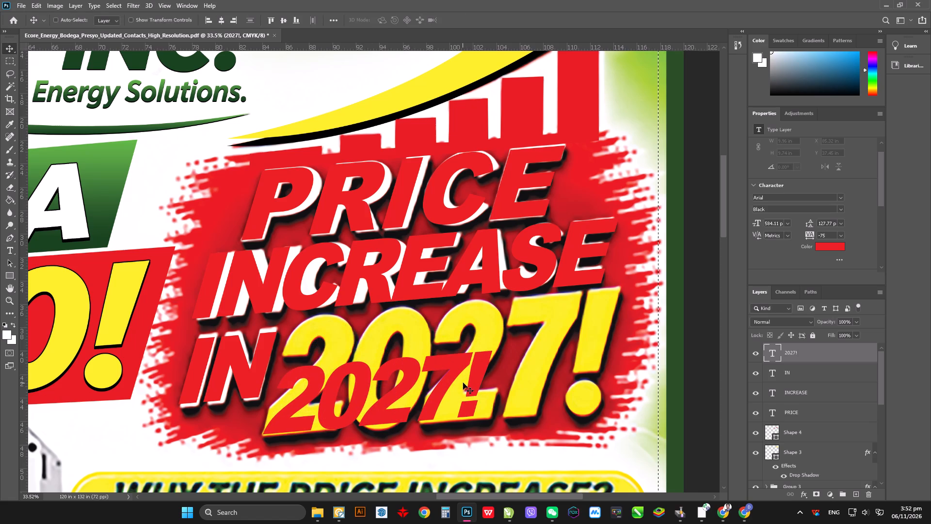
left_click(5, 48)
key("w")
left_click(644, 149)
left_click(11, 46)
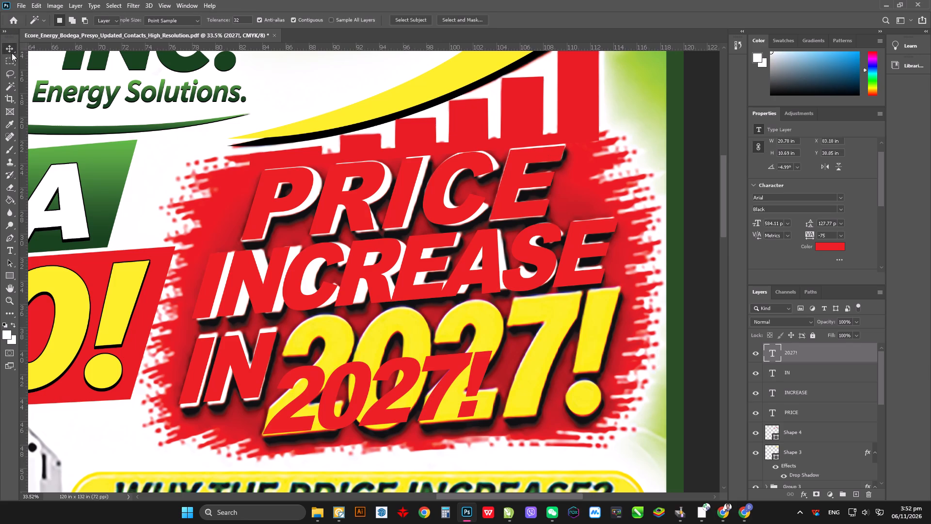
Enlarge the red 2027! text to about 154% width and 169% height to cover the yellow original.
key("ctrl+t")
left_click(496, 335)
left_click_drag(496, 336, 643, 236)
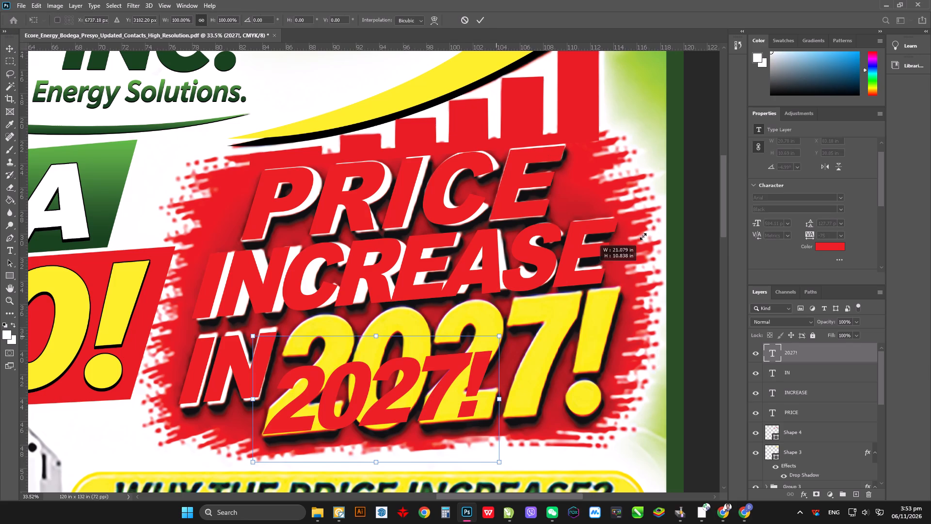
left_click_drag(643, 236, 622, 251)
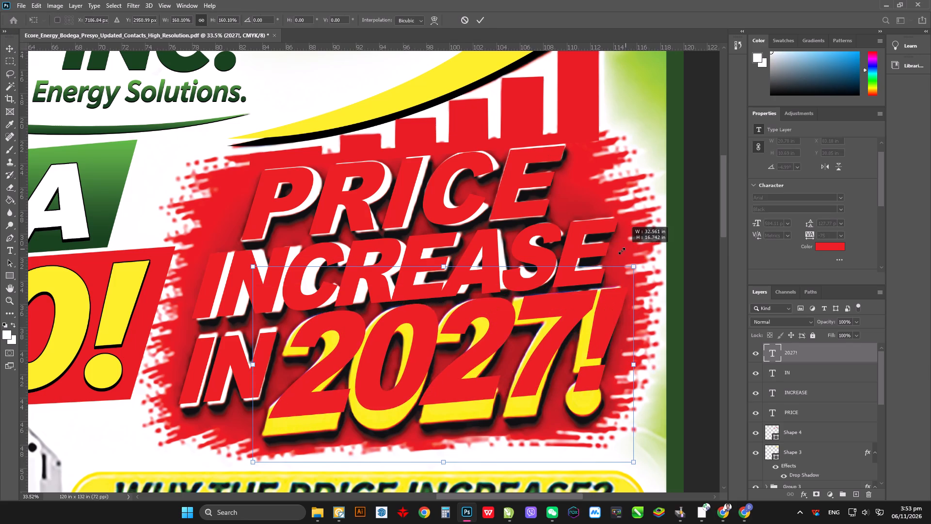
left_click_drag(622, 251, 619, 251)
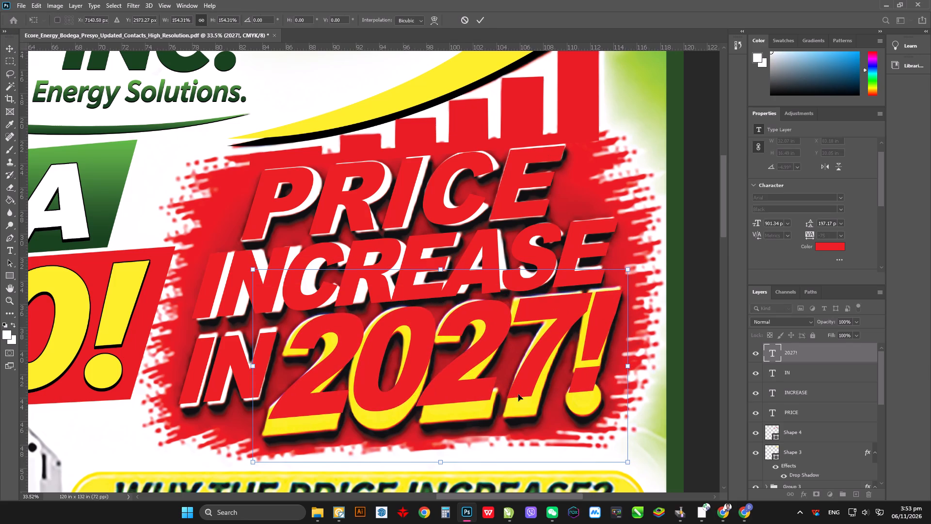
left_click(445, 456, "shift")
left_click_drag(440, 460, 438, 475)
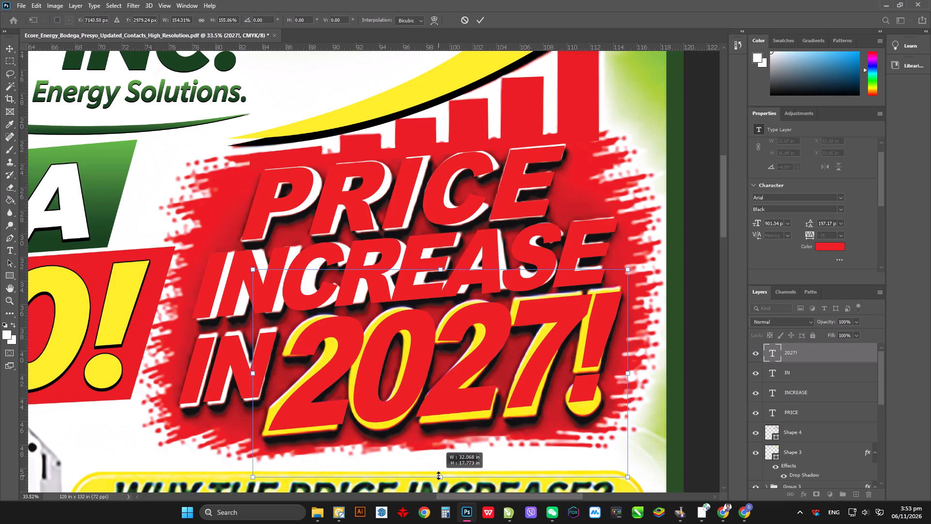
left_click_drag(438, 475, 440, 479)
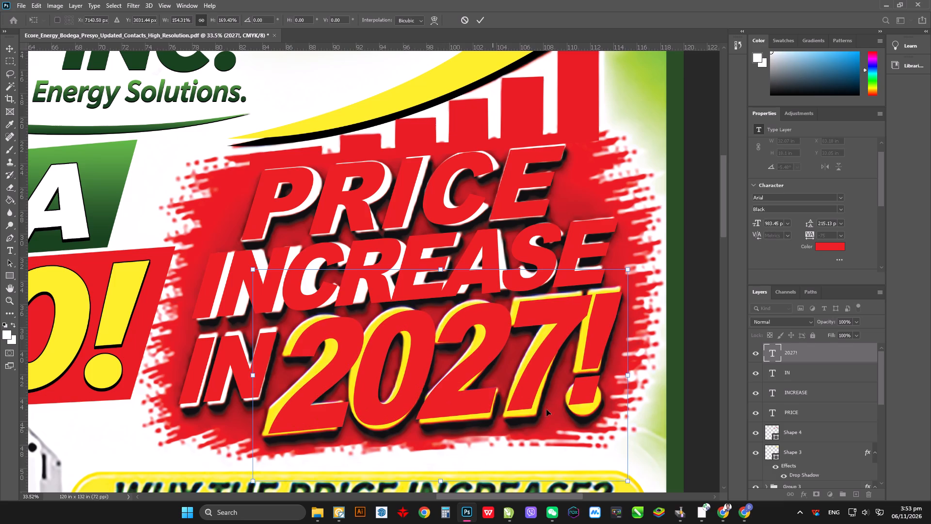
key("Return")
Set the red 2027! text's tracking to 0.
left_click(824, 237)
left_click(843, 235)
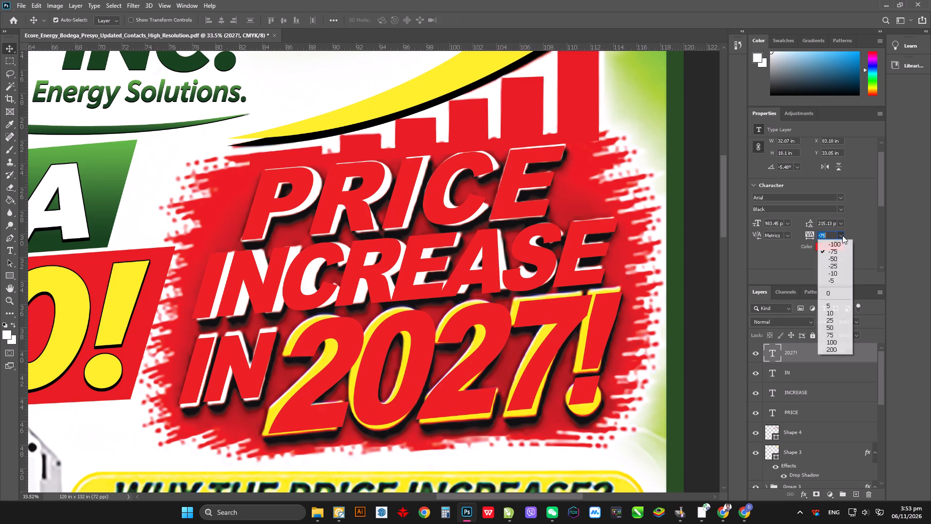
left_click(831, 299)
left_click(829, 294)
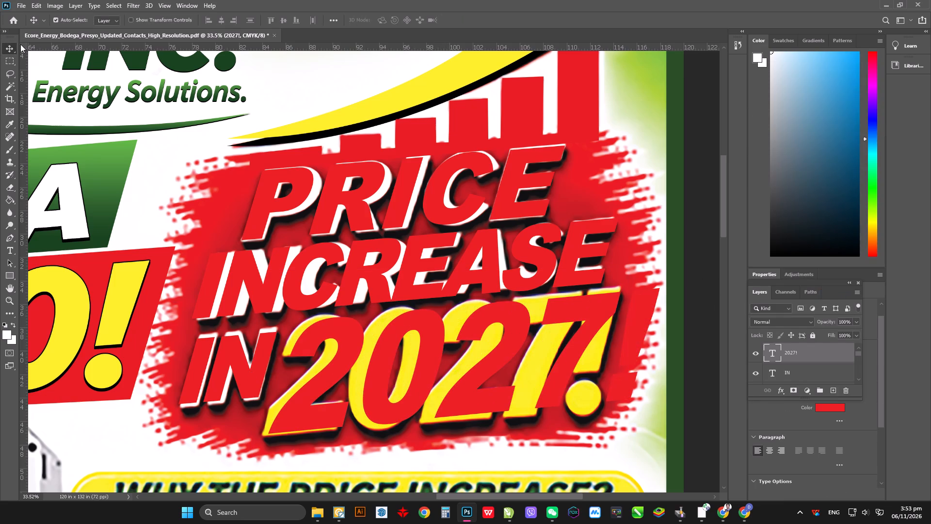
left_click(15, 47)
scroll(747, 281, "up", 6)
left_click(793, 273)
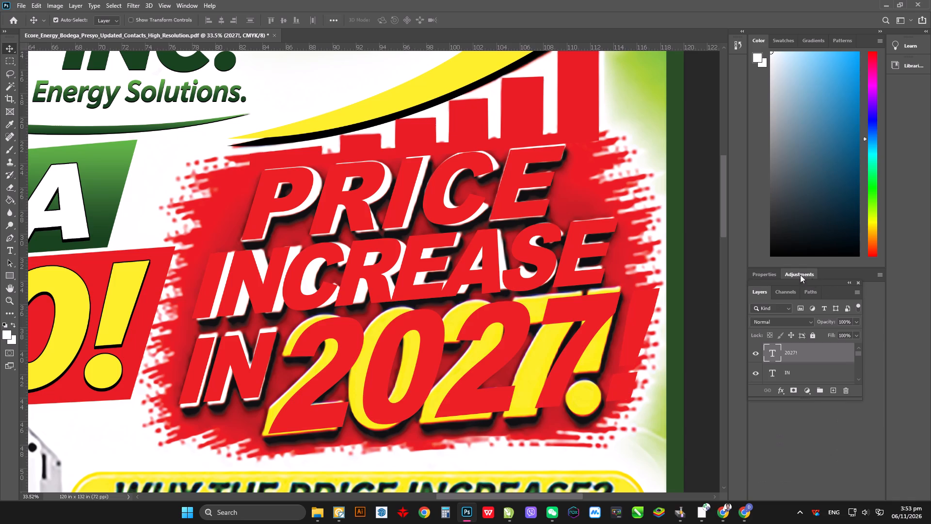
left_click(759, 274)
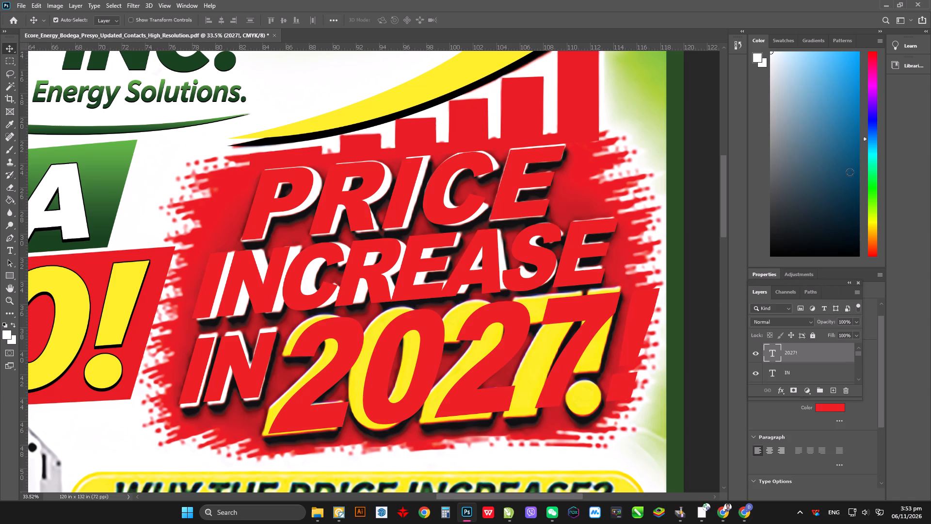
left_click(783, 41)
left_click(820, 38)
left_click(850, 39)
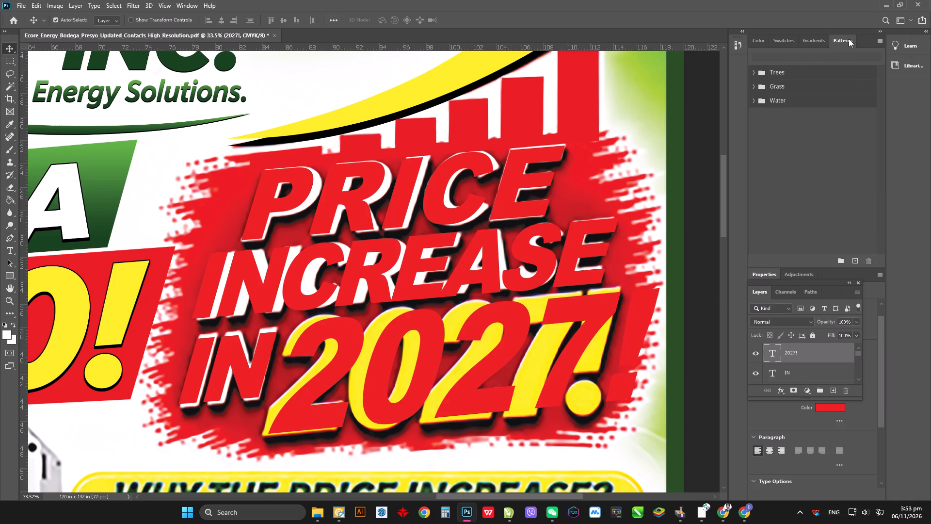
Bring the Properties panel forward and move it up so it clears the Layers panel.
left_click(827, 272)
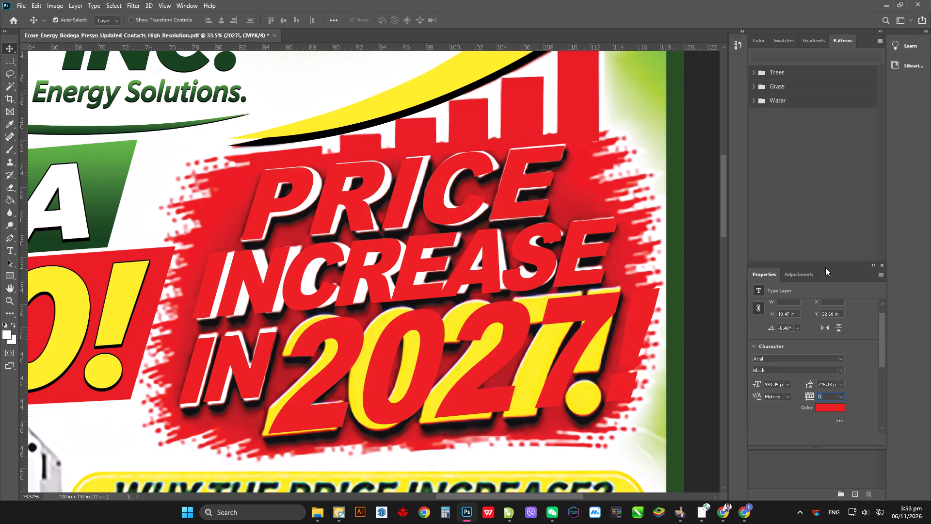
scroll(846, 311, "down", 7)
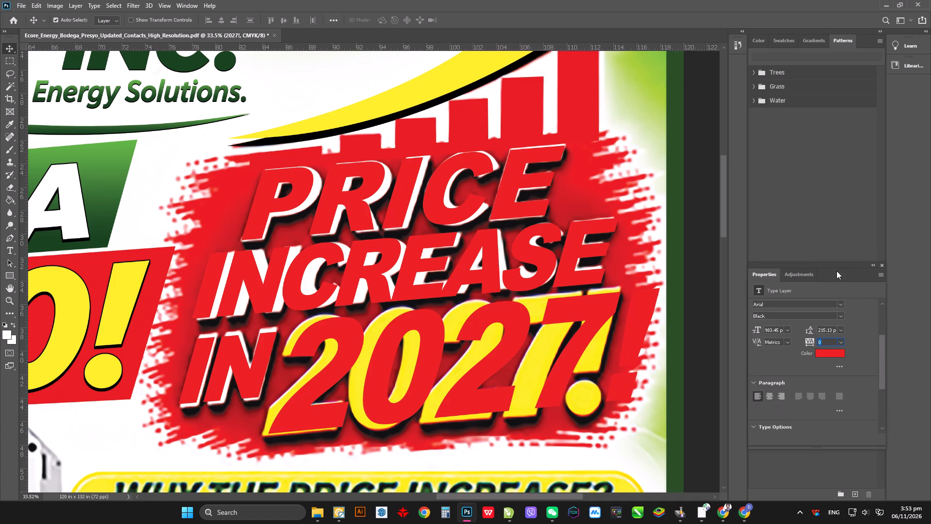
key("F7")
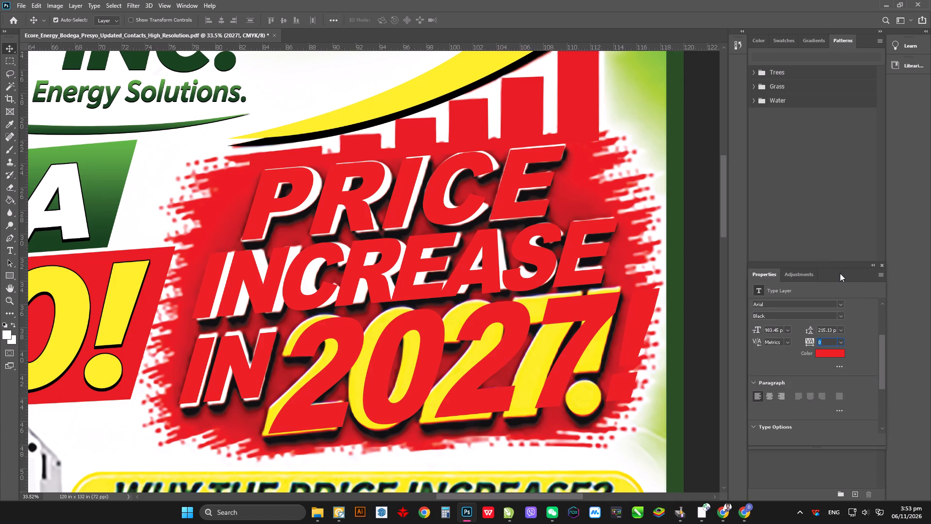
left_click(835, 271)
left_click_drag(833, 265, 832, 109)
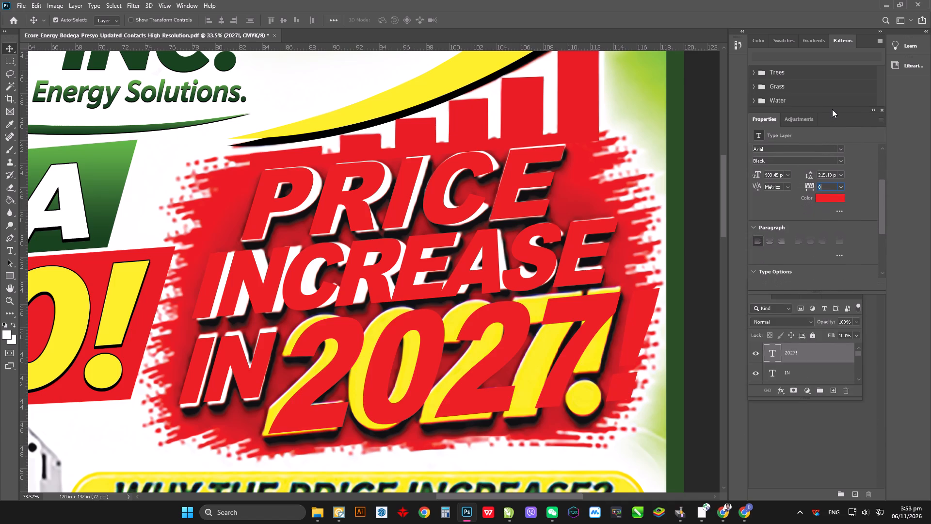
left_click_drag(832, 109, 833, 106)
left_click(858, 363)
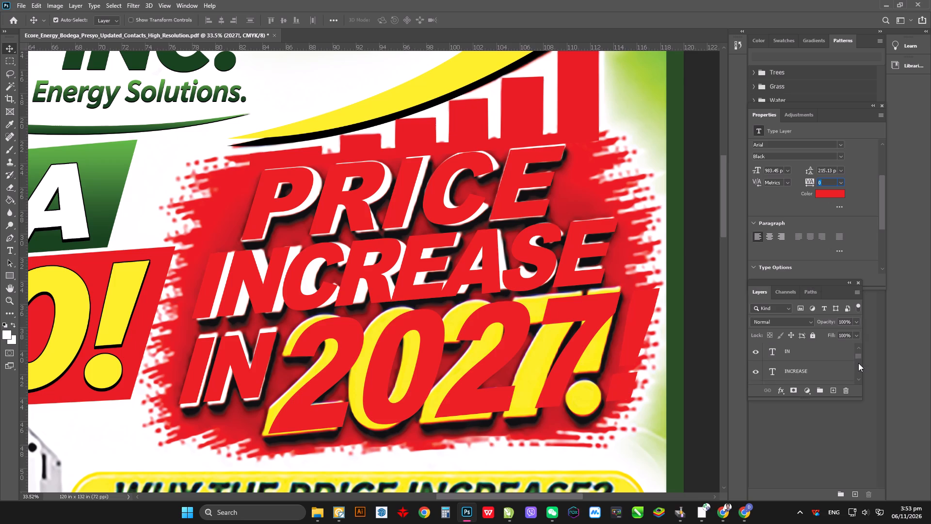
Separate the Layers panel from Channels and Paths and dock it directly below the Properties panel.
left_click_drag(756, 293, 749, 311)
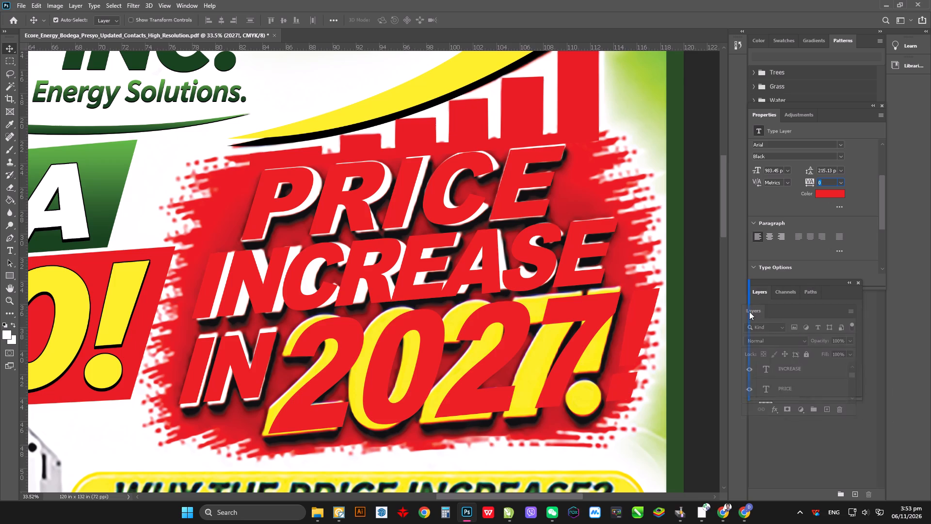
left_click_drag(749, 311, 752, 311)
left_click(803, 413)
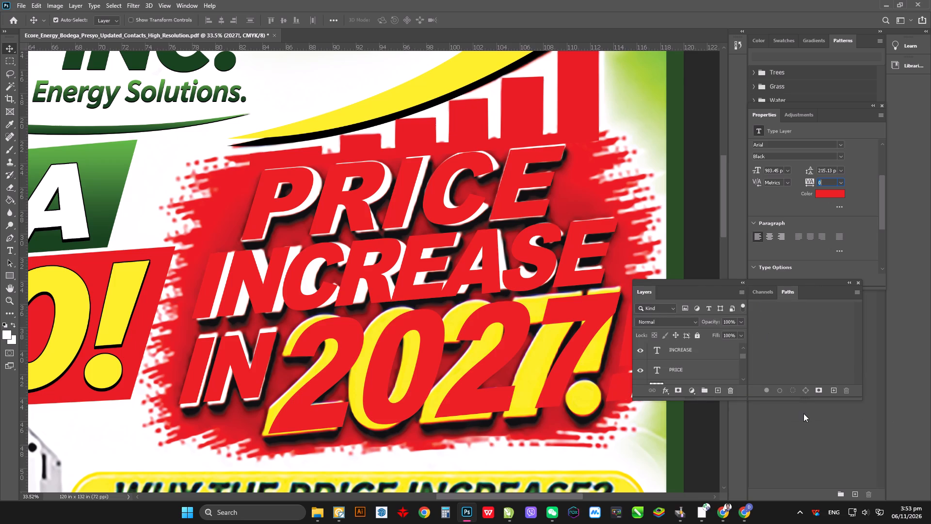
left_click(739, 283)
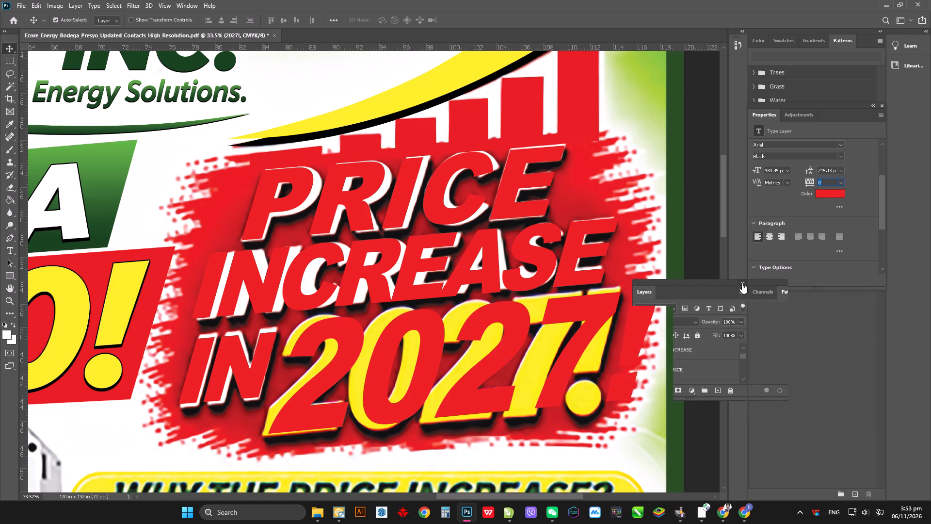
left_click(774, 283)
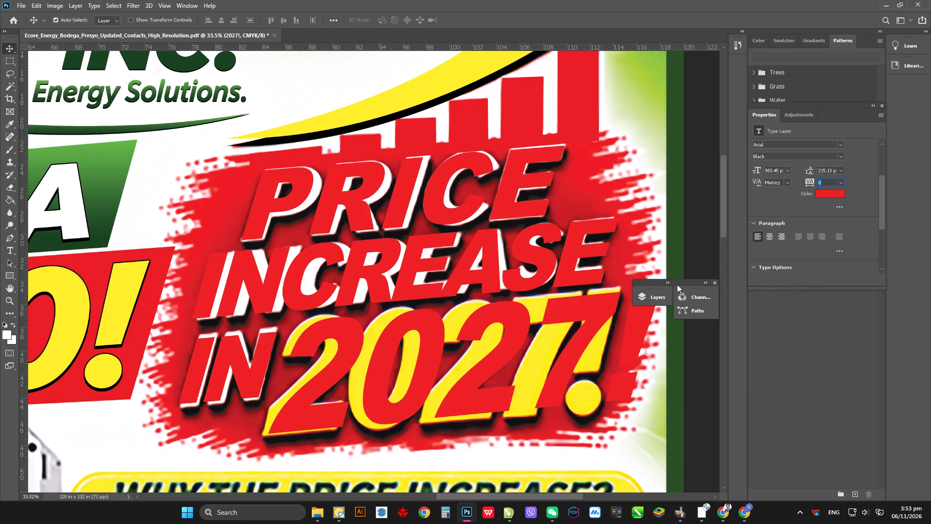
left_click_drag(639, 283, 751, 301)
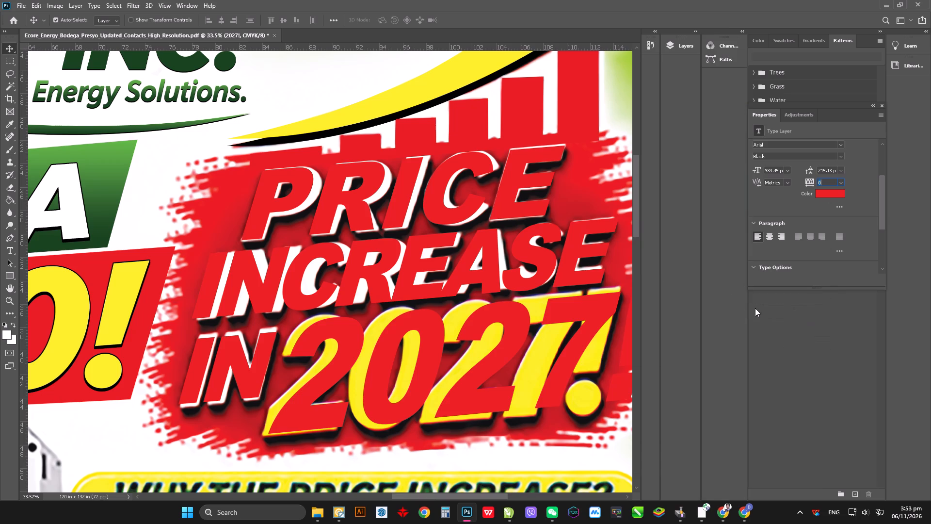
left_click(683, 46)
left_click(683, 46)
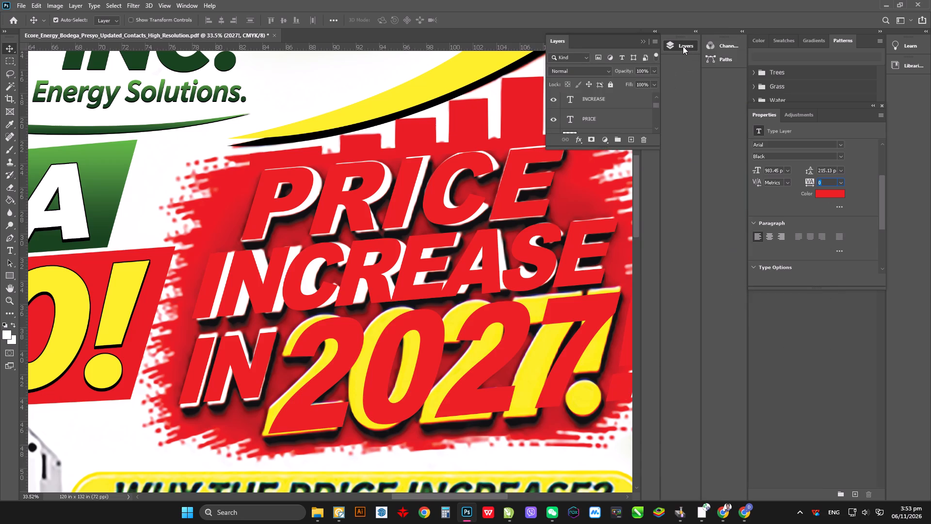
left_click_drag(668, 40, 746, 301)
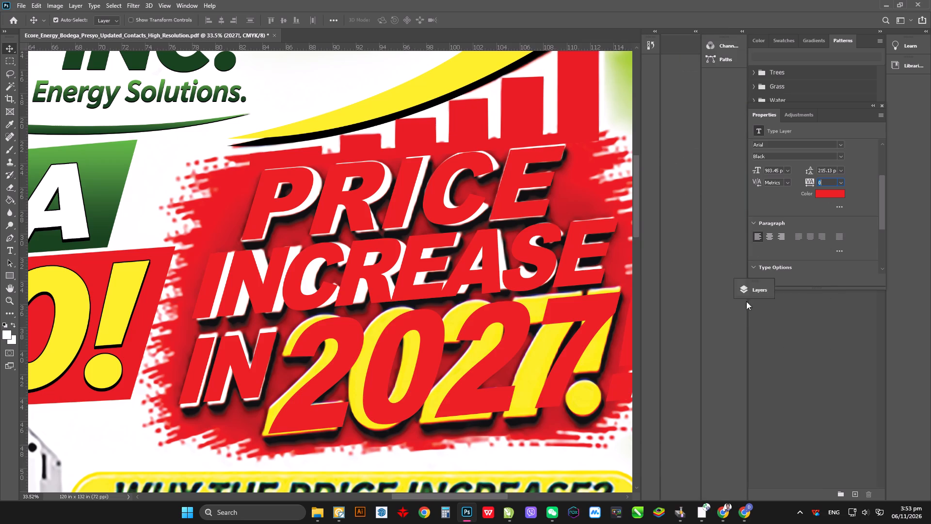
left_click_drag(746, 301, 766, 293)
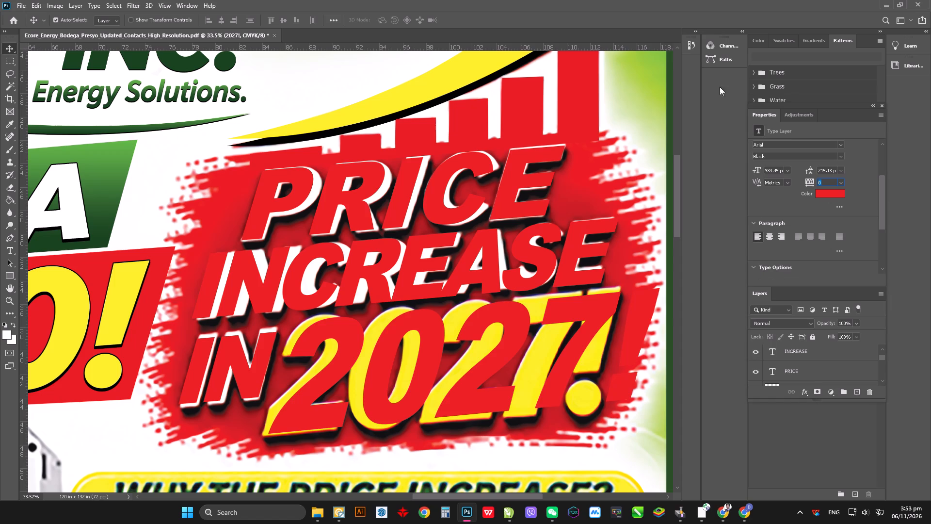
Dock the History panel directly above the Properties panel.
left_click_drag(689, 45, 780, 286)
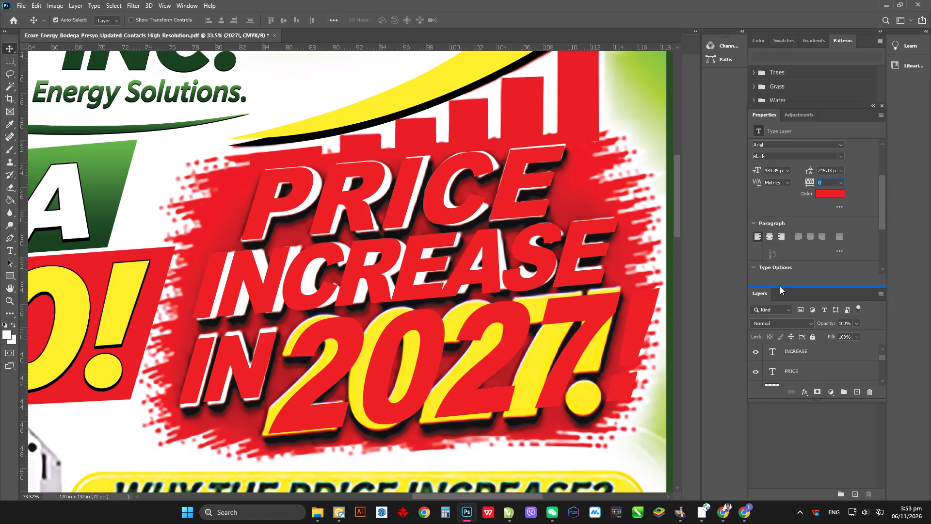
left_click_drag(780, 286, 782, 282)
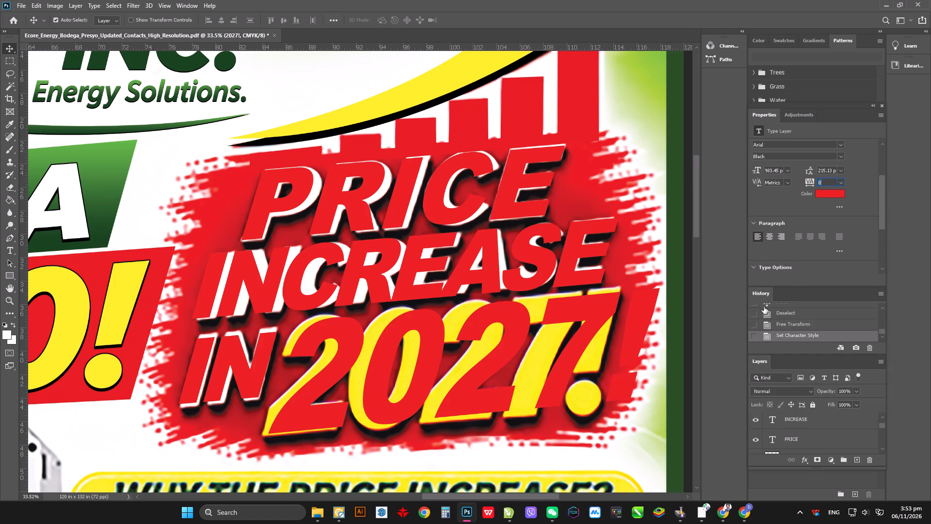
left_click_drag(765, 290, 765, 111)
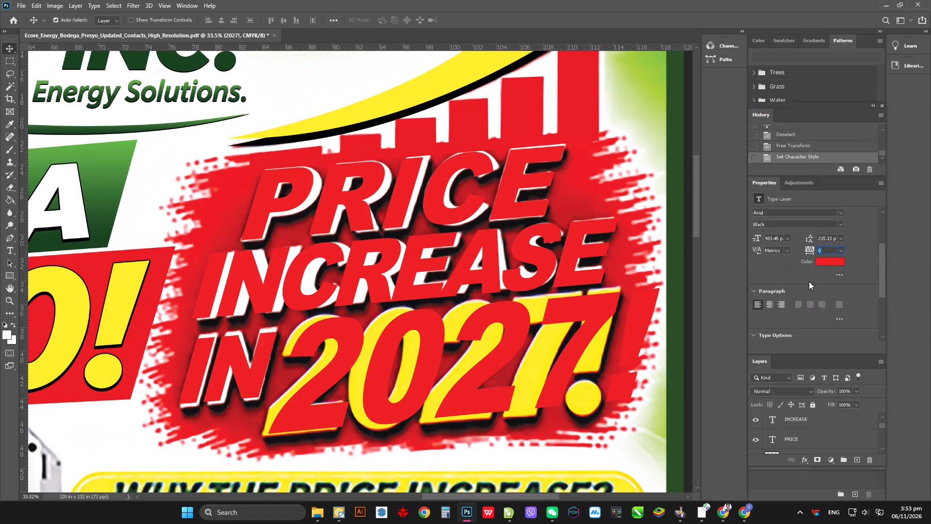
Tighten the red 2027! text's tracking, trying -25 and settling on -50.
double_click(845, 250)
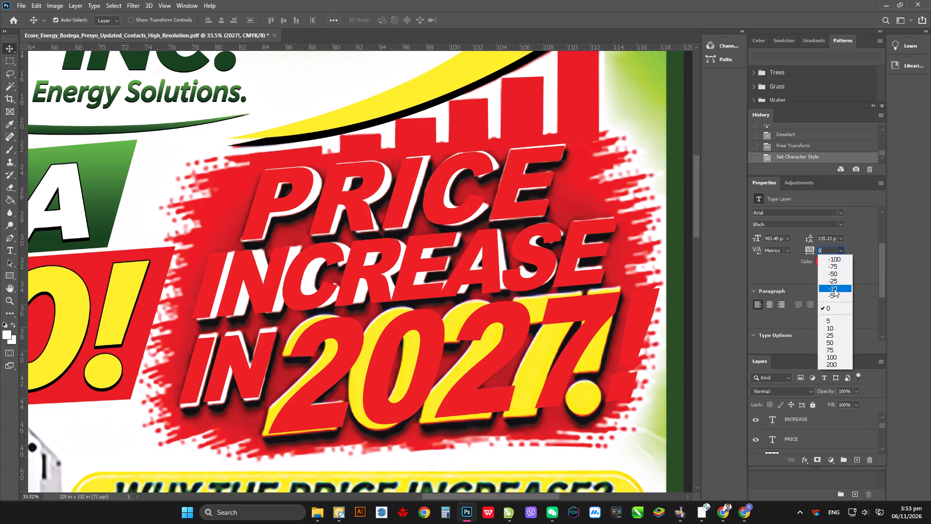
left_click(835, 282)
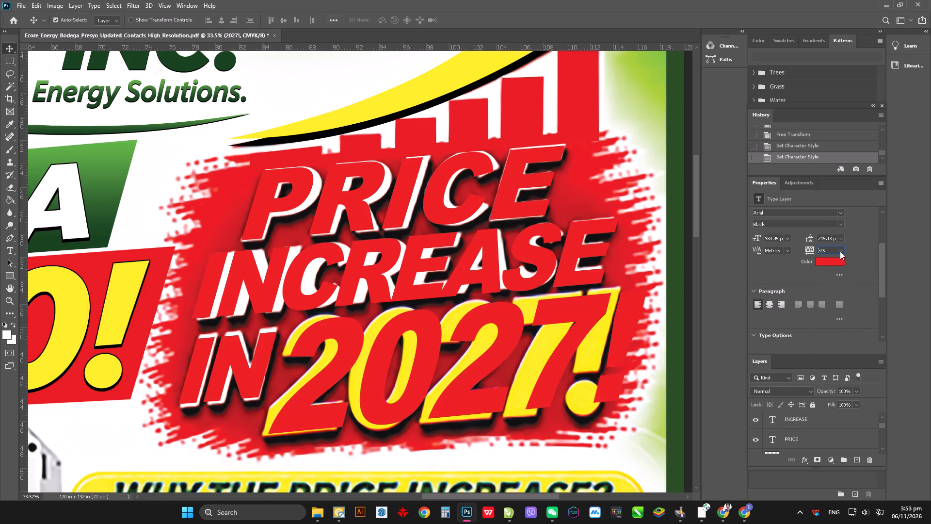
left_click(840, 251)
left_click(837, 276)
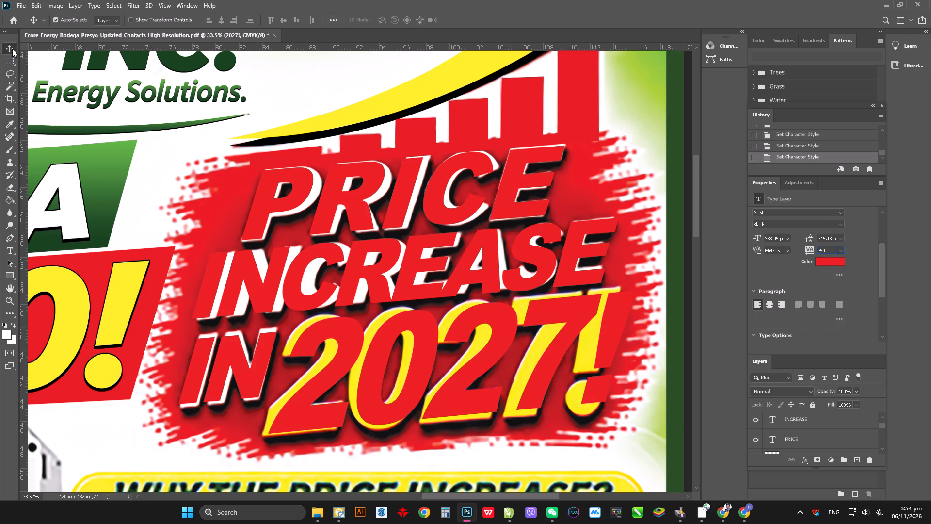
Transform the 2027! text to about 95% width and 103% height, rotated about 0.7°, to fit over the original yellow lettering.
left_click(12, 49)
key("ctrl+t")
left_click(572, 332)
scroll(851, 361, "down", 5)
scroll(807, 423, "up", 6)
left_click(807, 423)
key("ctrl+t")
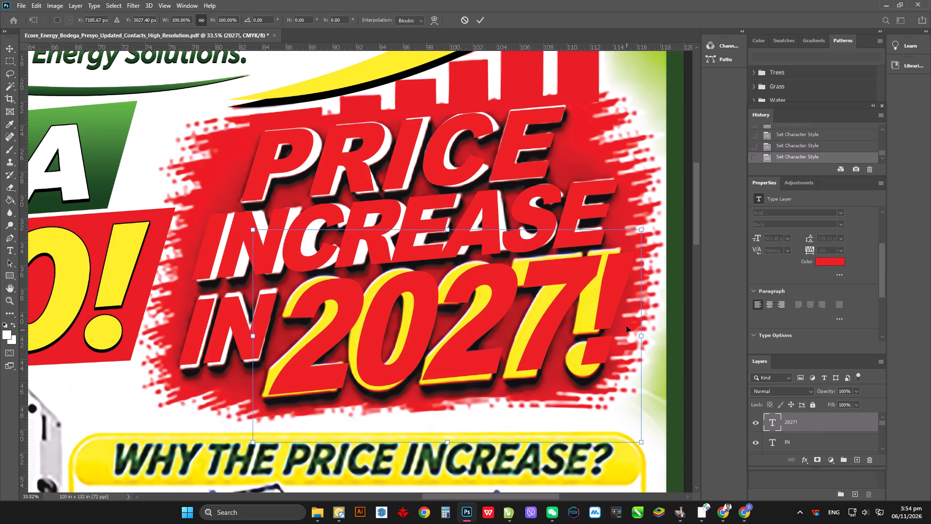
left_click(640, 337, "shift")
left_click_drag(640, 335, 624, 334, "shift")
left_click(437, 438, "shift")
left_click_drag(437, 442, 437, 444, "shift")
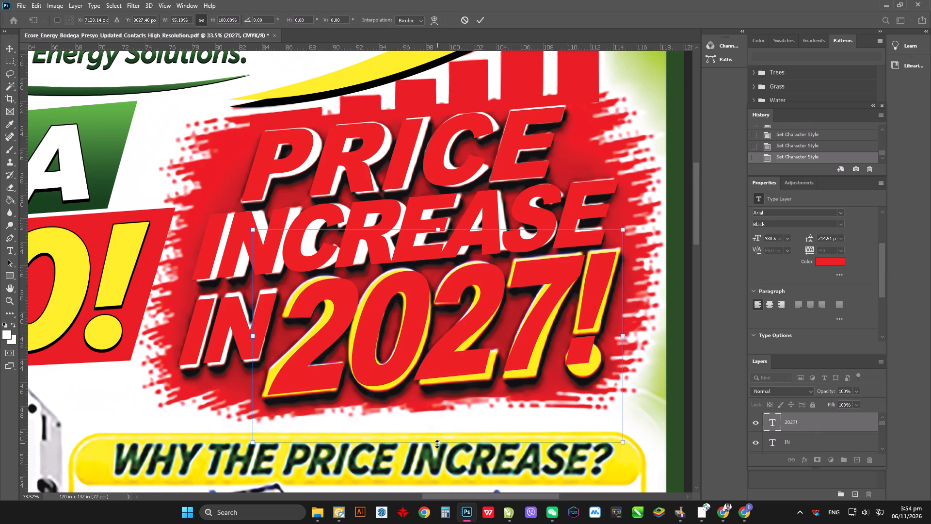
left_click_drag(437, 444, 437, 449, "shift")
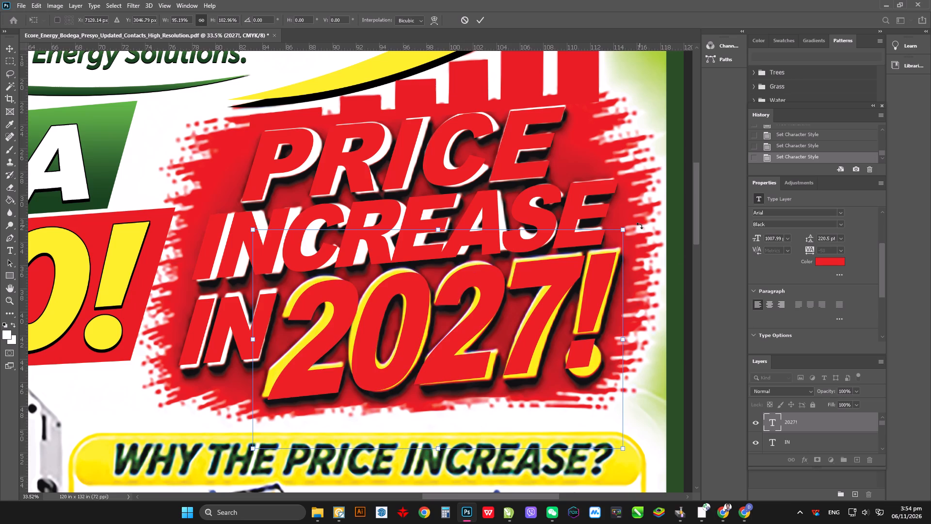
double_click(640, 226)
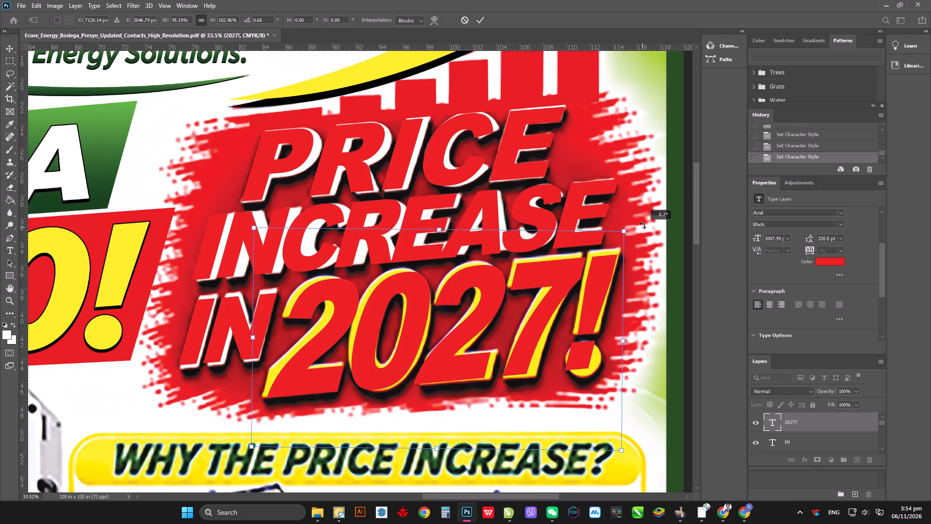
key("Return")
Recolour the whole 2027! text yellow (#fcee29), sampling the colour from the yellow PRESYO! lettering.
key("t")
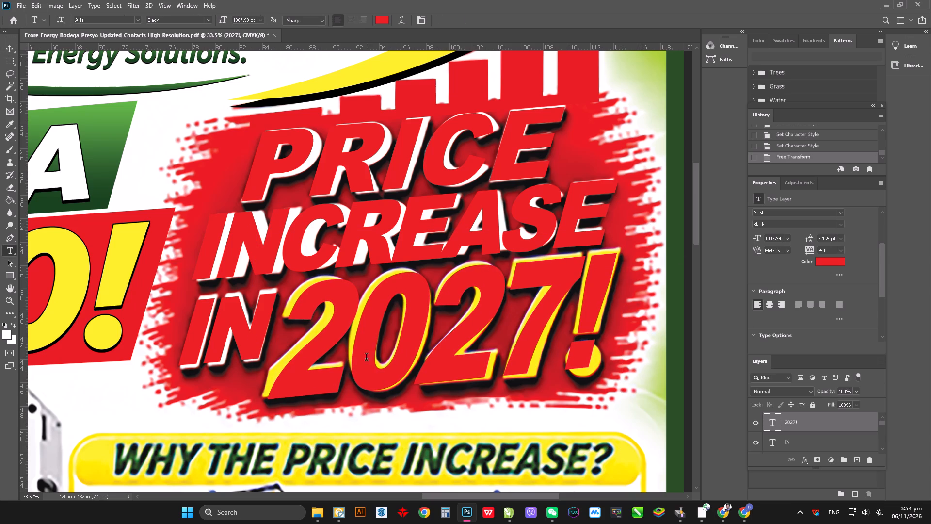
left_click(370, 320)
key("ctrl+a")
left_click(384, 18)
left_click(79, 262)
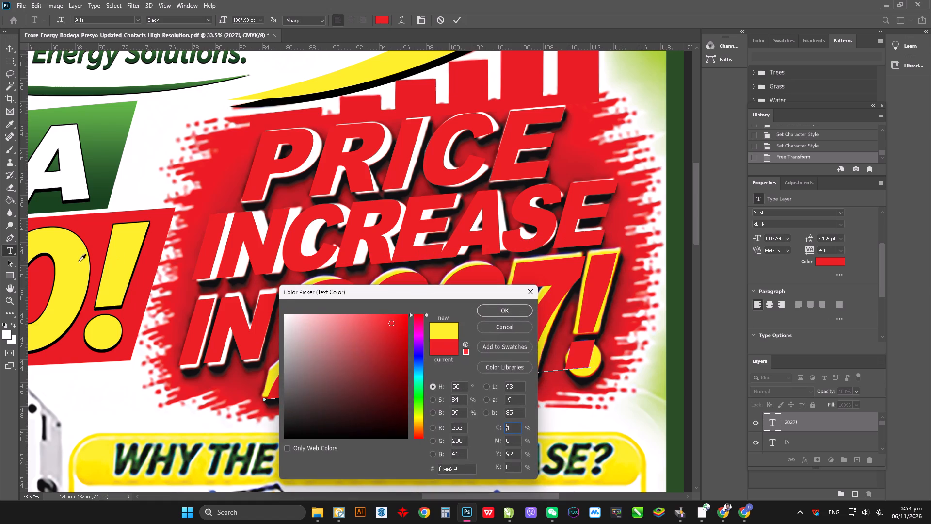
left_click(508, 312)
left_click(8, 50)
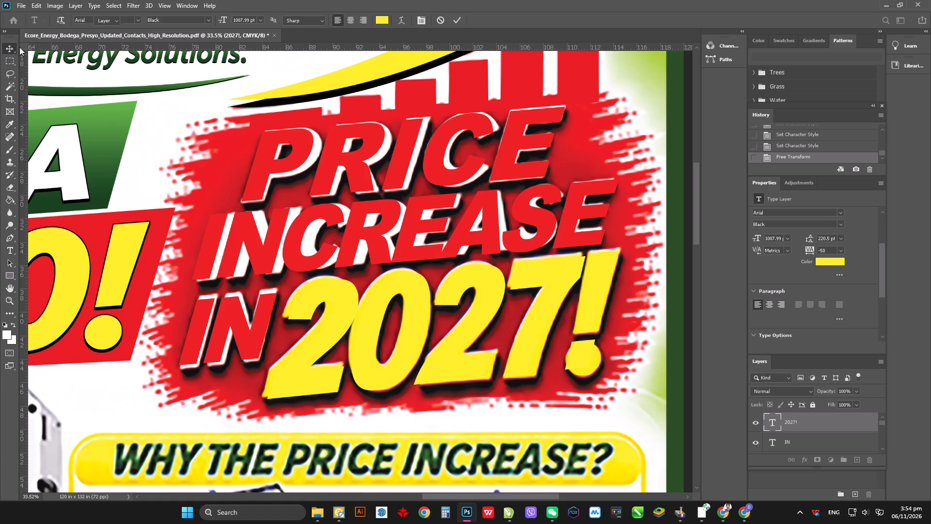
left_click(518, 0)
Recolour the whole PRICE text white, sampling the colour from the white BODEGA lettering.
key("t")
left_click(352, 151)
key("ctrl+a")
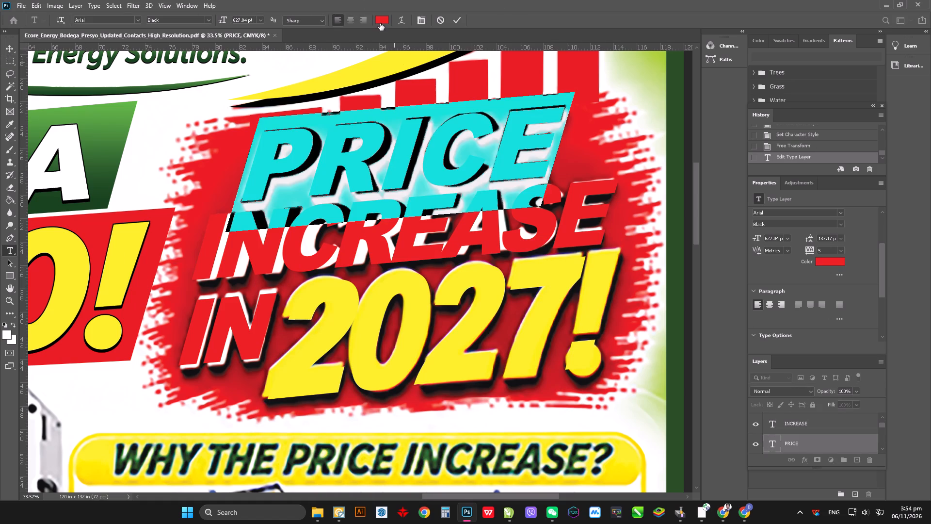
left_click(380, 19)
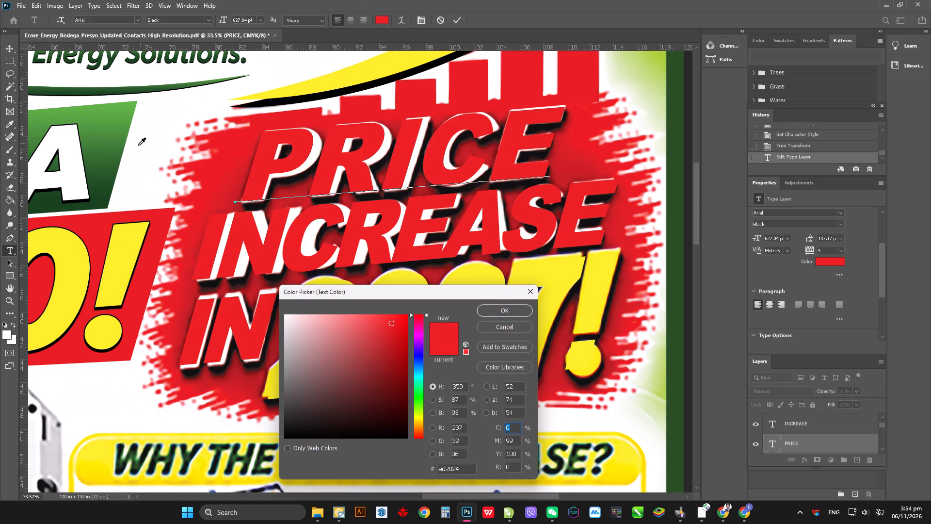
left_click(72, 158)
left_click(487, 308)
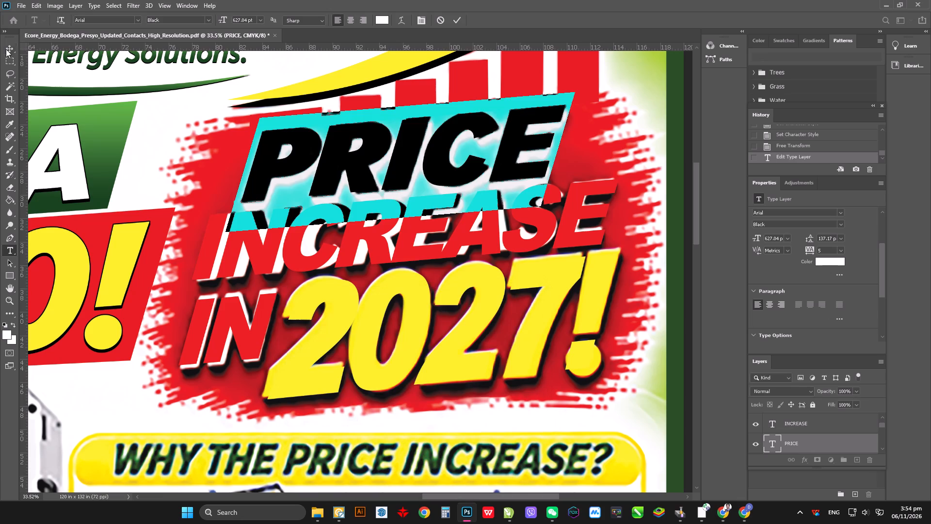
left_click(6, 49)
left_click(481, 0)
Recolour the whole INCREASE text white, sampling the colour from the BODEGA lettering.
key("t")
left_click(333, 248)
key("ctrl+a")
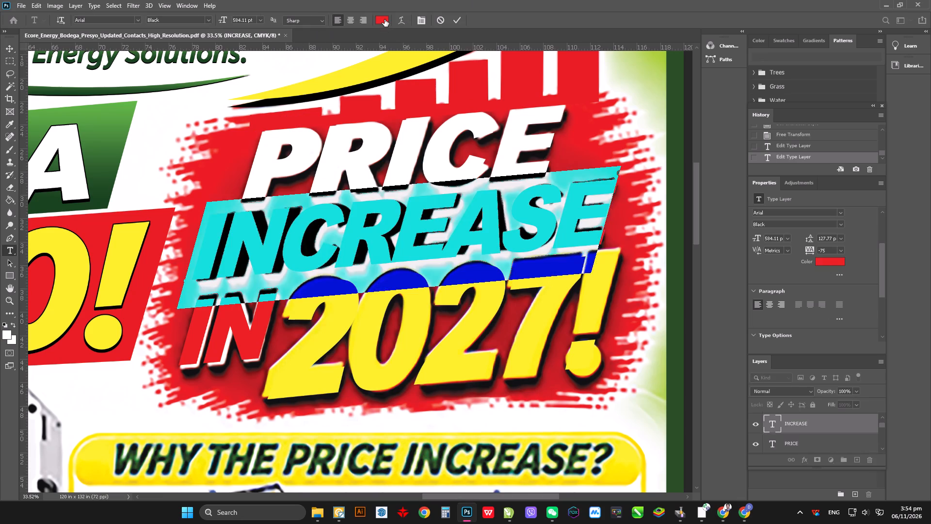
left_click(383, 18)
left_click(72, 152)
left_click(497, 313)
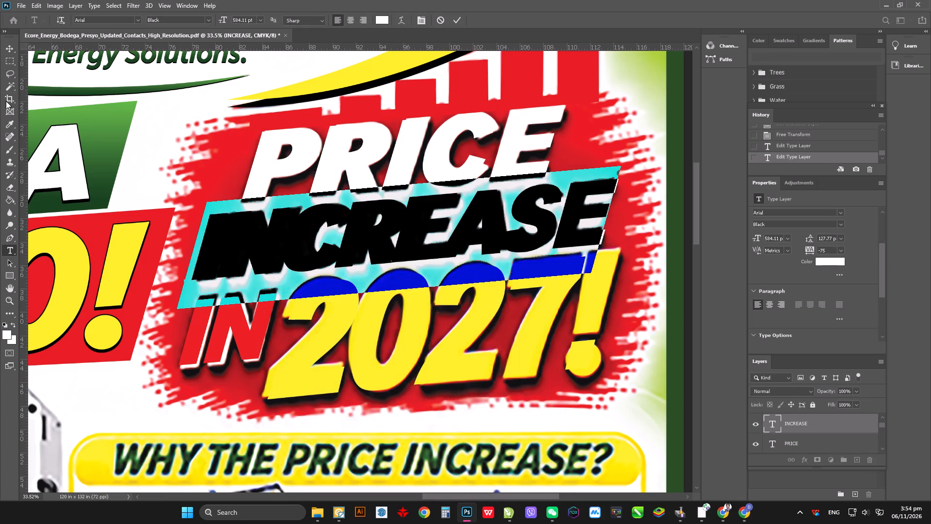
left_click(4, 47)
left_click(498, 0)
Recolour the whole IN text white (#ffffff), sampling the flyer's white background and clearing any stray canvas selection first.
key("t")
left_click(241, 321)
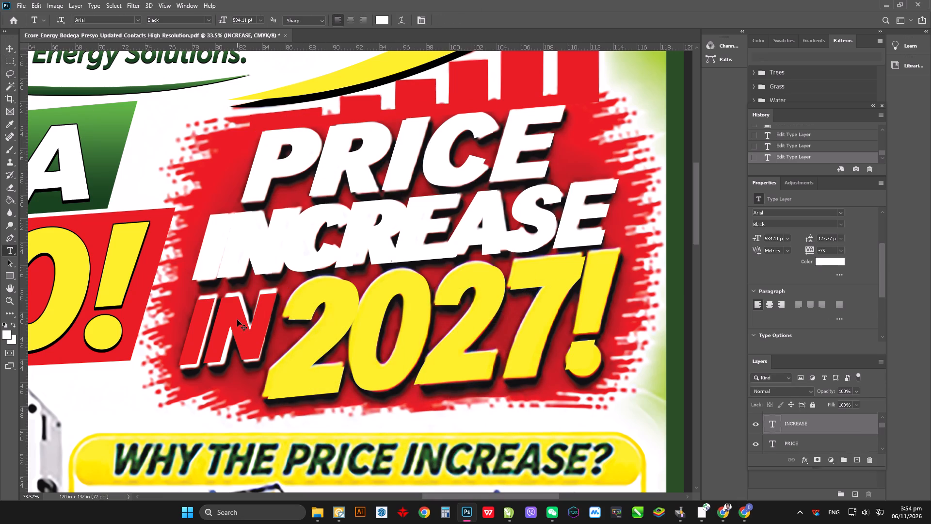
key("ctrl+a")
left_click(5, 46)
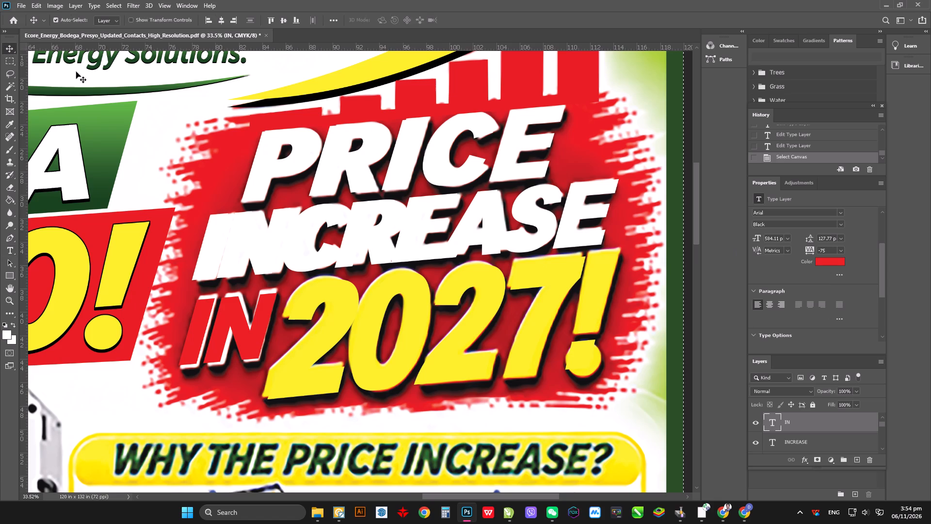
key("w")
left_click(670, 199)
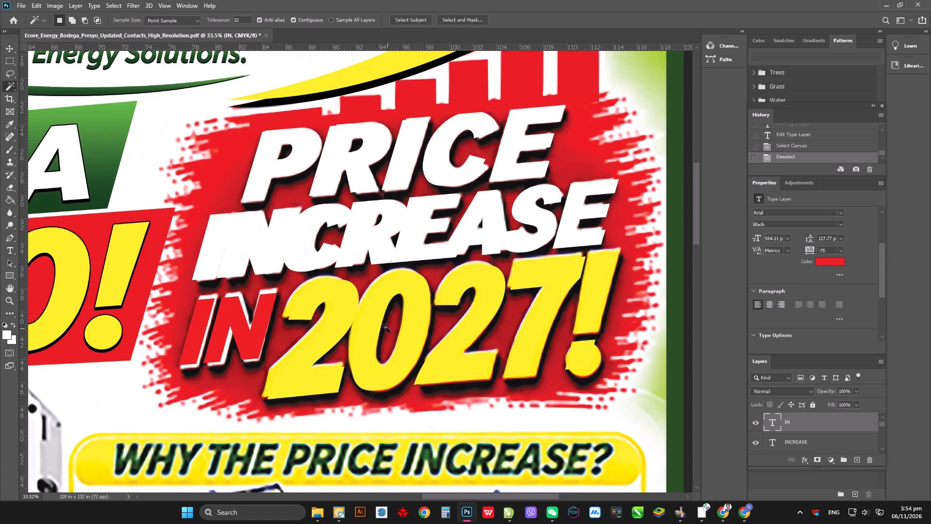
key("t")
left_click(247, 319)
key("ctrl+a")
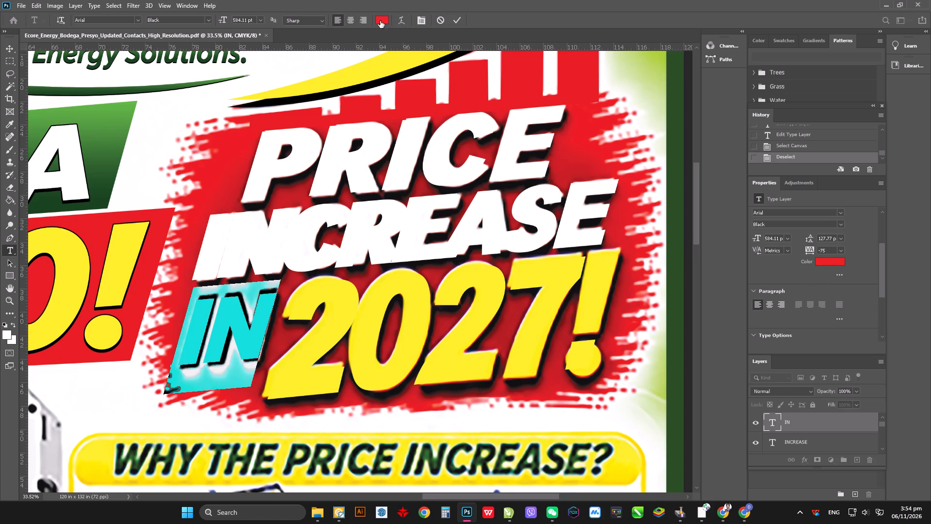
left_click(384, 19)
left_click(180, 101)
left_click(502, 307)
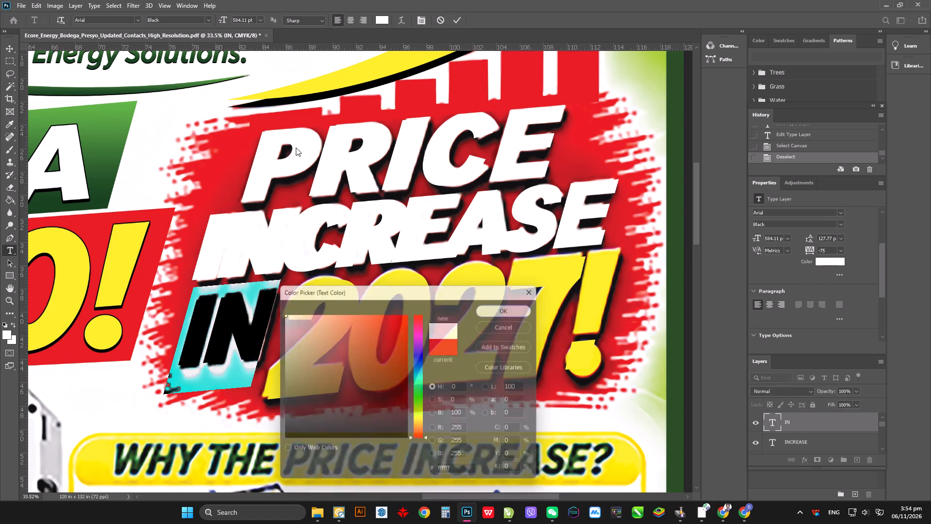
left_click(7, 48)
left_click(575, 0)
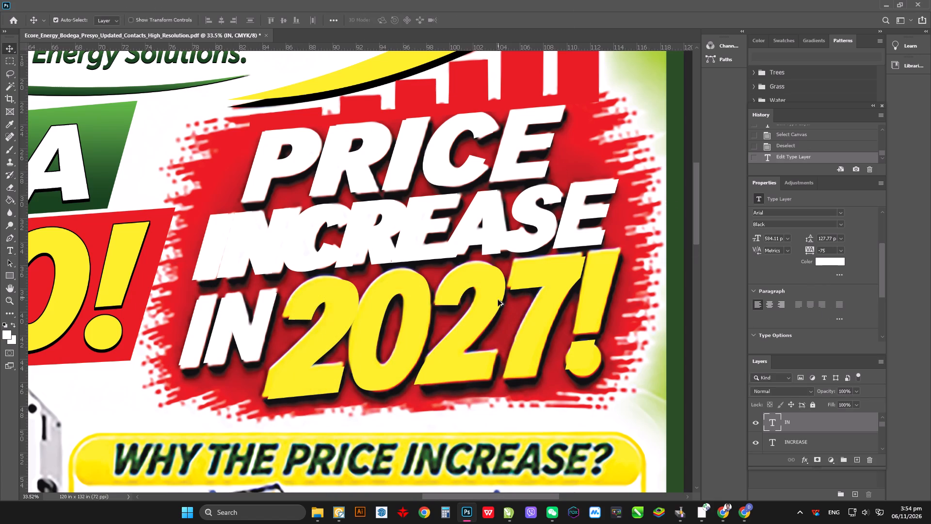
Enlarge the Layers panel by shrinking the Properties panel above it and extending its lower edge downward.
scroll(499, 301, "down", 6, "alt")
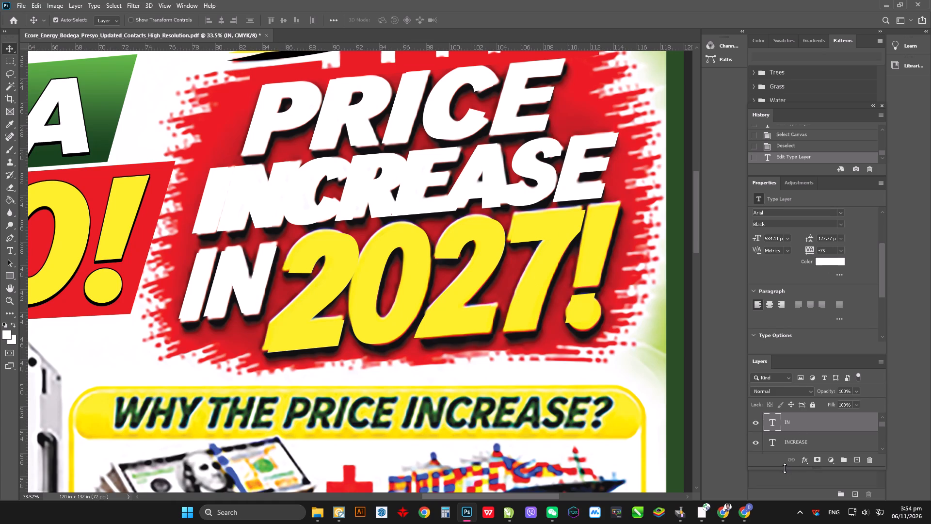
left_click_drag(785, 468, 783, 493)
scroll(808, 415, "down", 8)
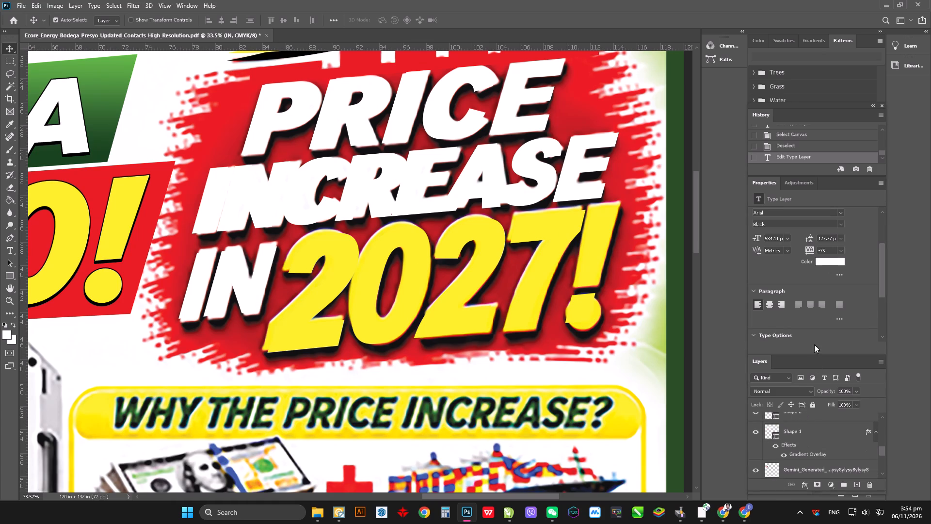
left_click_drag(813, 355, 819, 228)
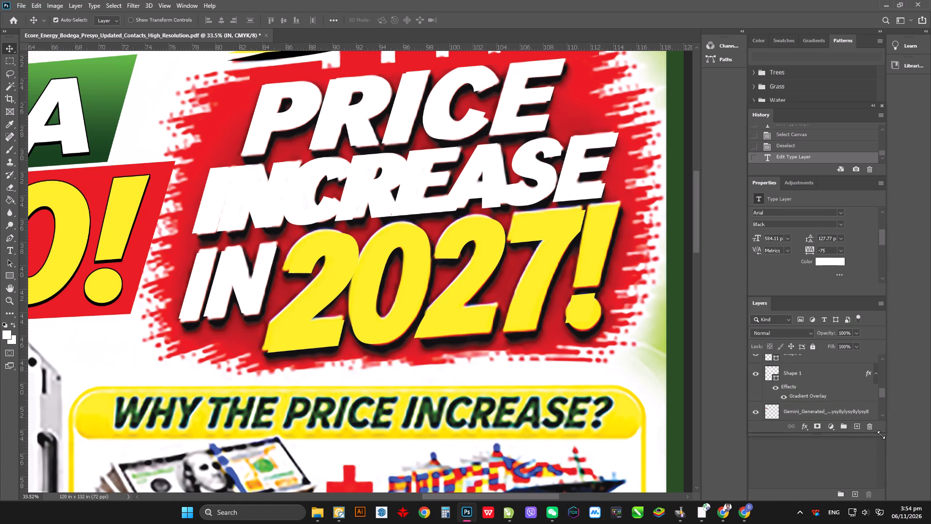
left_click_drag(875, 435, 876, 496)
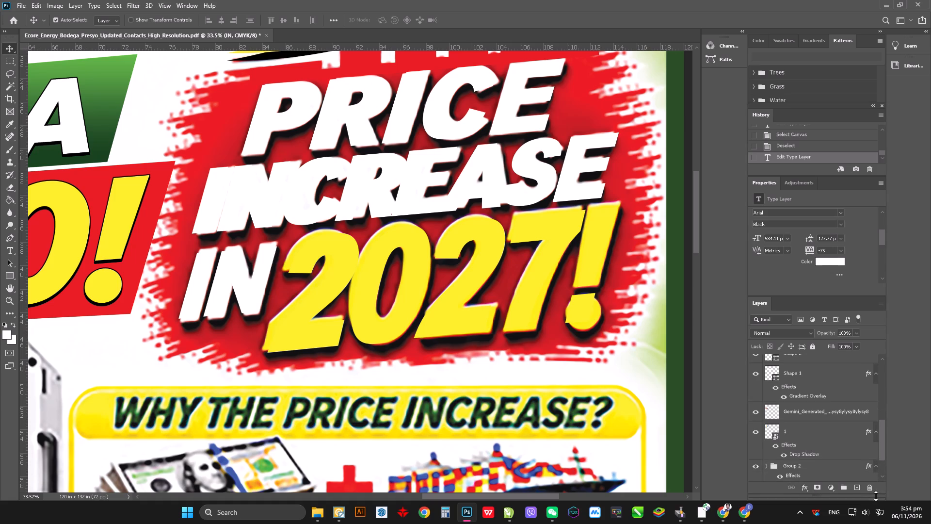
left_click_drag(876, 496, 878, 504)
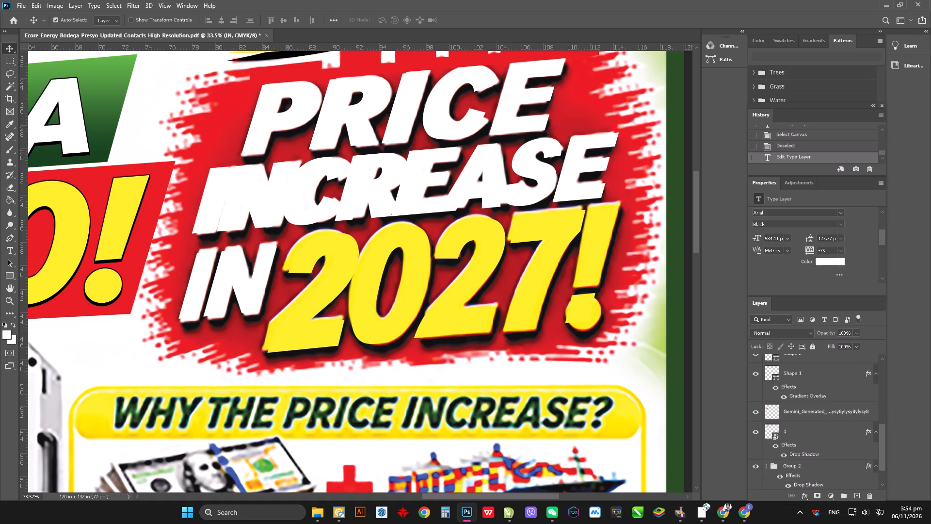
scroll(808, 393, "up", 6)
left_click_drag(818, 295, 818, 249)
On the Group 1 copy 2 layer, brush out the red backdrop's ragged left and bottom edges with white sampled from the flyer background.
scroll(816, 417, "down", 3)
scroll(816, 414, "up", 9)
scroll(816, 414, "down", 3)
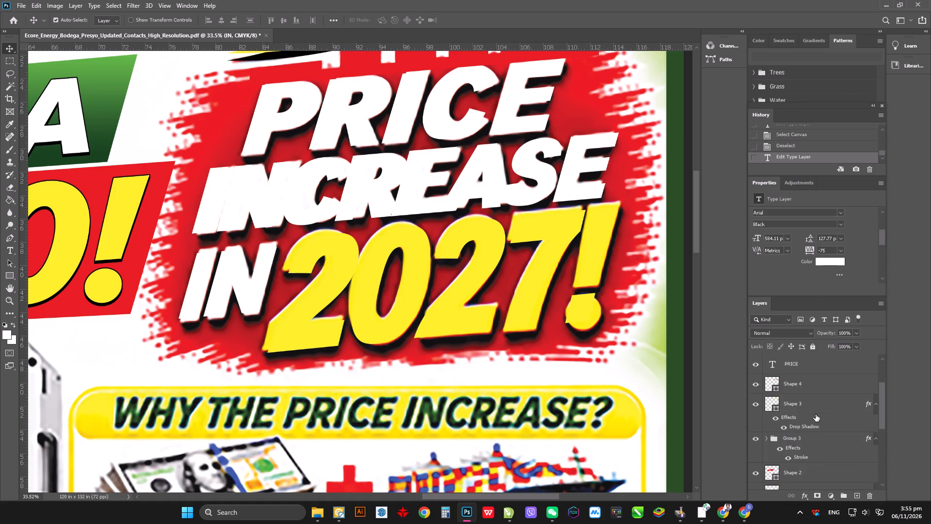
scroll(816, 414, "down", 11)
left_click(789, 470)
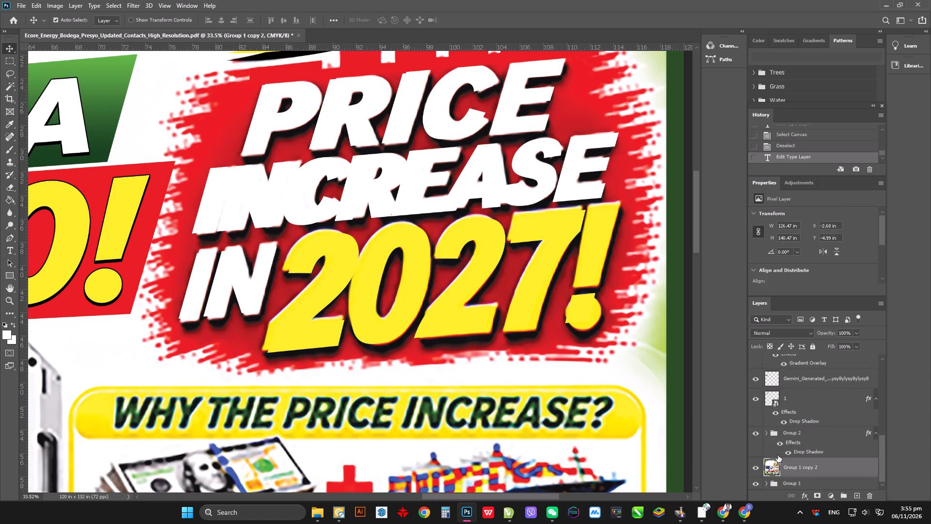
scroll(389, 291, "down", 8, "alt")
scroll(249, 199, "up", 3, "alt")
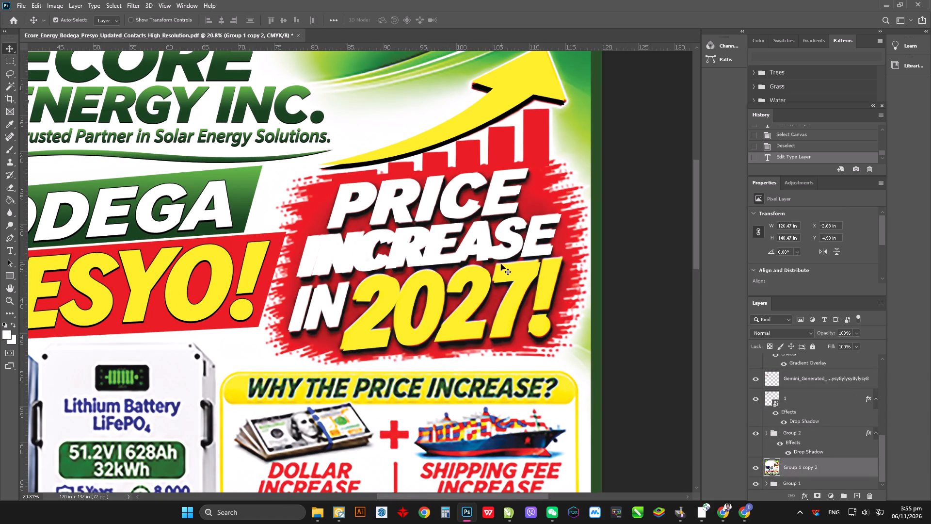
left_click(276, 189)
key("i")
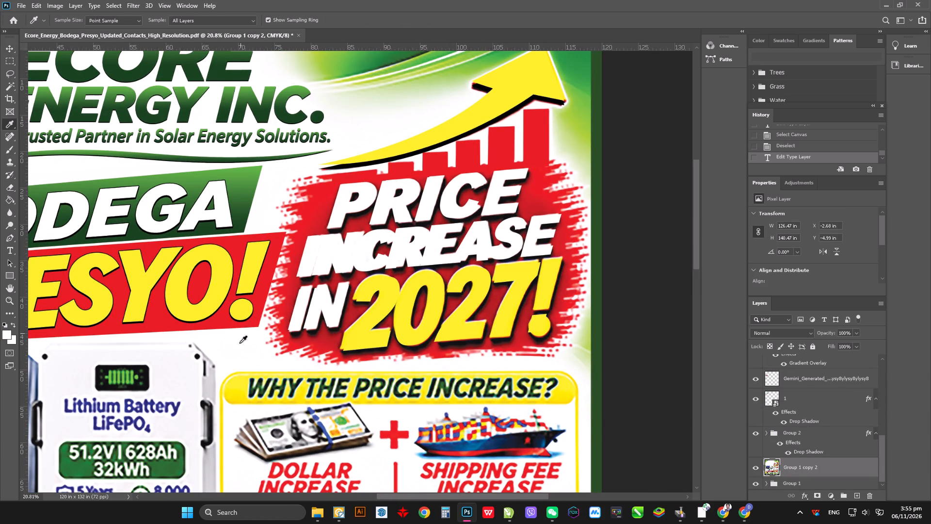
left_click(237, 349)
key("b")
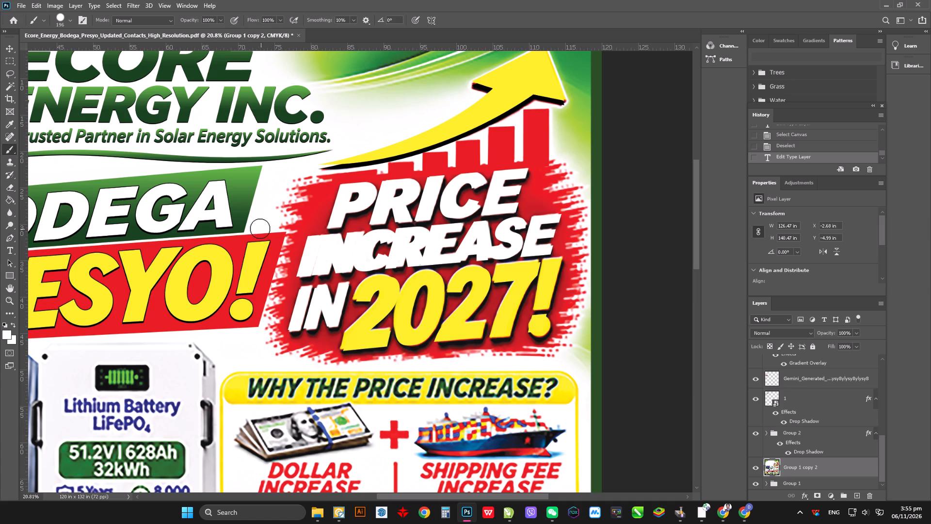
scroll(522, 159, "down", 1, "alt")
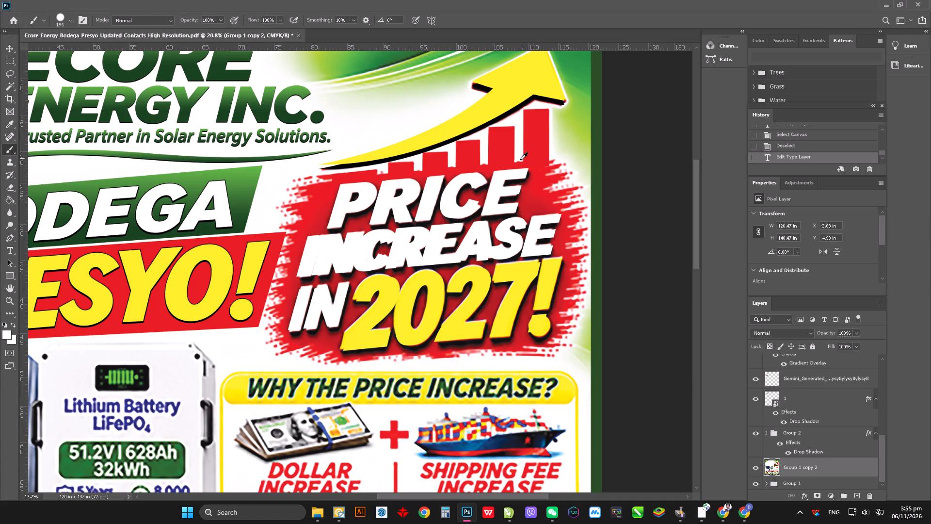
scroll(520, 160, "down", 1, "alt")
scroll(446, 178, "up", 2, "alt")
left_click_drag(285, 206, 285, 284)
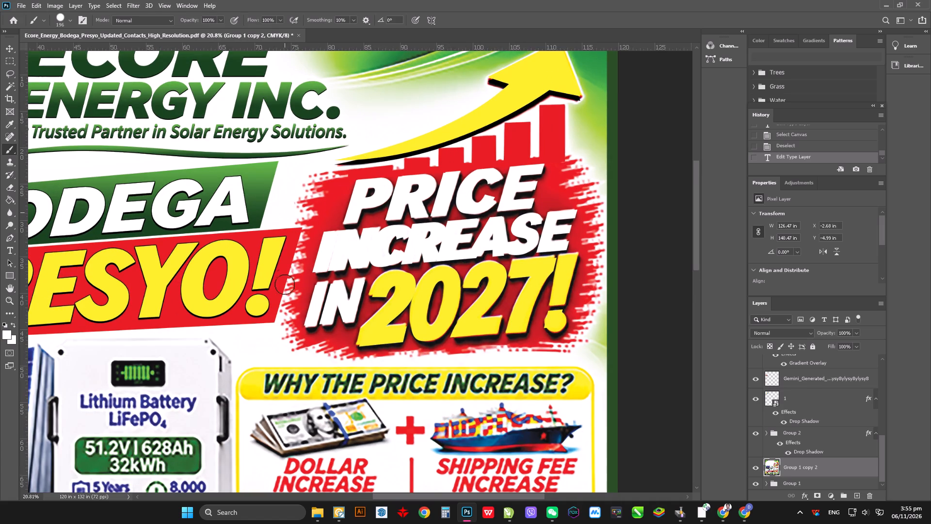
left_click_drag(285, 284, 297, 214)
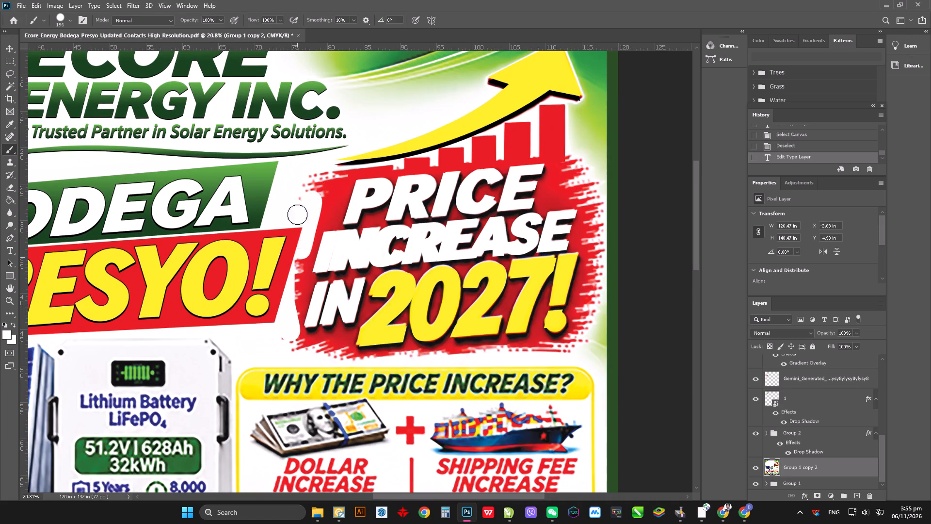
left_click_drag(297, 214, 287, 348)
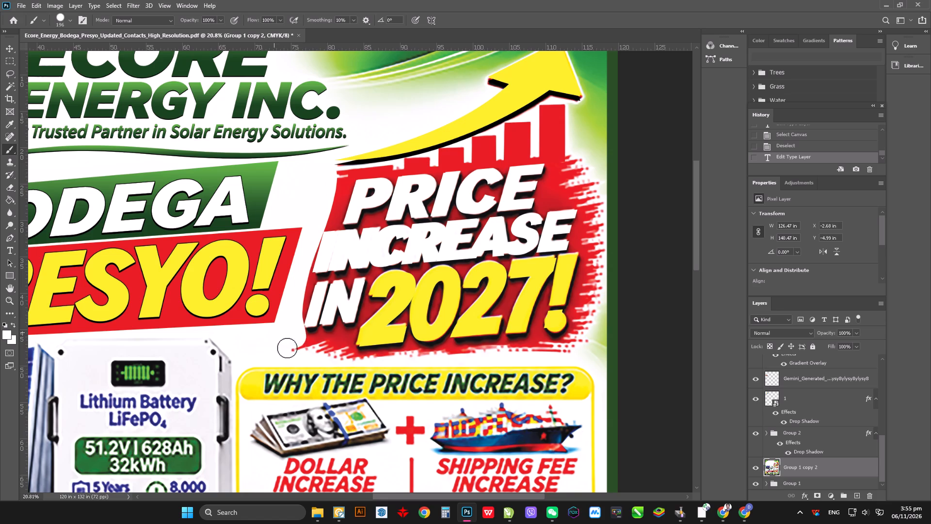
left_click_drag(287, 348, 574, 347)
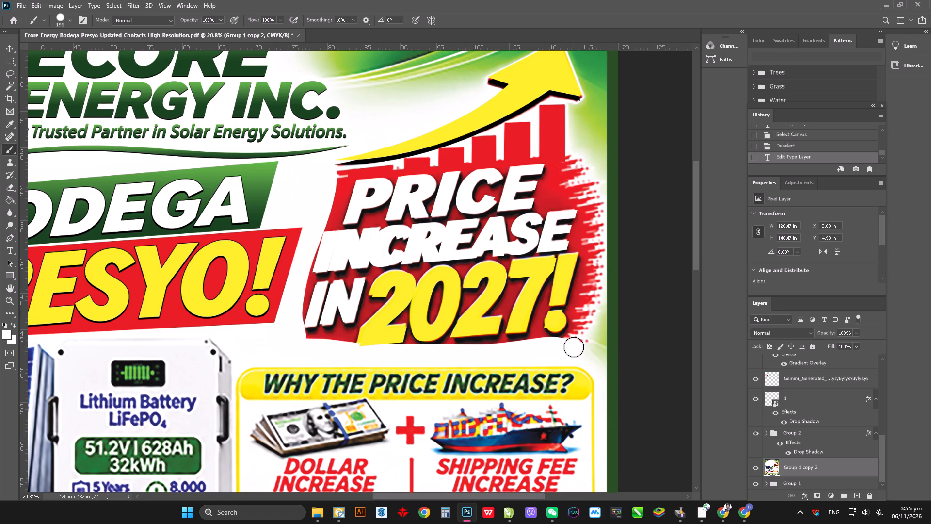
left_click_drag(574, 347, 399, 321)
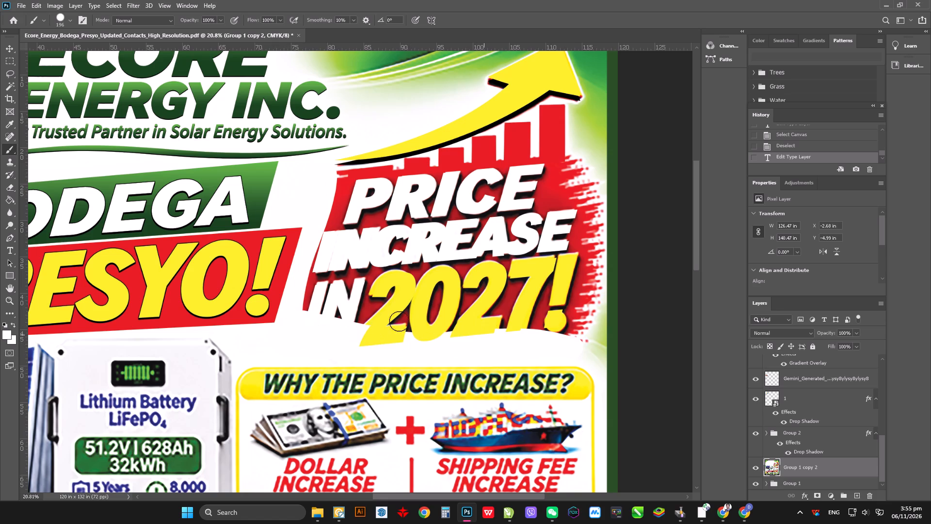
Brush white over the red backdrop and old lettering behind IN and the left half of PRICE INCREASE.
left_click_drag(399, 321, 398, 307)
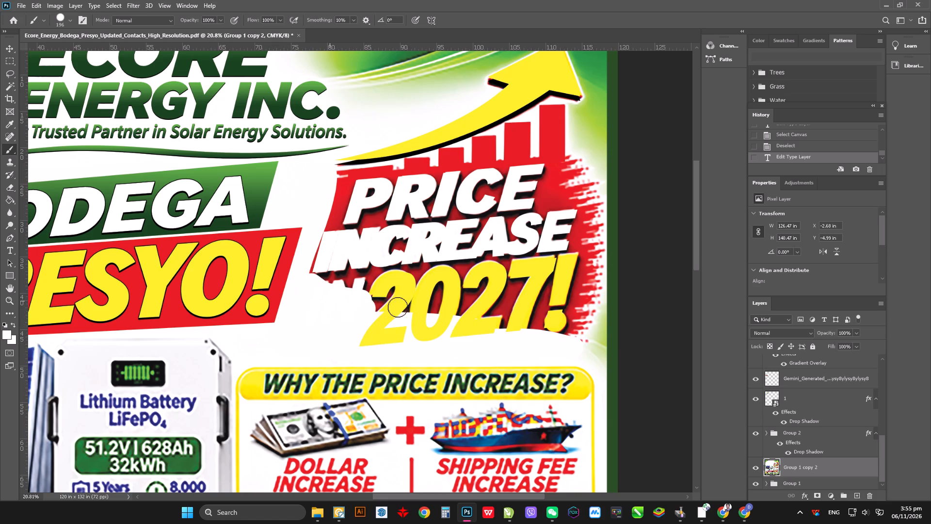
left_click_drag(398, 307, 328, 224)
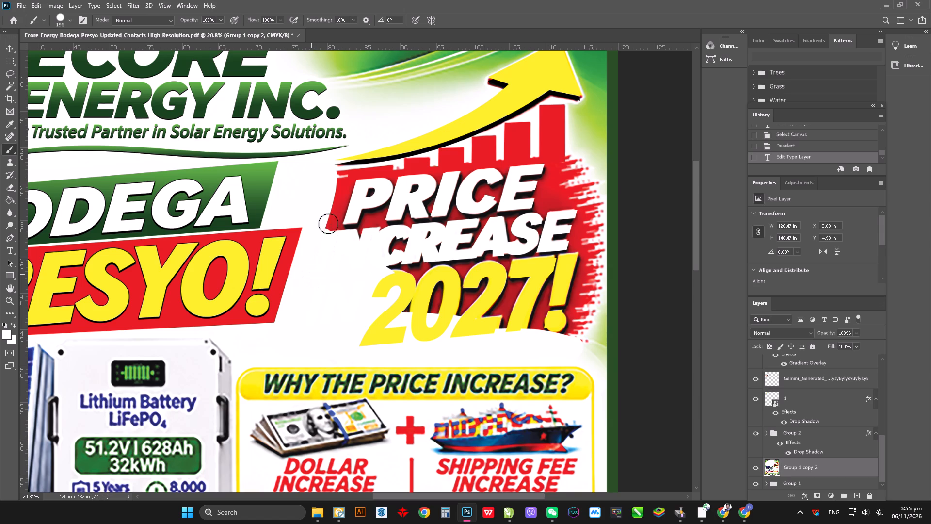
left_click_drag(328, 224, 338, 182)
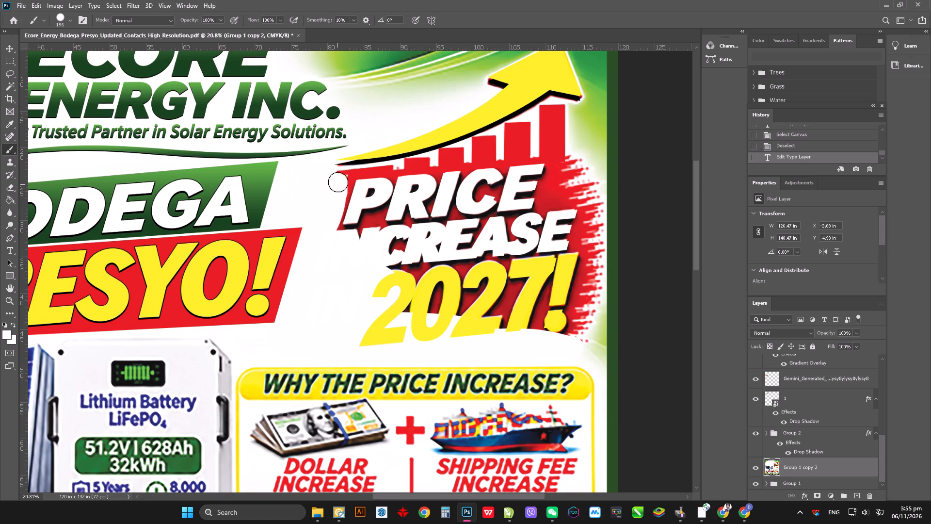
left_click_drag(338, 182, 416, 175)
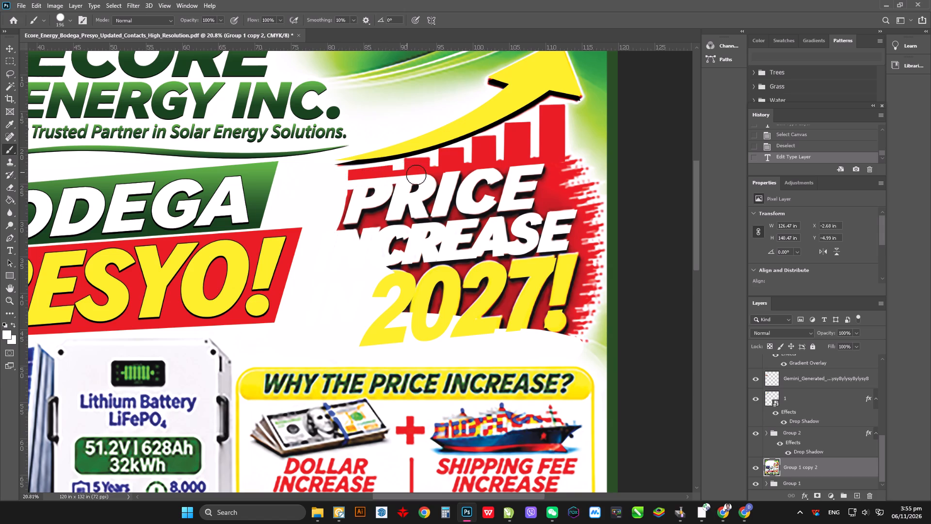
left_click_drag(416, 175, 438, 216)
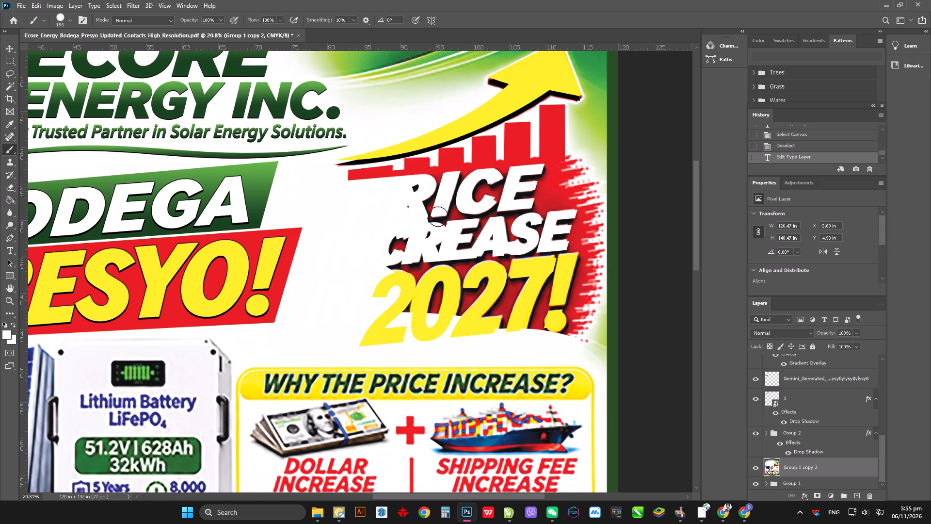
left_click_drag(438, 216, 477, 233)
Recolour the whole PRICE text red, sampling the colour from the tallest bar of the chart.
key("t")
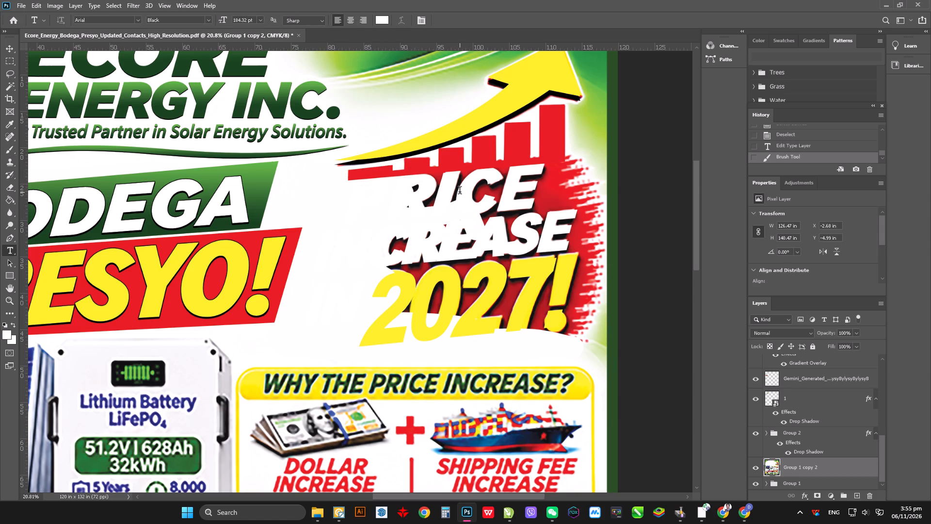
left_click(460, 192)
key("ctrl+a")
left_click(381, 24)
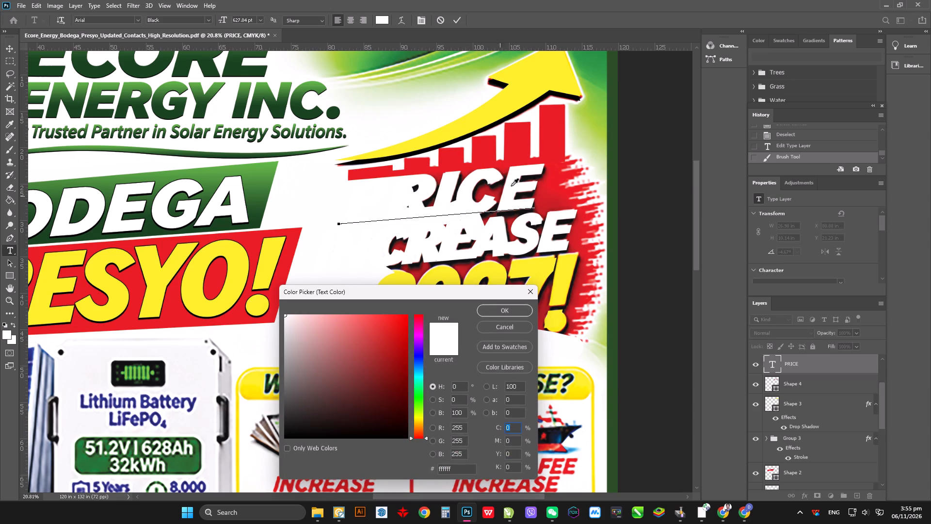
left_click(550, 131)
left_click(502, 309)
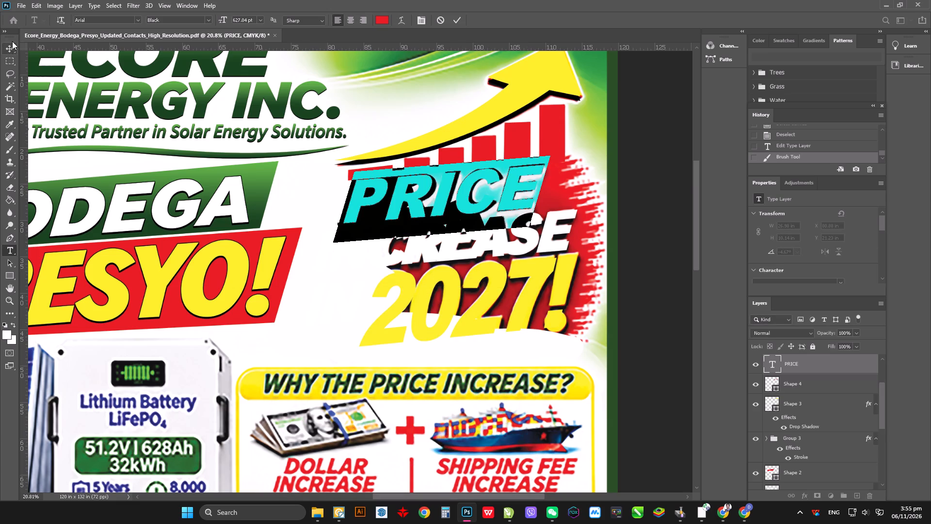
left_click(12, 41)
left_click(12, 46)
left_click(586, 0)
Recolour the whole INCREASE text red, sampling the colour from the tallest chart bar.
key("t")
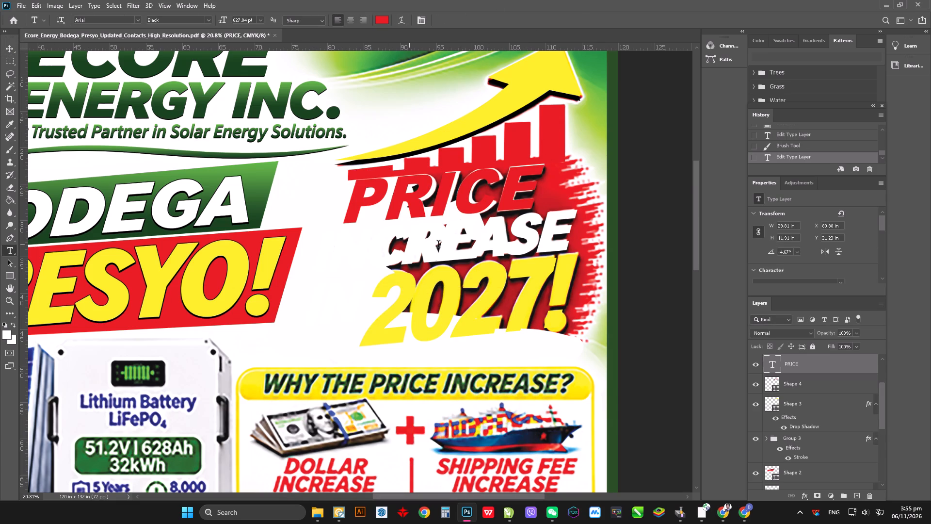
left_click(438, 246)
key("ctrl+a")
left_click(381, 19)
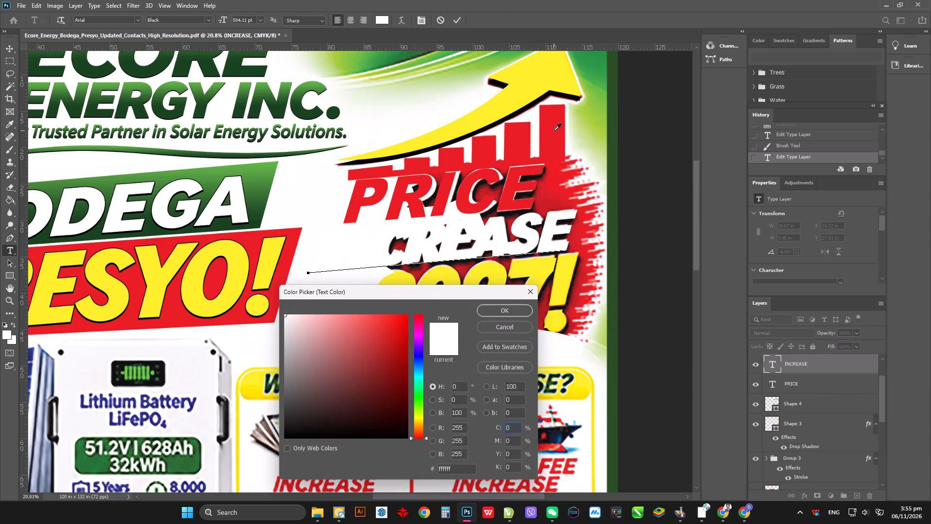
left_click(554, 131)
left_click(505, 311)
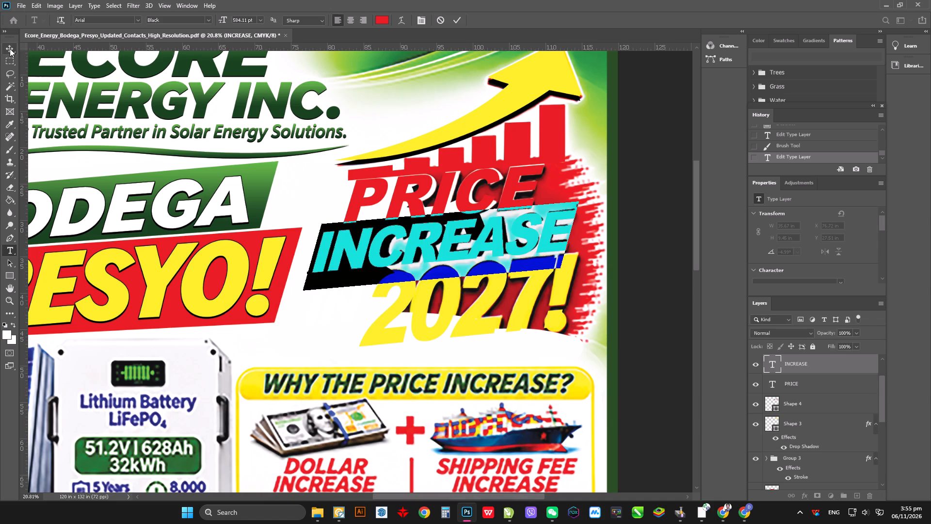
left_click(10, 49)
left_click(542, 0)
Recolour the whole IN text red, sampling the colour from the second-tallest chart bar.
key("t")
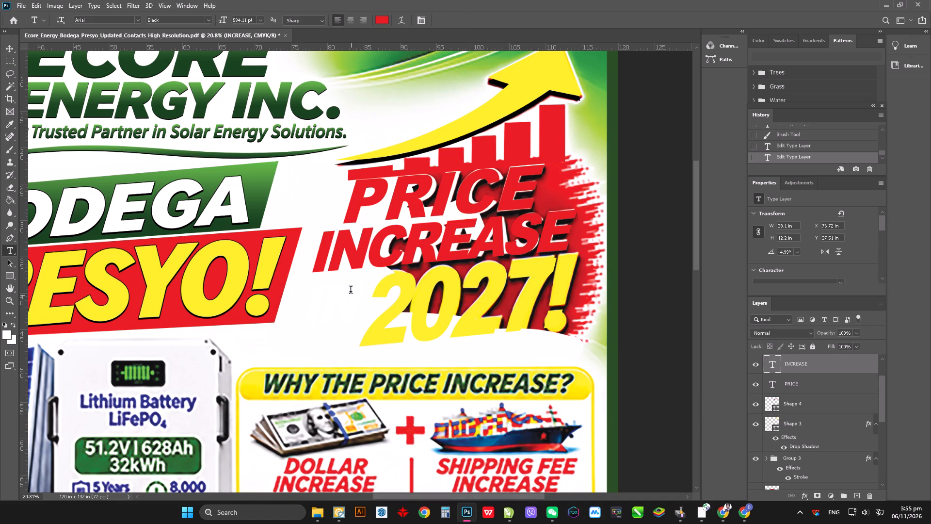
left_click(345, 295)
key("ctrl+a")
left_click(382, 21)
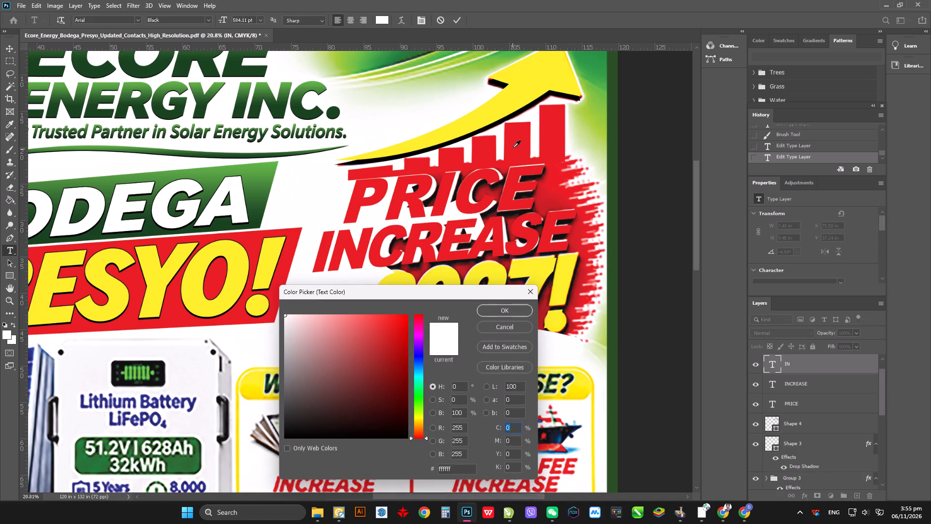
left_click(514, 147)
left_click(516, 309)
left_click(9, 53)
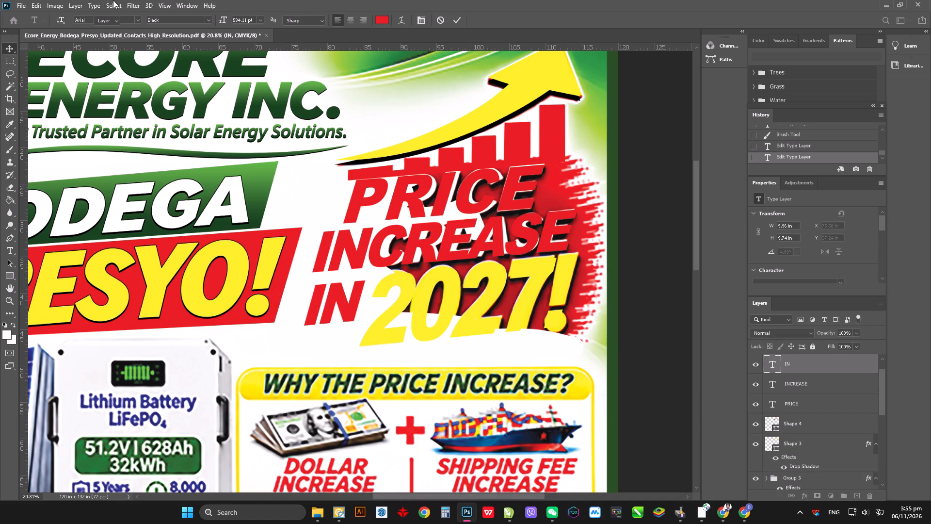
left_click(603, 0)
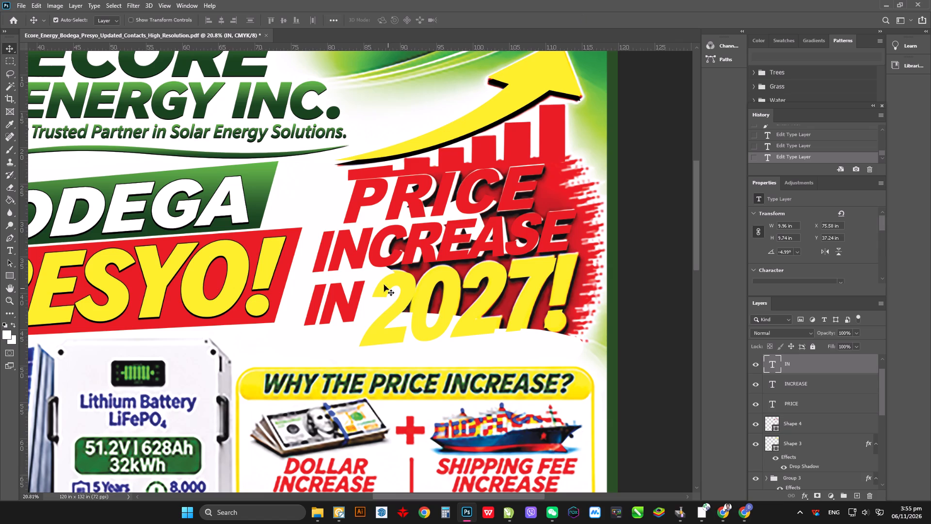
On the Group 1 copy 2 layer, brush sampled white over the red backdrop beneath 2027! and along its ragged right side.
key("i")
left_click(321, 203)
key("b")
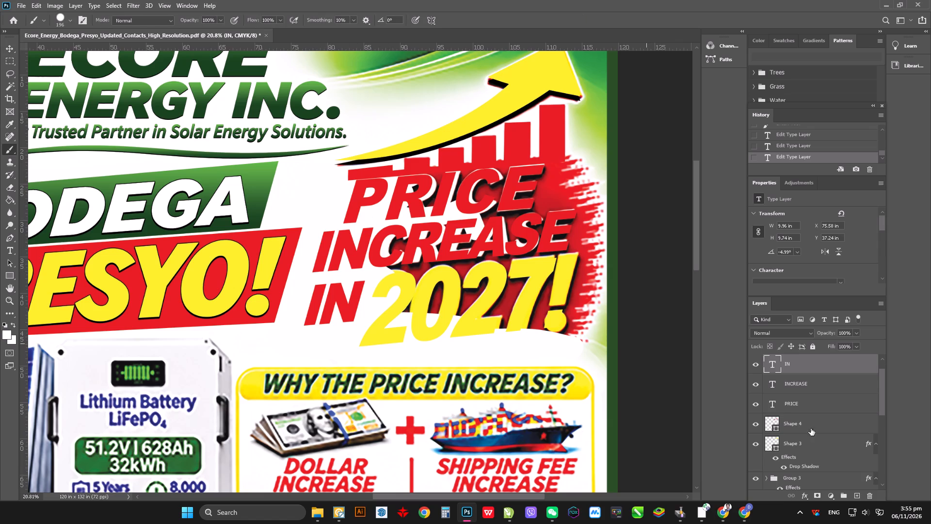
scroll(822, 423, "down", 12)
left_click(796, 468)
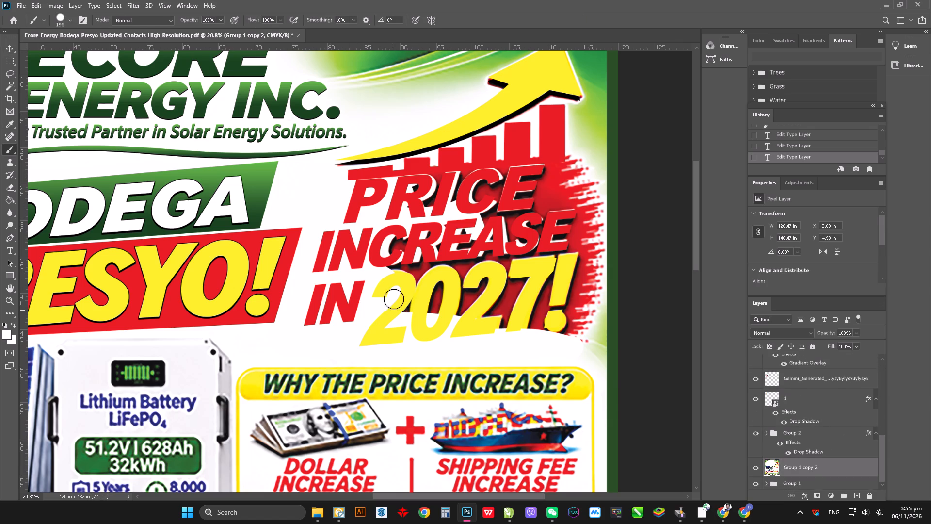
left_click_drag(393, 300, 559, 322)
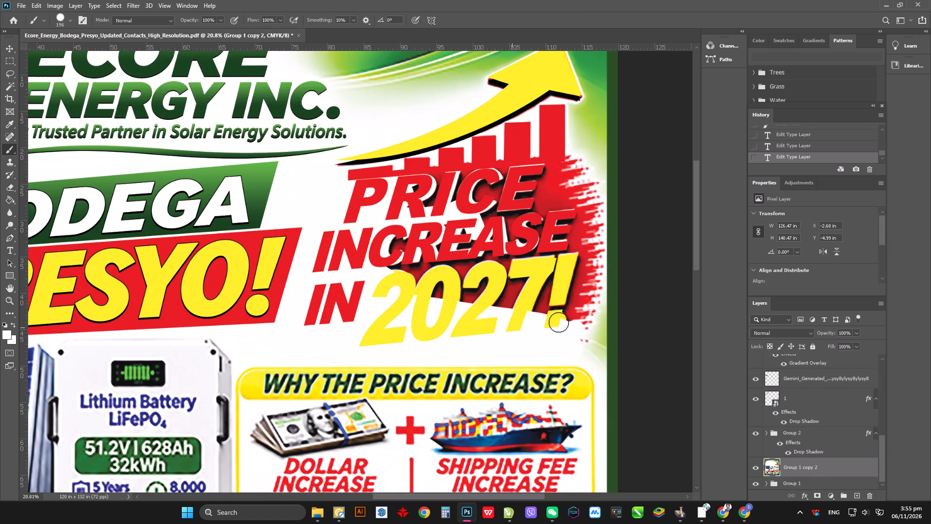
left_click_drag(559, 322, 596, 239)
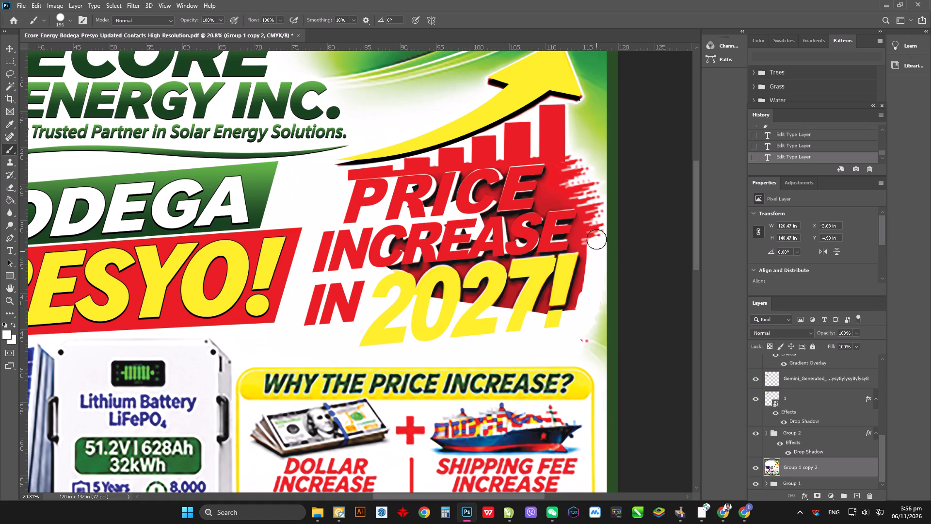
left_click_drag(596, 239, 562, 162)
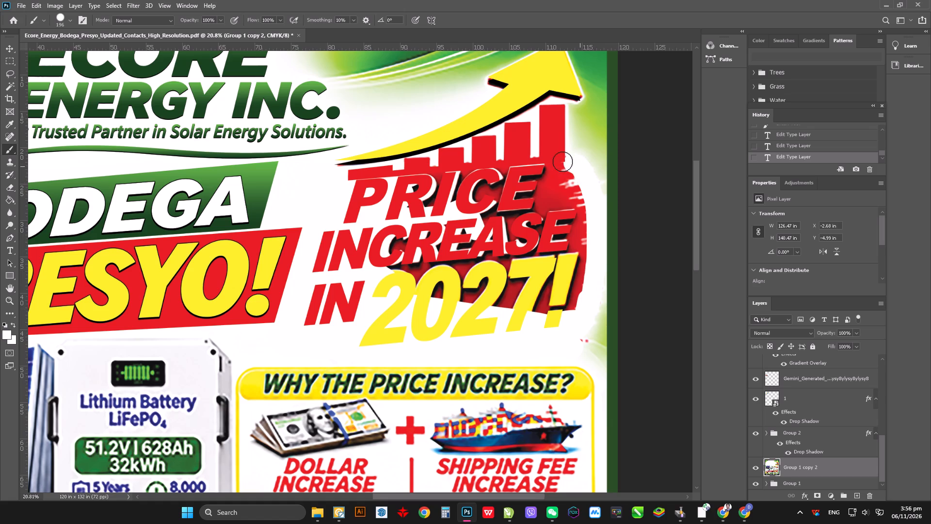
left_click_drag(562, 162, 576, 331)
left_click(578, 334)
left_click(579, 335)
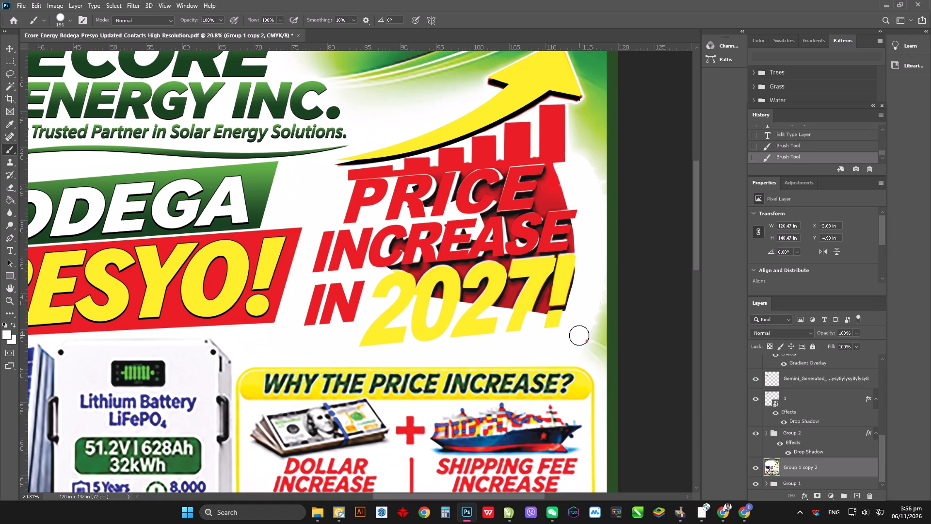
left_click_drag(581, 337, 564, 203)
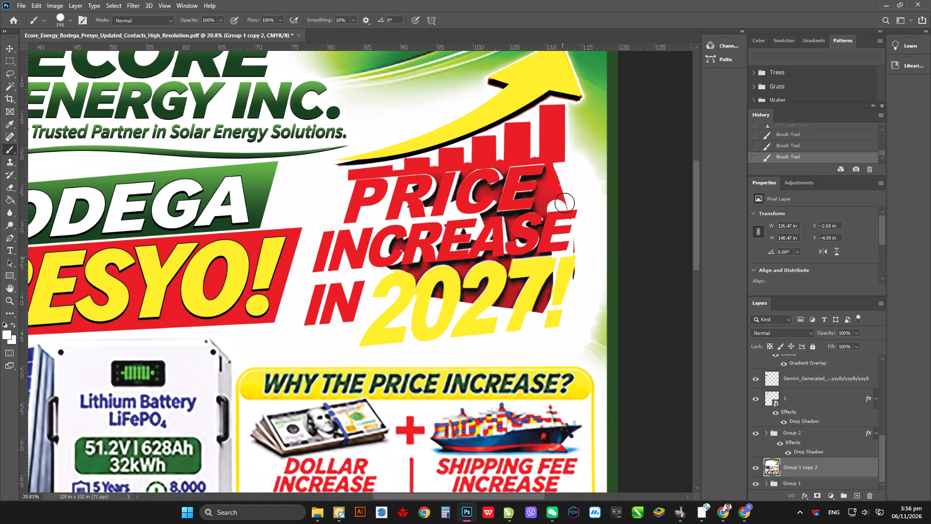
left_click_drag(564, 203, 540, 169)
Set the brush size to 448 px and paint white over the remaining red backdrop behind PRICE, INCREASE and 2027!.
right_click(554, 190)
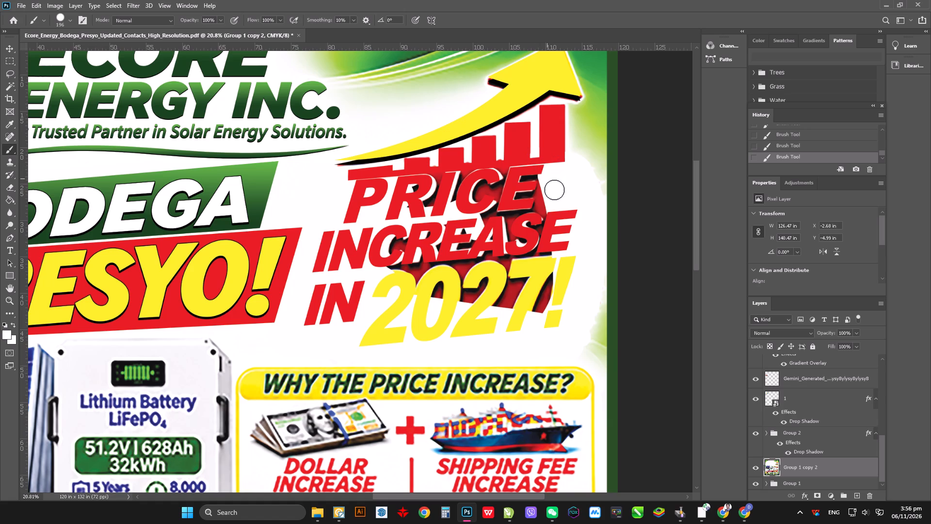
left_click(660, 212)
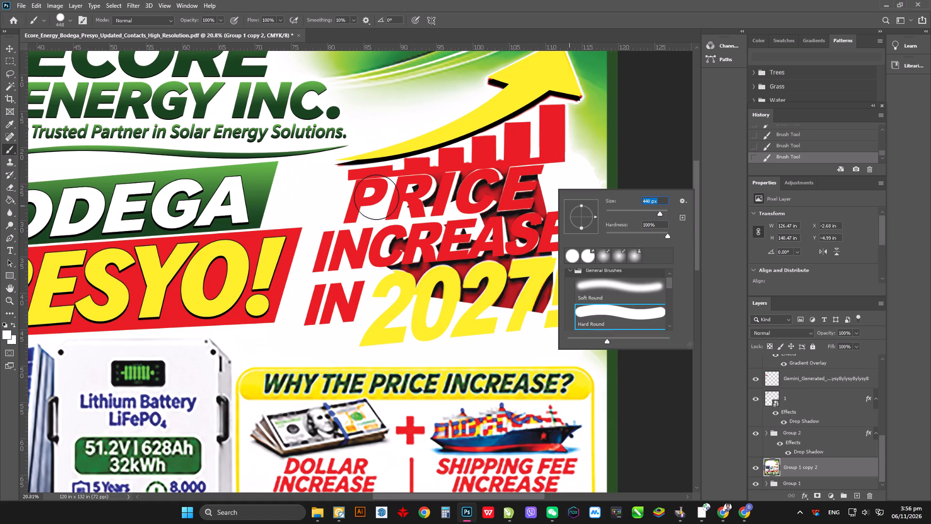
left_click_drag(377, 196, 496, 240)
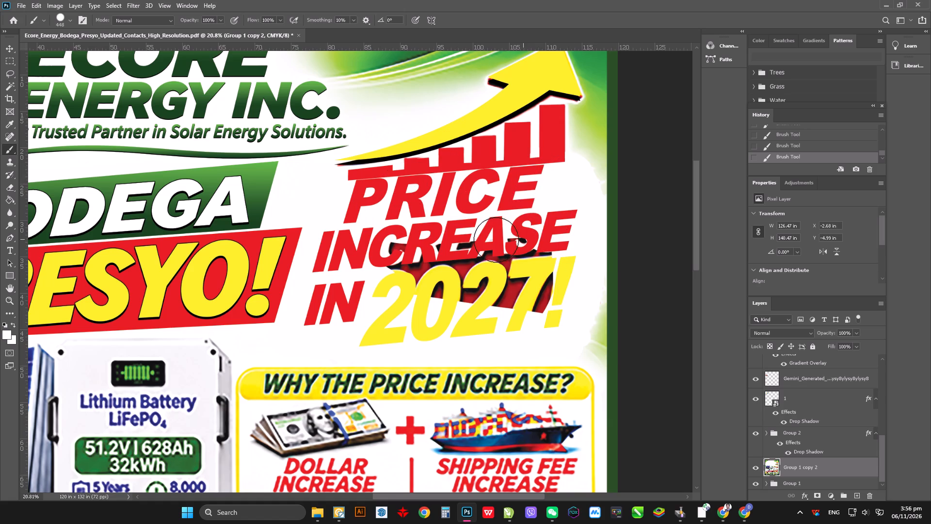
left_click_drag(496, 240, 544, 308)
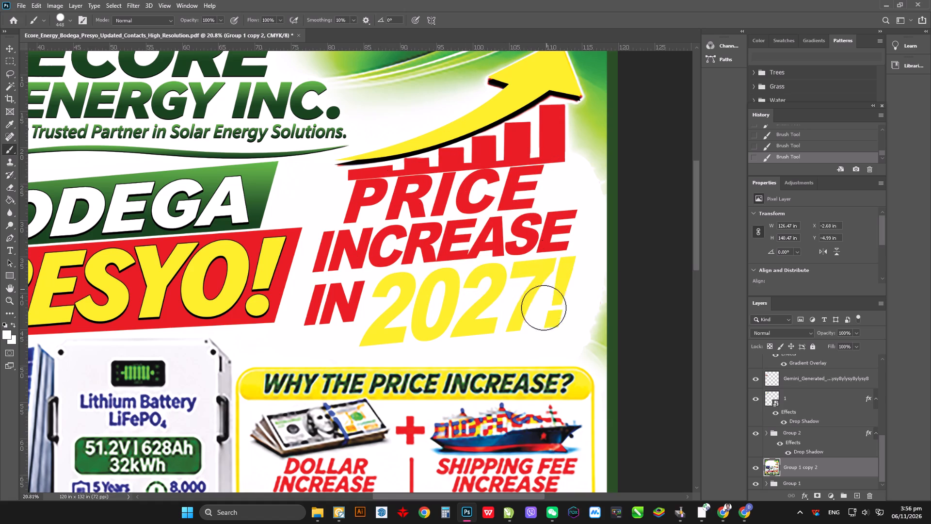
left_click_drag(544, 308, 520, 296)
Move the PRICE, INCREASE, IN and 2027! texts together straight down about 1.5 in, clear of the bar chart.
left_click(9, 49)
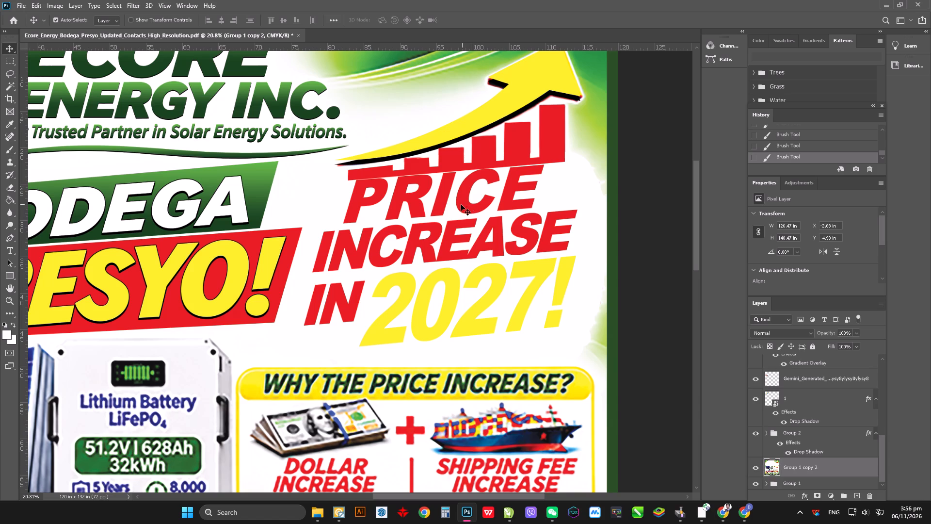
left_click(439, 198)
left_click(416, 245, "shift")
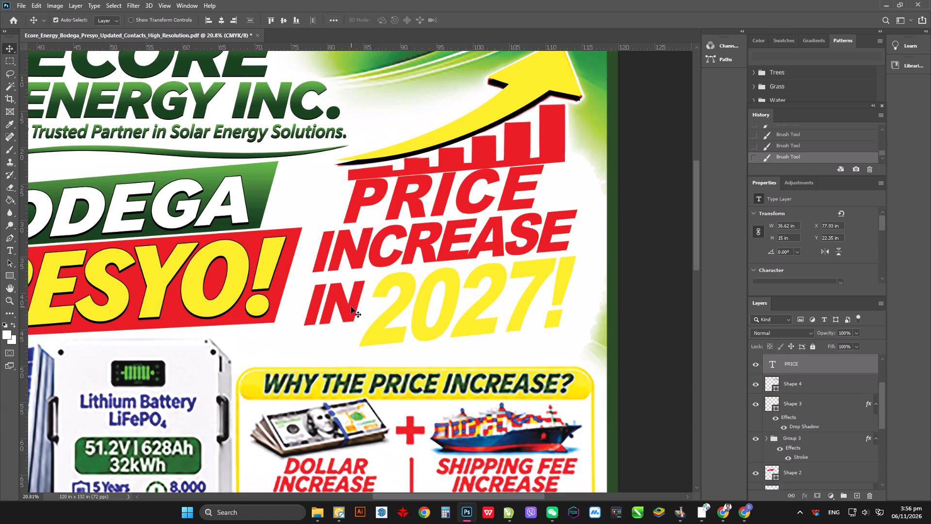
left_click(351, 307, "shift")
left_click_drag(397, 290, 408, 289, "shift")
key("ctrl+z")
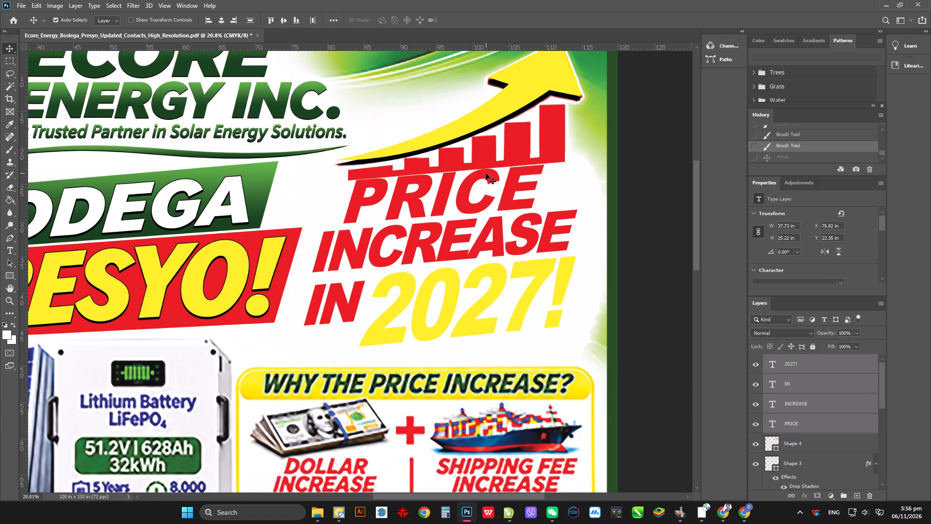
key("ctrl+t")
left_click_drag(466, 183, 467, 193)
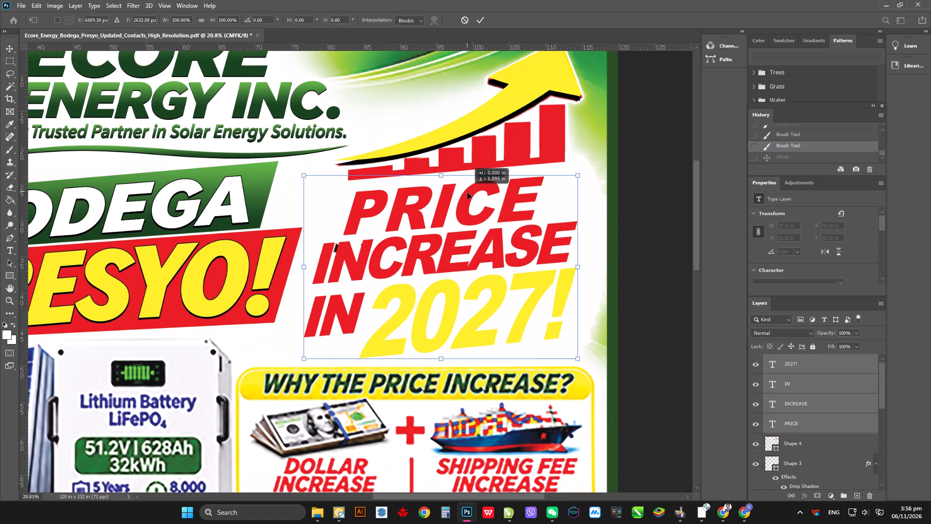
left_click_drag(467, 193, 467, 192)
key("Up")
key("Return")
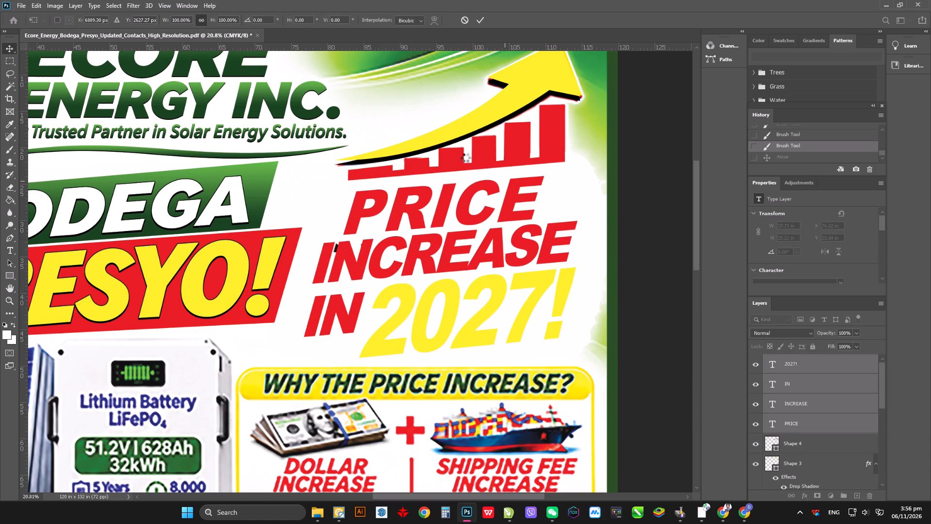
Nudge the red bar chart shape (Shape 4) slightly down and a touch left, towards the PRICE text.
left_click(456, 157)
key("Down")
key("Down")
key("Down")
key("Down")
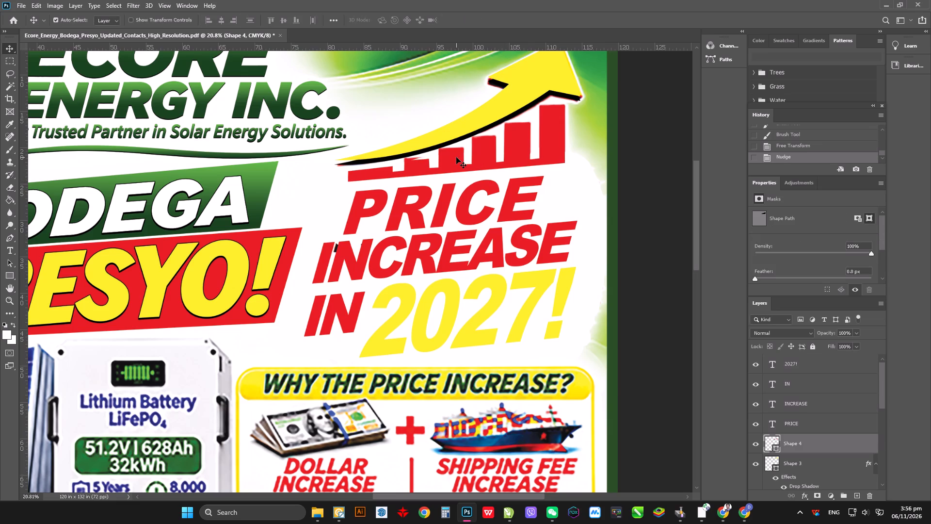
key("Down")
key("Down")
key("Down")
key("Down")
key("Down")
key("Down")
key("Down")
key("Down")
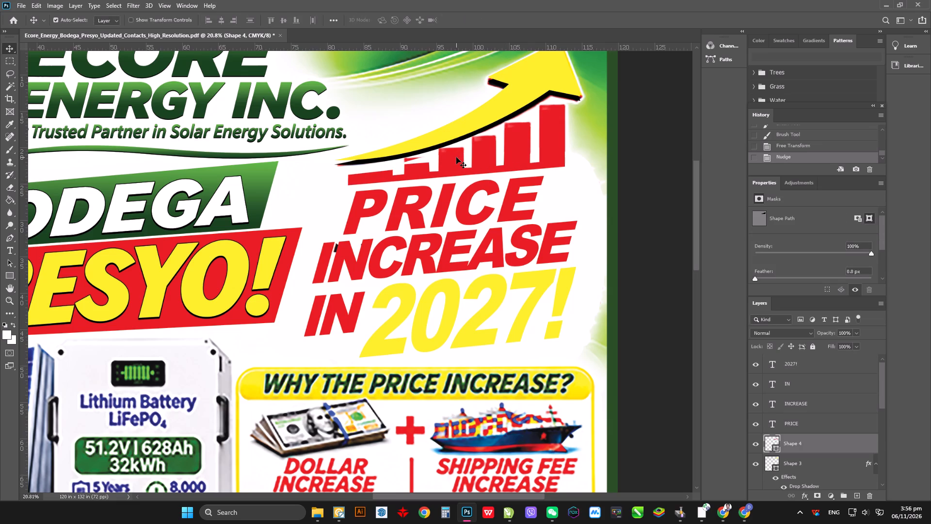
key("Up")
key("Down")
key("Left")
On the Group 1 copy 2 layer, brush sampled white over the blurry old bars showing around the red chart's bars.
scroll(435, 155, "up", 1, "alt")
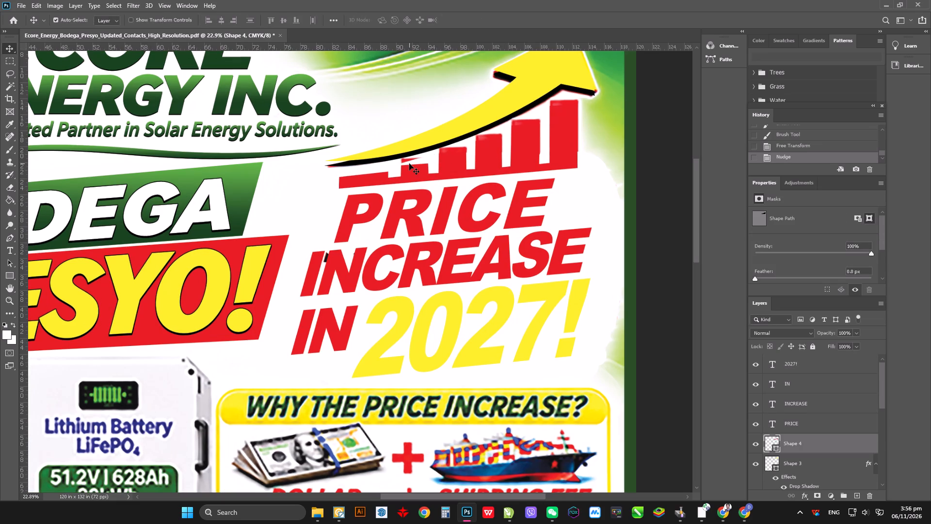
key("e")
left_click(7, 44)
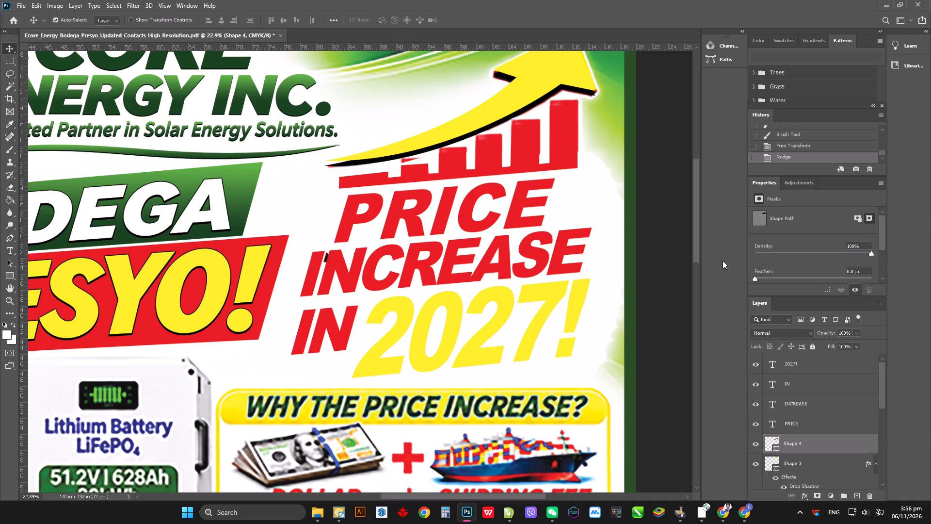
scroll(809, 439, "down", 16)
left_click(798, 465)
key("i")
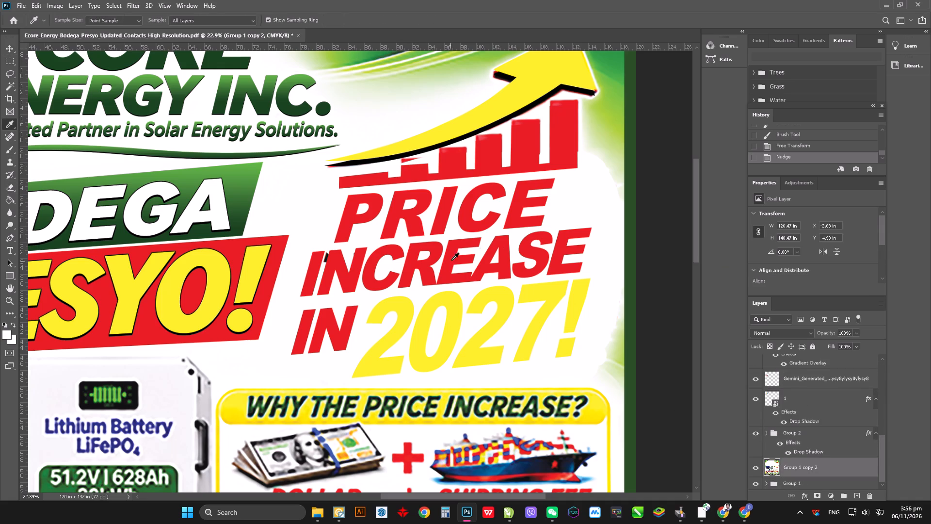
left_click(586, 213)
key("b")
scroll(381, 171, "up", 4, "alt")
left_click_drag(309, 180, 487, 147)
scroll(445, 244, "down", 6, "alt")
scroll(388, 189, "down", 2, "alt")
scroll(591, 100, "up", 8, "alt")
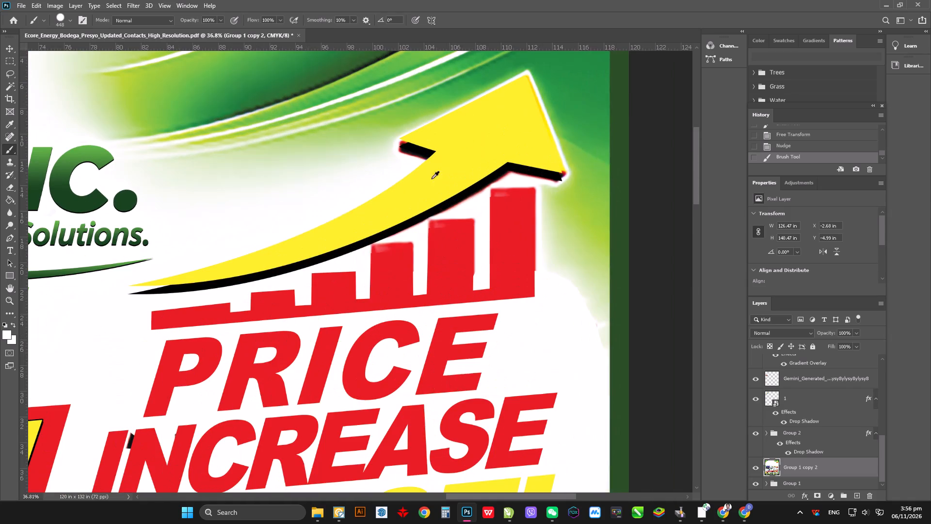
left_click_drag(348, 258, 470, 225)
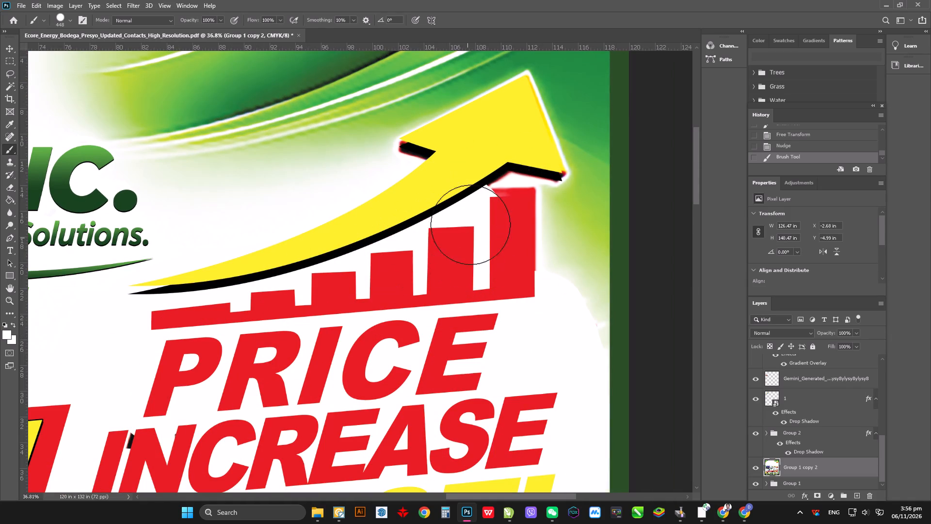
left_click_drag(470, 225, 501, 184)
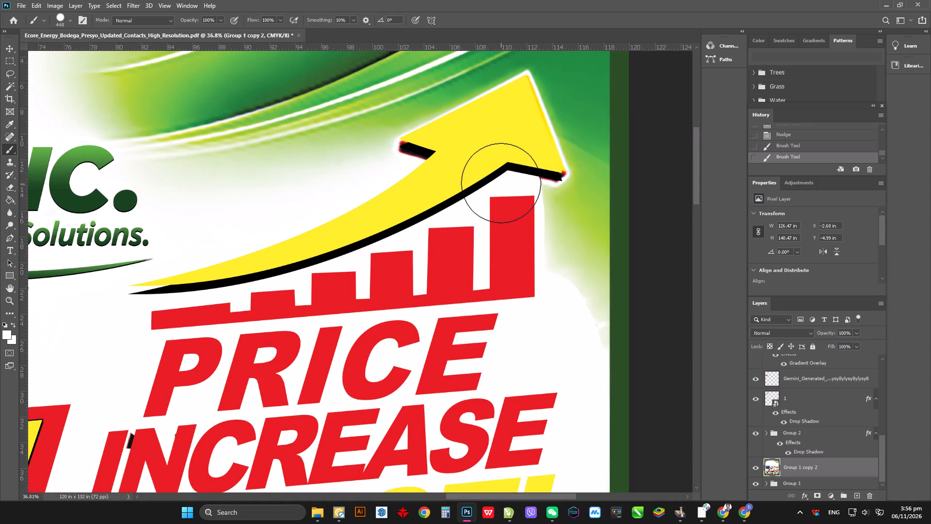
With a 153 px brush, paint white over the red fringe beneath the arrowhead and up its right edge to the tip.
right_click(501, 181)
left_click(571, 202)
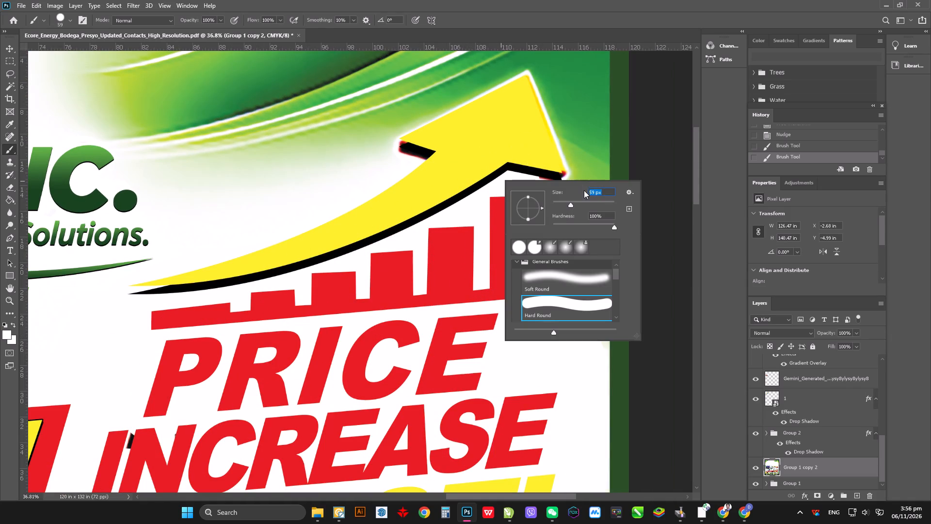
left_click(592, 203)
left_click_drag(498, 163, 511, 167)
left_click_drag(531, 172, 551, 174)
left_click_drag(555, 174, 556, 173)
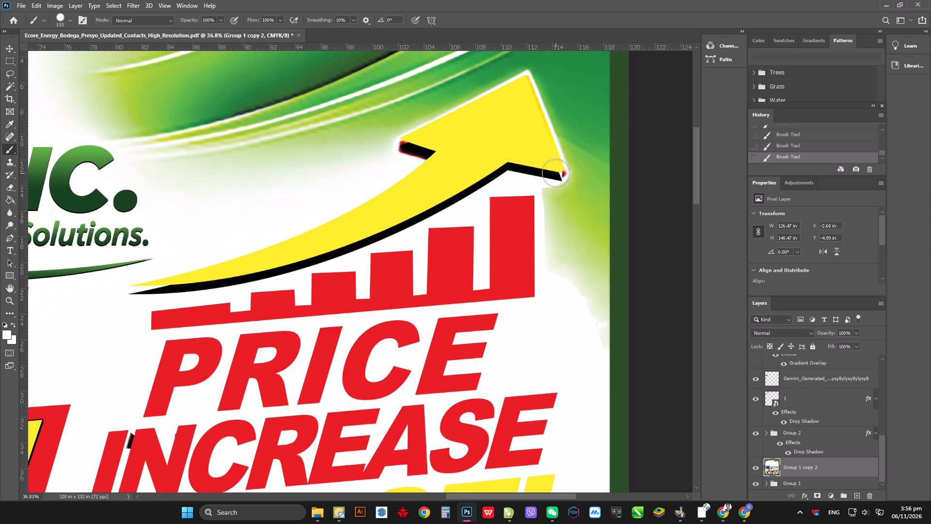
left_click_drag(556, 173, 524, 84)
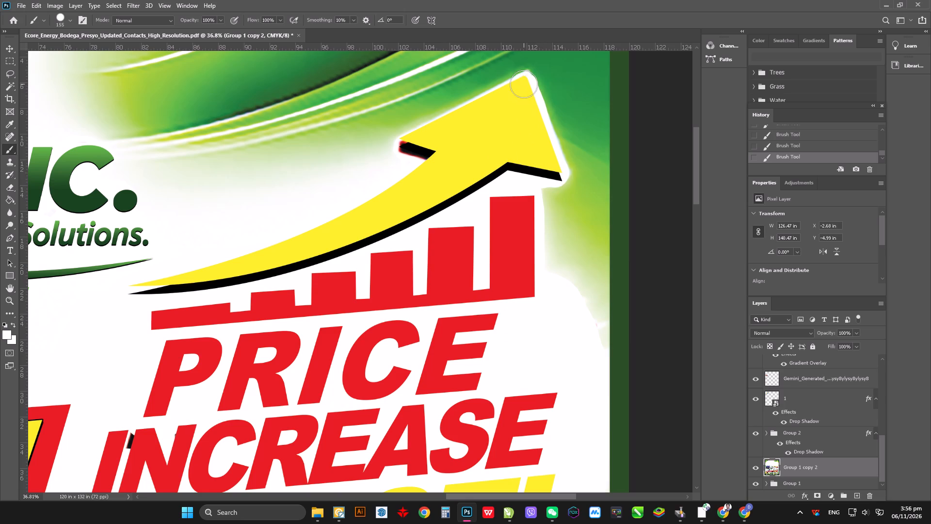
Paint a clean white outline along the arrowhead's upper-left edge and over the red fringe at its left barb.
left_click_drag(524, 84, 501, 104)
left_click_drag(515, 91, 454, 118)
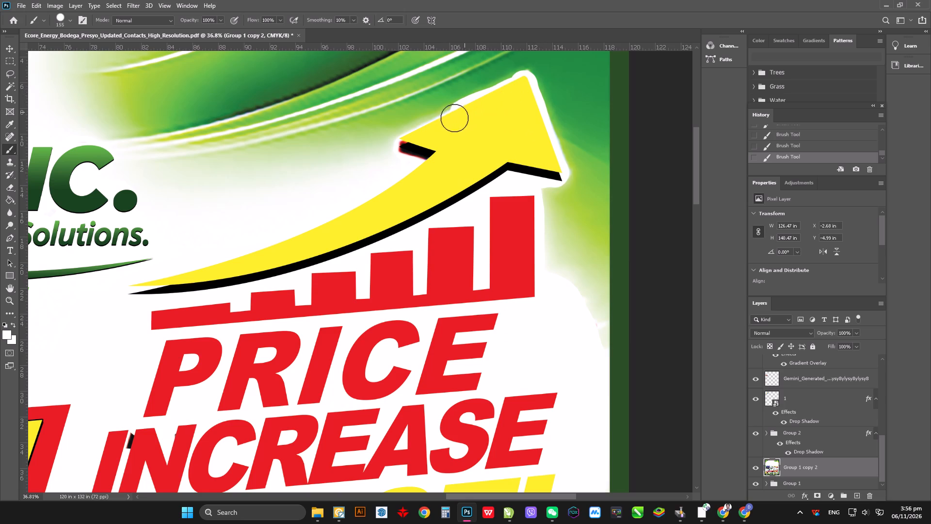
left_click_drag(454, 118, 468, 138)
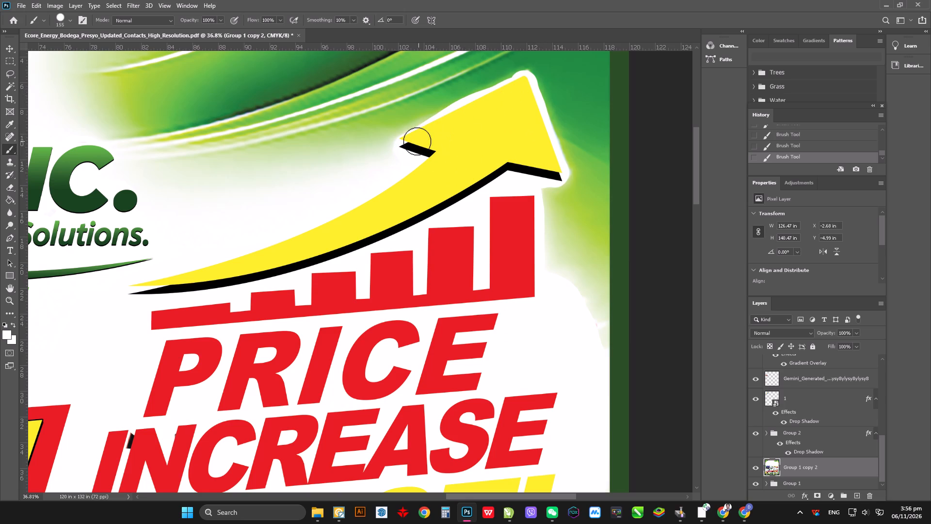
left_click_drag(410, 142, 494, 98)
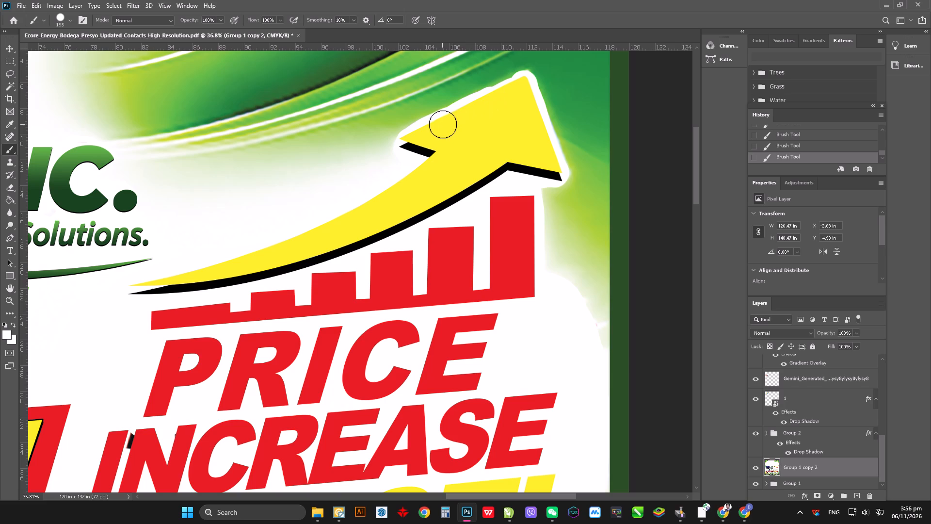
left_click(443, 124)
left_click_drag(497, 100, 479, 111)
left_click(495, 98)
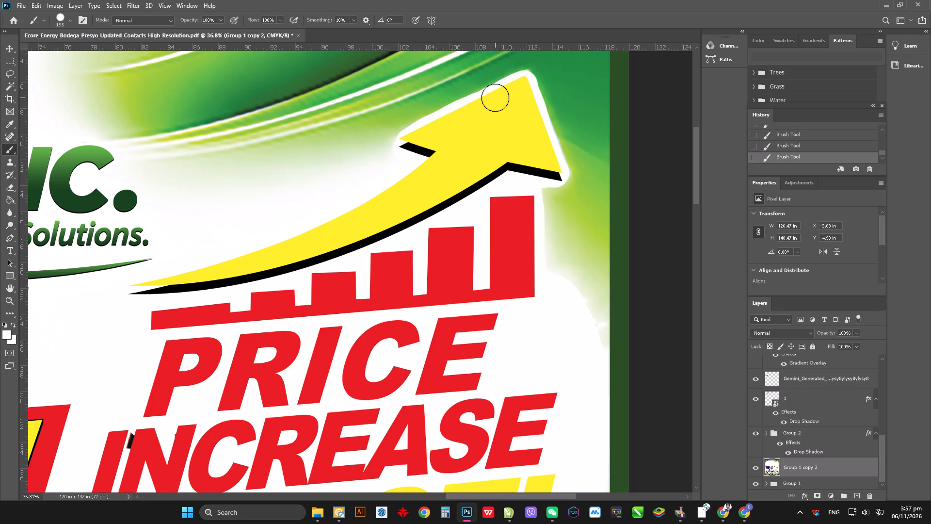
Brush white down the right side of the tallest chart bar, from the arrowhead to below the chart's base.
scroll(506, 150, "down", 12, "alt")
scroll(503, 157, "up", 11, "alt")
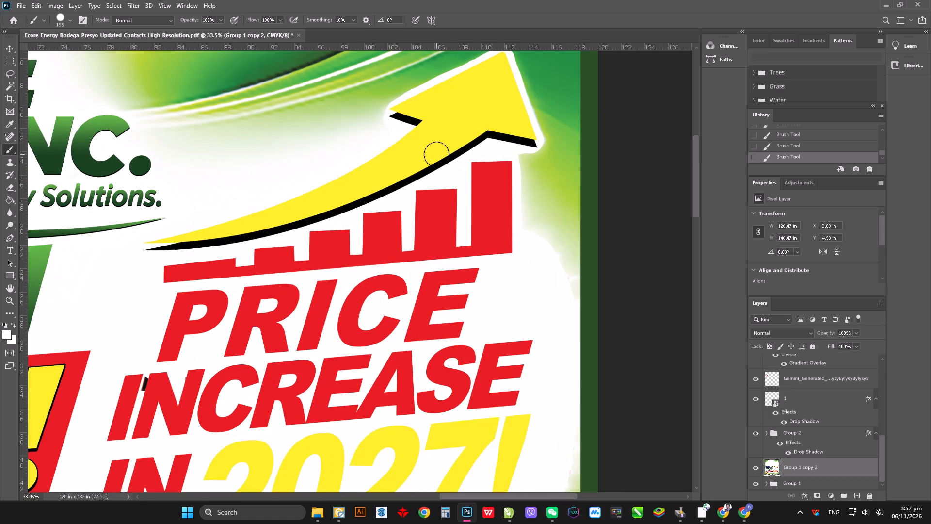
left_click_drag(511, 148, 492, 278)
left_click_drag(512, 150, 500, 285)
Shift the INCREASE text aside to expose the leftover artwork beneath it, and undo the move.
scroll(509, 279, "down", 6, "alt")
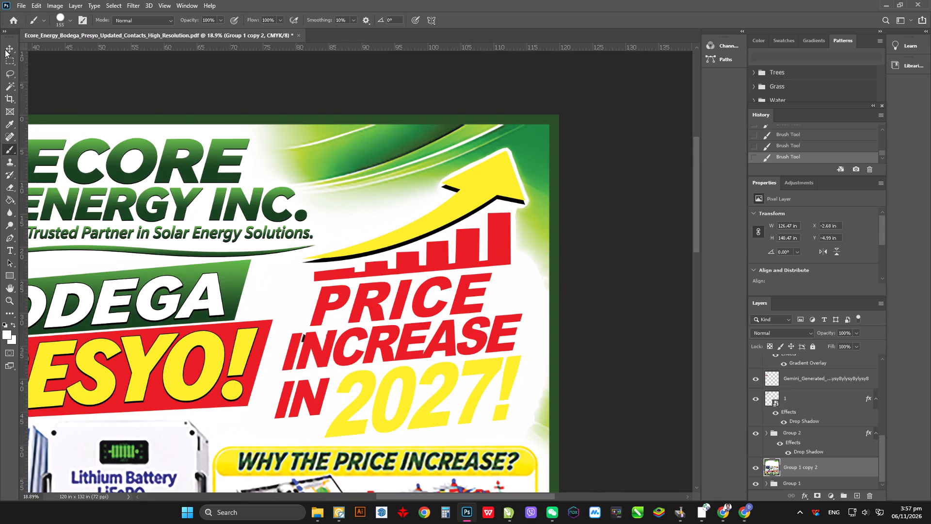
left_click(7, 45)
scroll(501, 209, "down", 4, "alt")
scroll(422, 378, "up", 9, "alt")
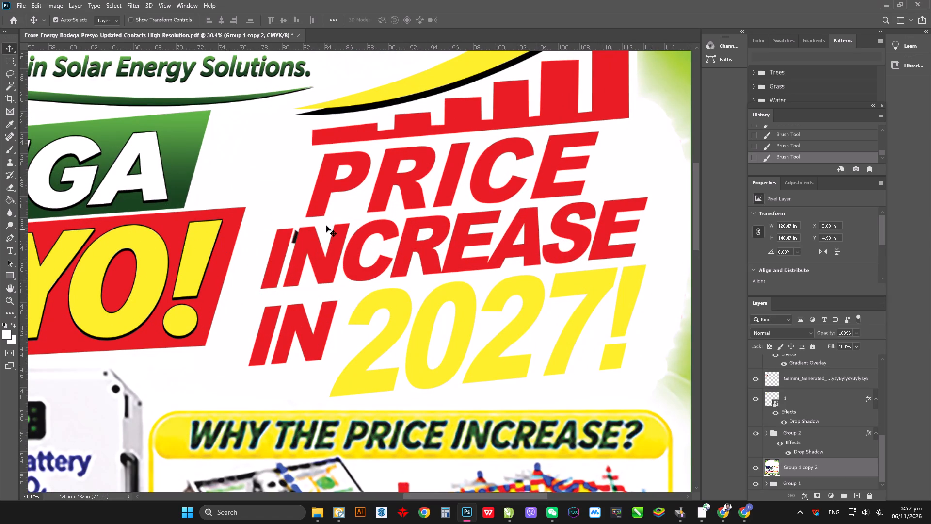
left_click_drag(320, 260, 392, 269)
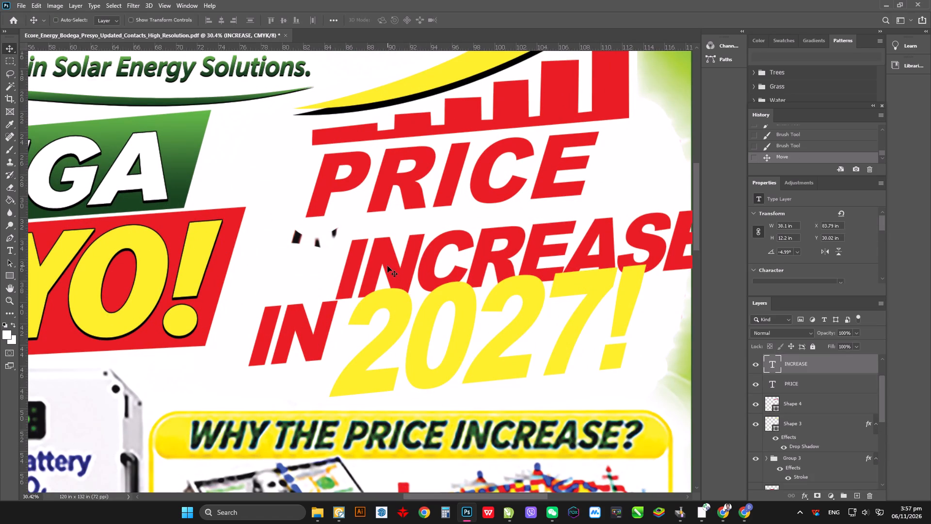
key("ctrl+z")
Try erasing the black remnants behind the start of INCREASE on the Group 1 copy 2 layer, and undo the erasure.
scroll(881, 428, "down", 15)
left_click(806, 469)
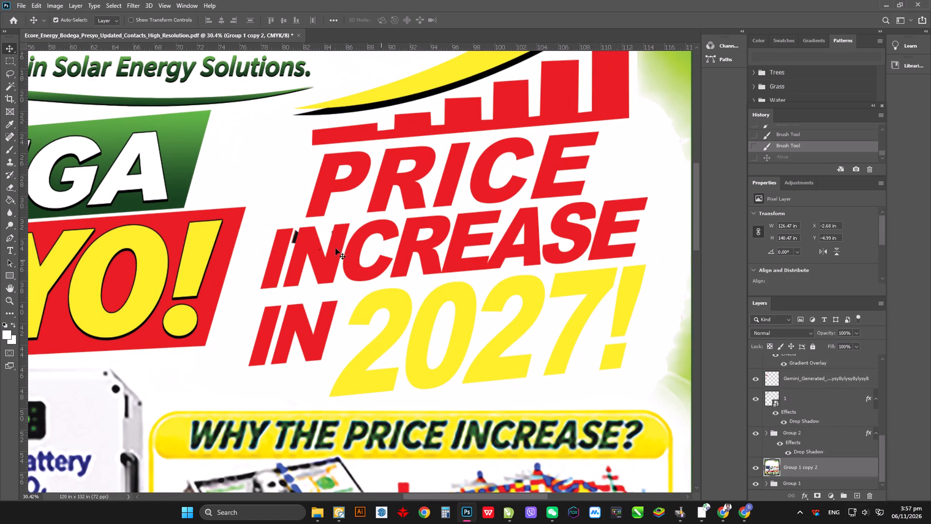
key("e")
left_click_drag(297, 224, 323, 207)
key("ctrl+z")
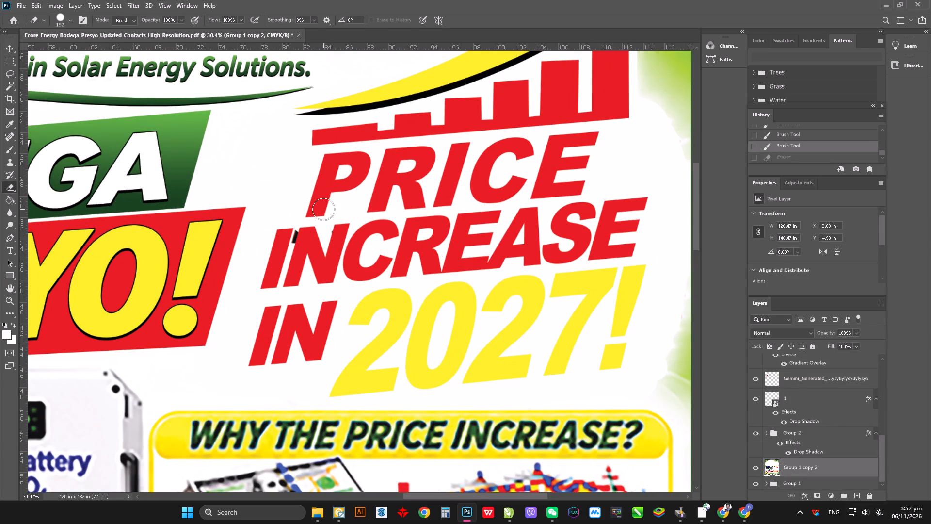
On the Group 1 copy 2 layer, brush sampled white over the black remnants behind the first letters of INCREASE.
key("i")
left_click(277, 188)
key("b")
left_click_drag(309, 223, 315, 271)
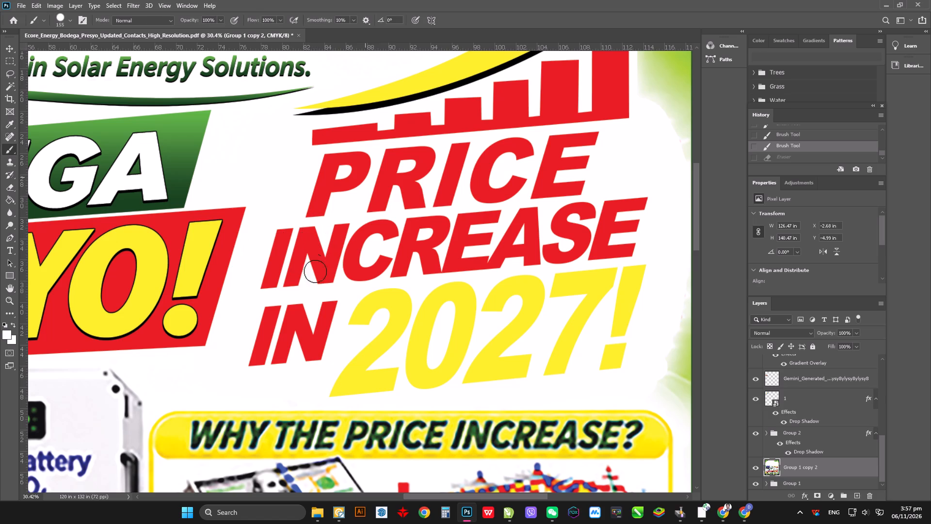
left_click_drag(315, 271, 622, 137)
Brush white around the arrowhead's left barb and along its upper edge on the Group 1 copy 2 layer.
scroll(471, 211, "down", 9, "alt")
scroll(508, 135, "up", 13, "alt")
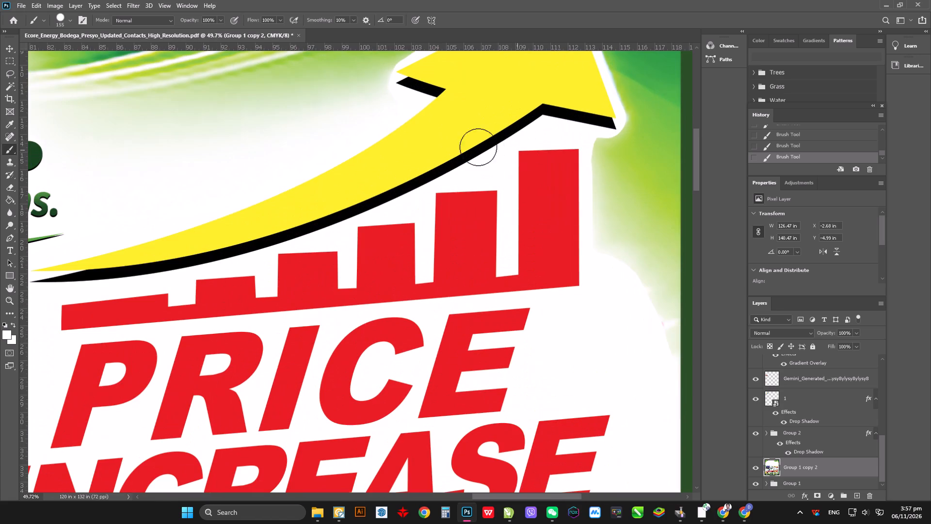
left_click_drag(412, 119, 390, 196)
scroll(418, 162, "down", 4, "alt")
scroll(457, 80, "up", 4, "alt")
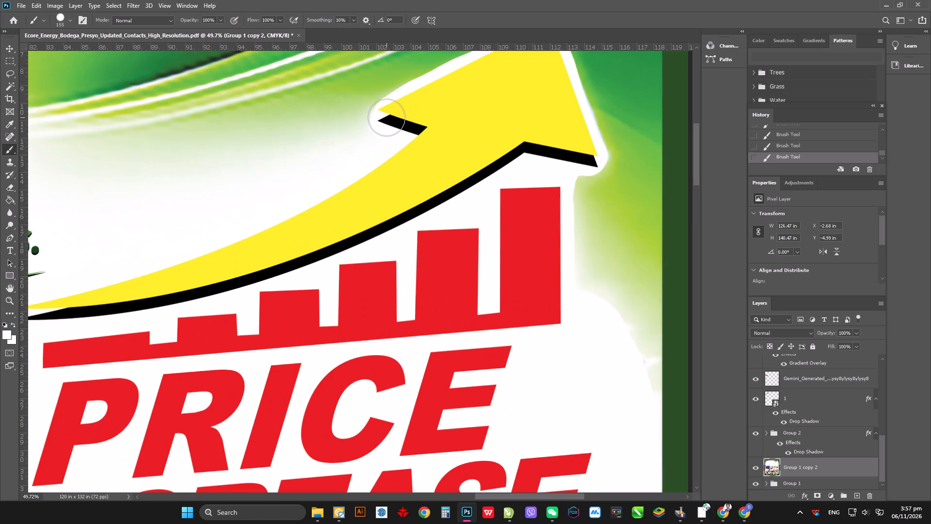
left_click(387, 115)
left_click_drag(383, 120, 417, 99)
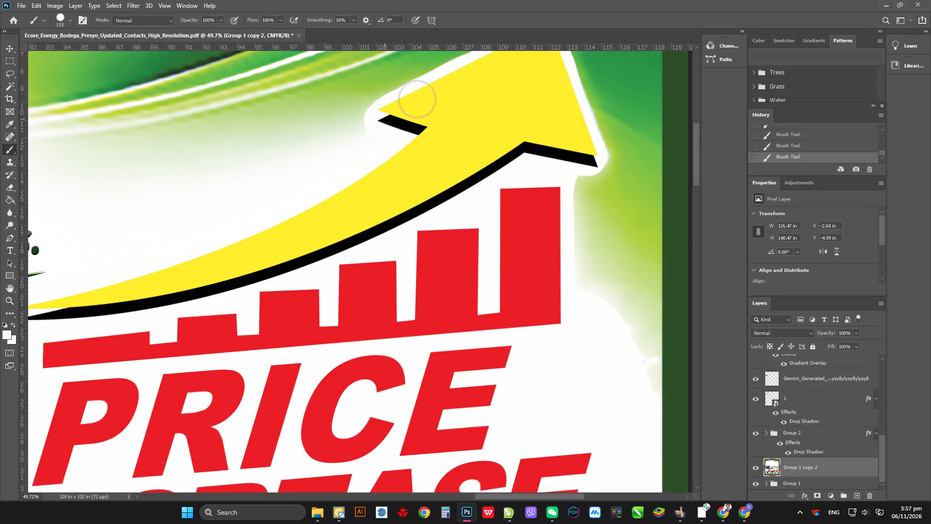
left_click_drag(417, 99, 430, 91)
scroll(416, 166, "down", 6, "alt")
scroll(492, 95, "up", 10, "alt")
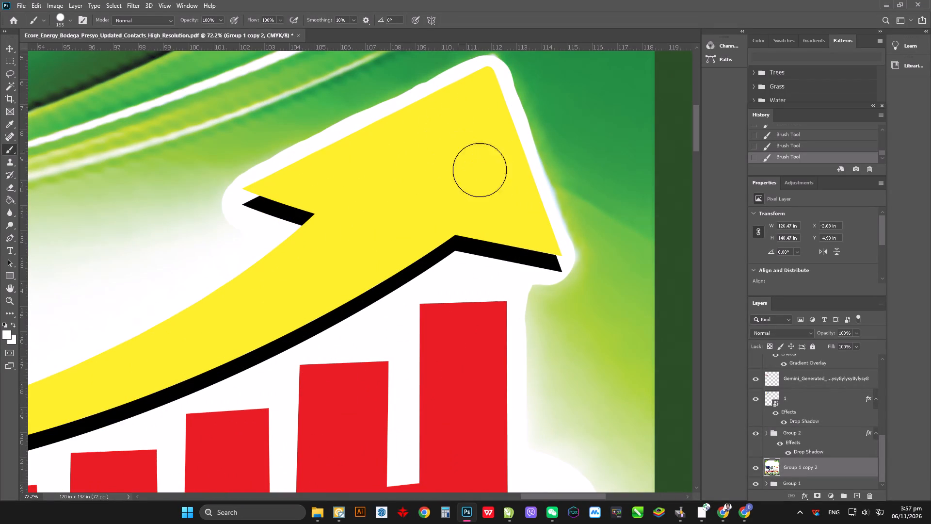
Select the PRICE, INCREASE, IN and 2027! text layers together and group them.
scroll(525, 253, "down", 1, "alt")
scroll(408, 247, "down", 19, "alt")
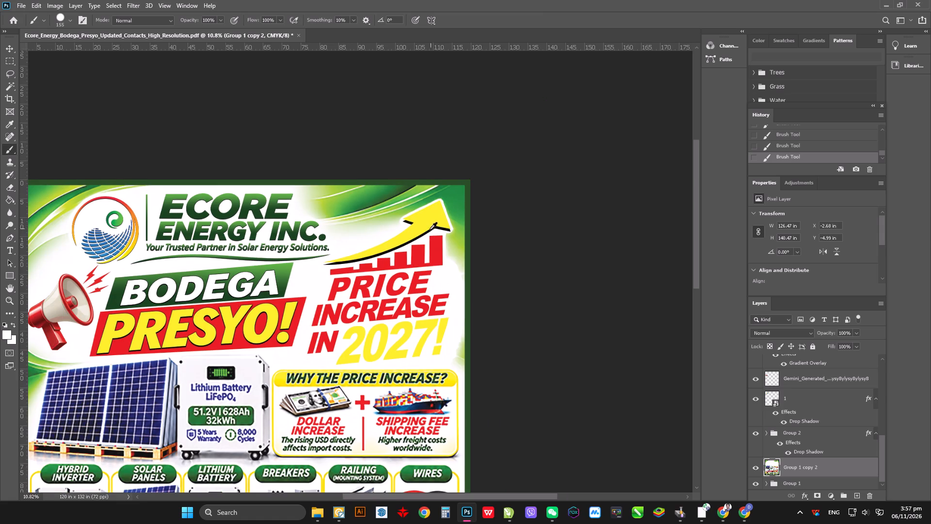
left_click(8, 48)
scroll(393, 294, "up", 9, "alt")
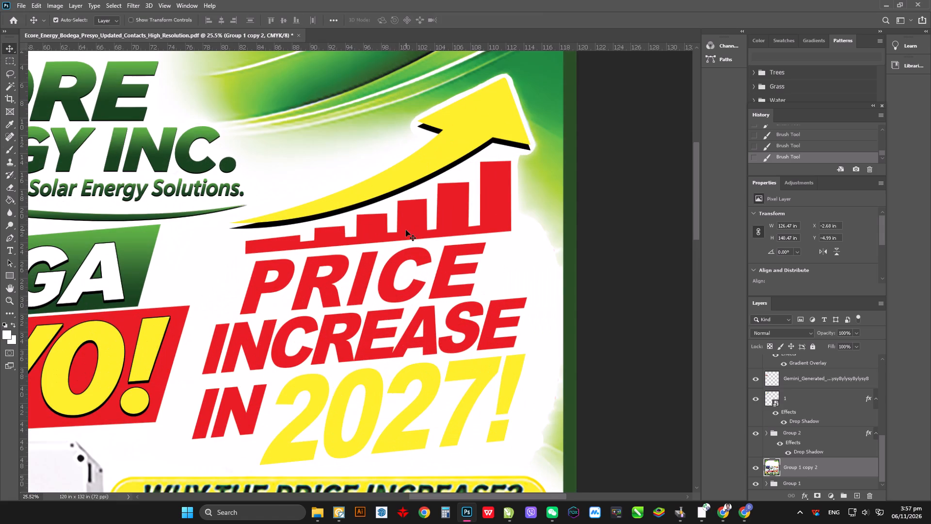
left_click(406, 229)
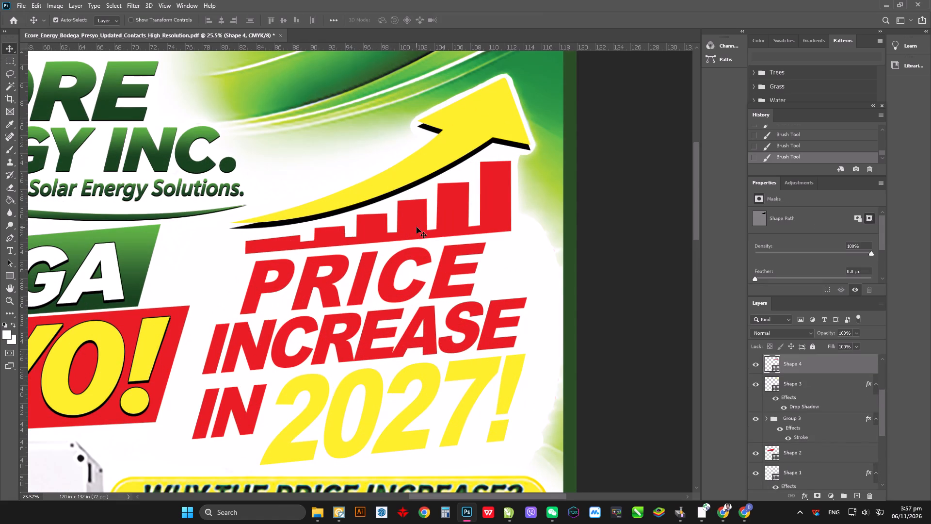
left_click(416, 212)
left_click(389, 276)
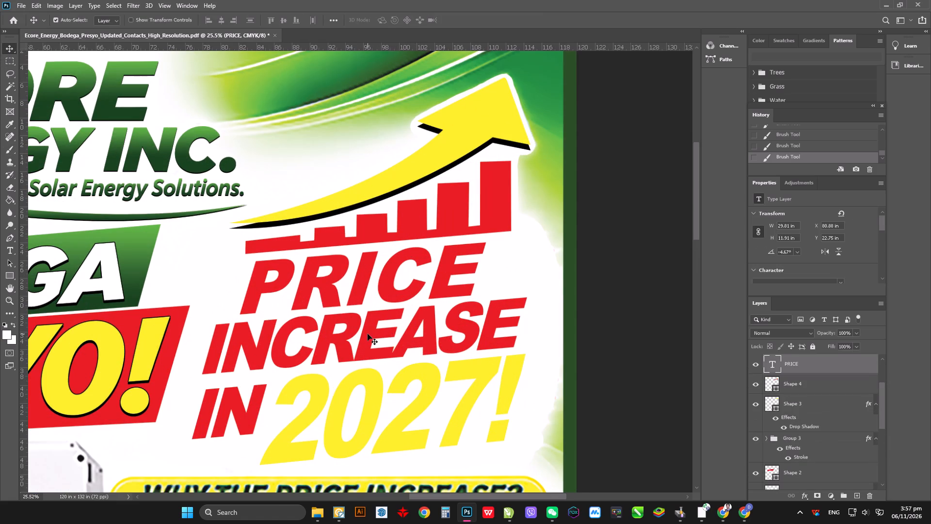
left_click(368, 334, "shift")
left_click(256, 399, "shift")
left_click(315, 389, "shift")
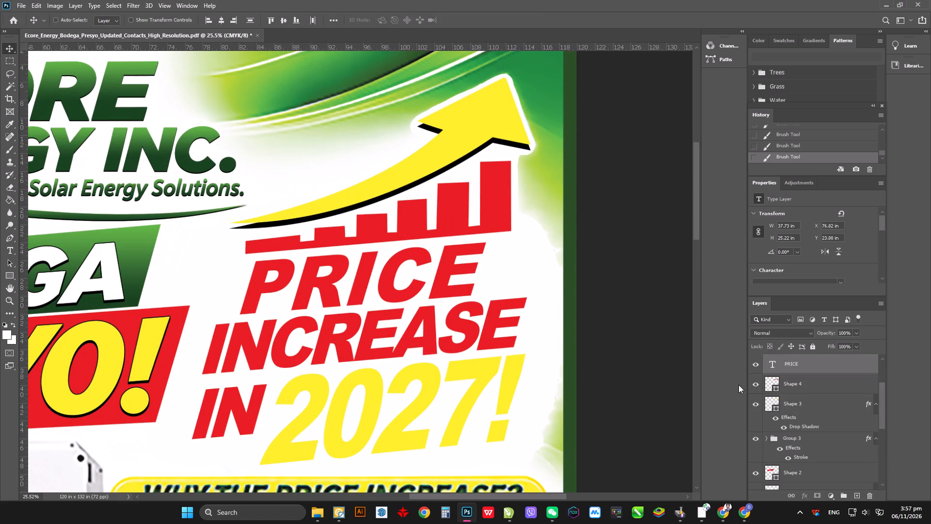
key("ctrl+g")
Add a thick black outside stroke to the PRICE INCREASE IN 2027! text group.
right_click(803, 361)
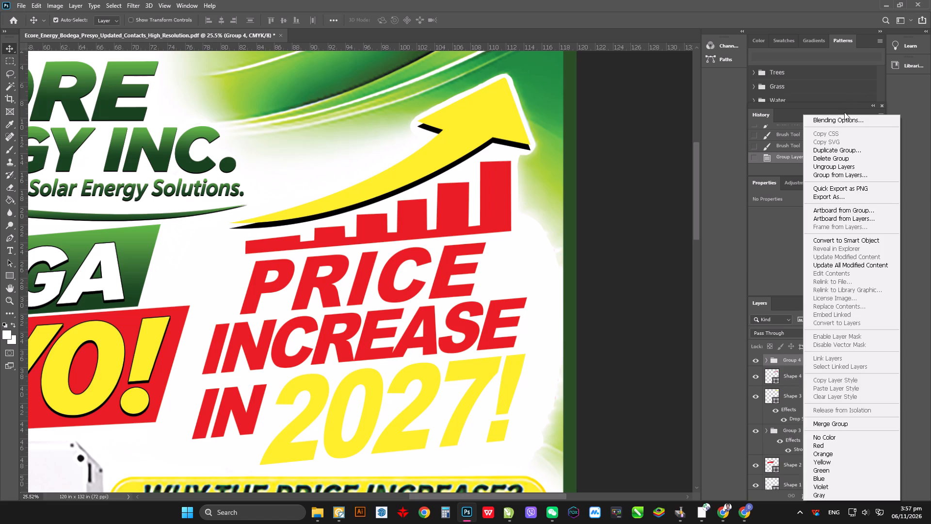
left_click_drag(844, 115, 844, 122)
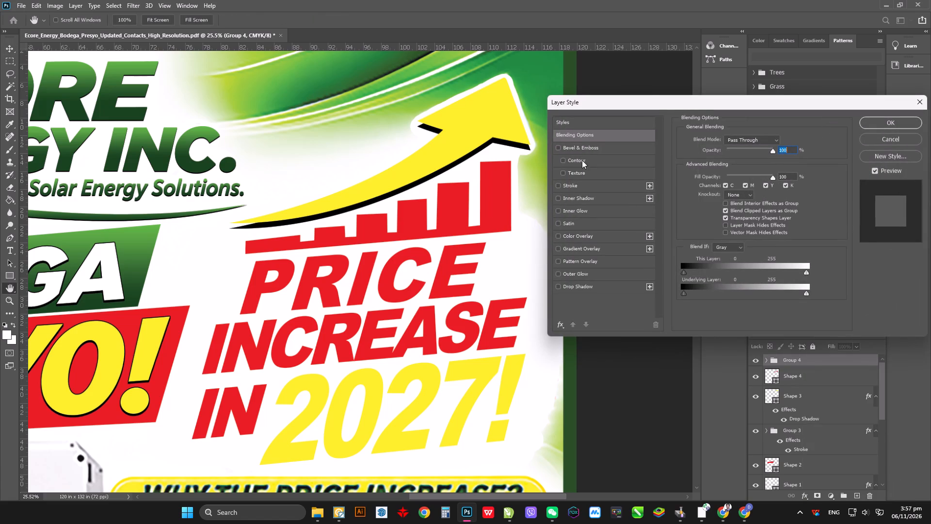
left_click(573, 186)
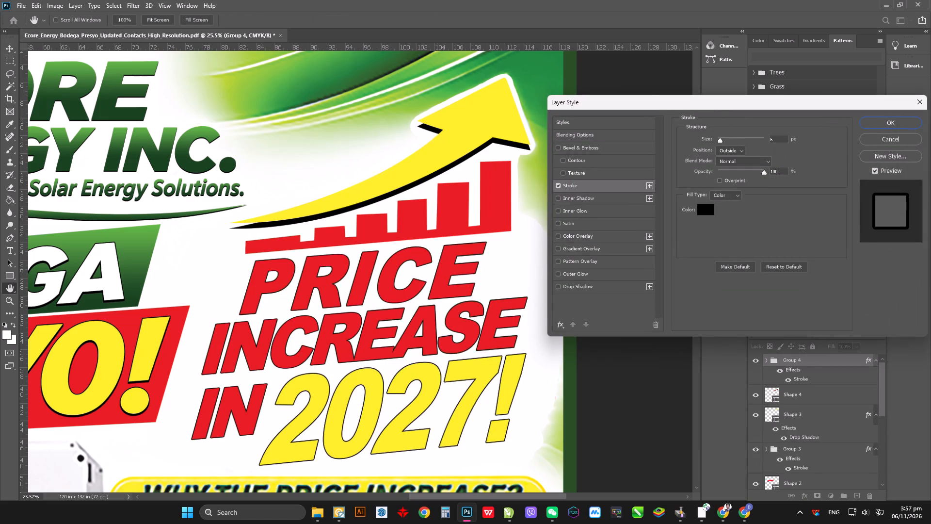
left_click_drag(776, 138, 748, 139)
scroll(781, 139, "up", 9)
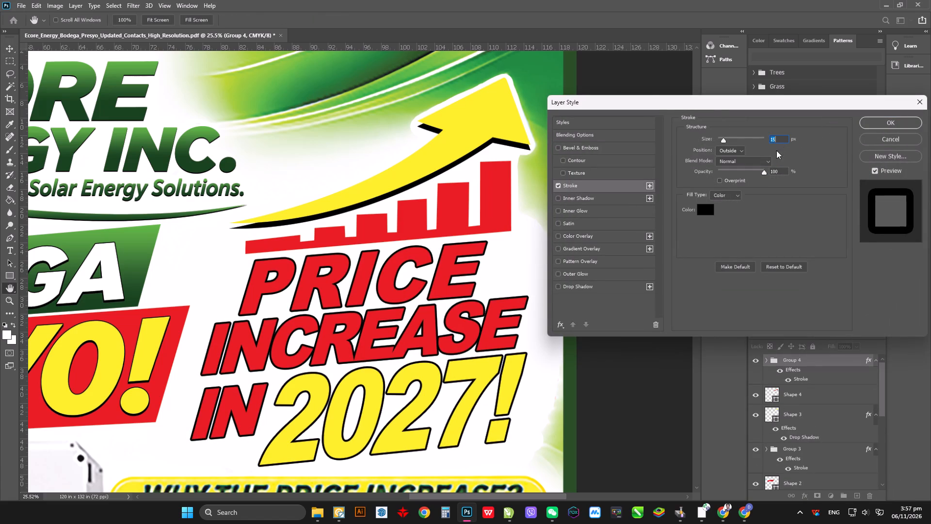
Add a black Multiply drop shadow to the PRICE INCREASE IN 2027! text group, with its distance set to 32 px.
left_click(583, 287)
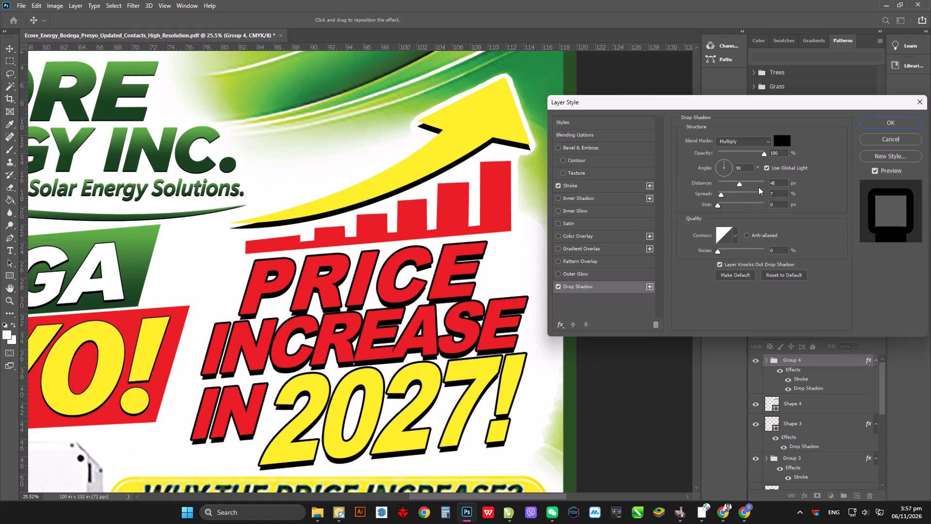
left_click_drag(780, 183, 763, 184)
scroll(777, 187, "down", 12)
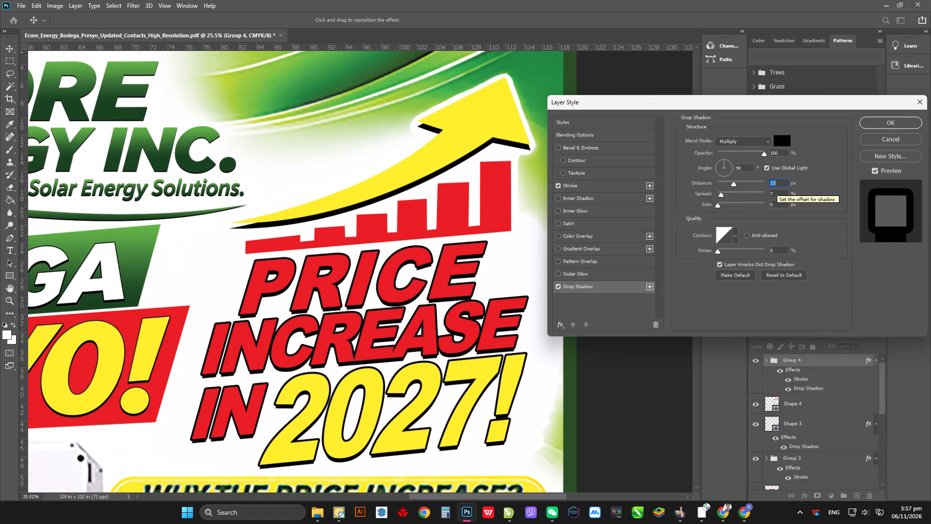
scroll(777, 187, "down", 2)
scroll(777, 187, "up", 1)
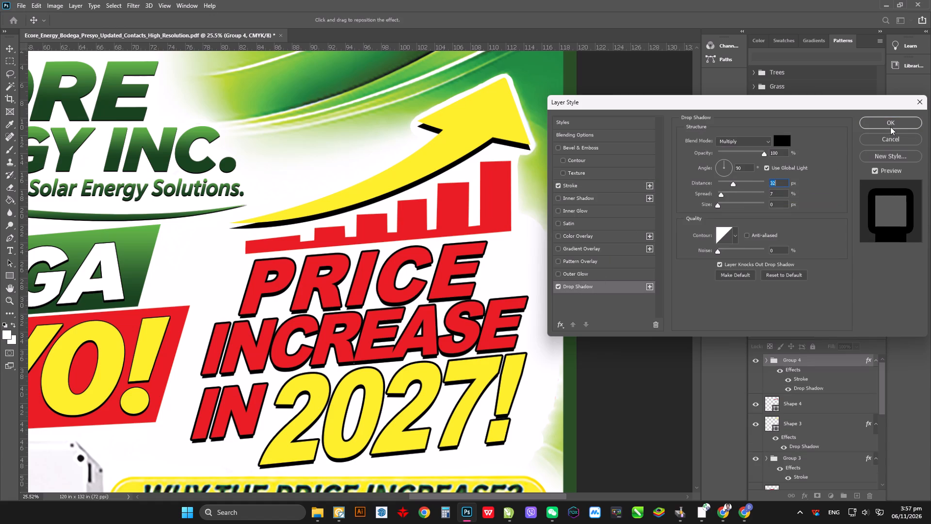
Apply the Stroke and Drop Shadow layer style to the PRICE INCREASE IN 2027! text group.
left_click(890, 123)
left_click(11, 46)
left_click(529, 0)
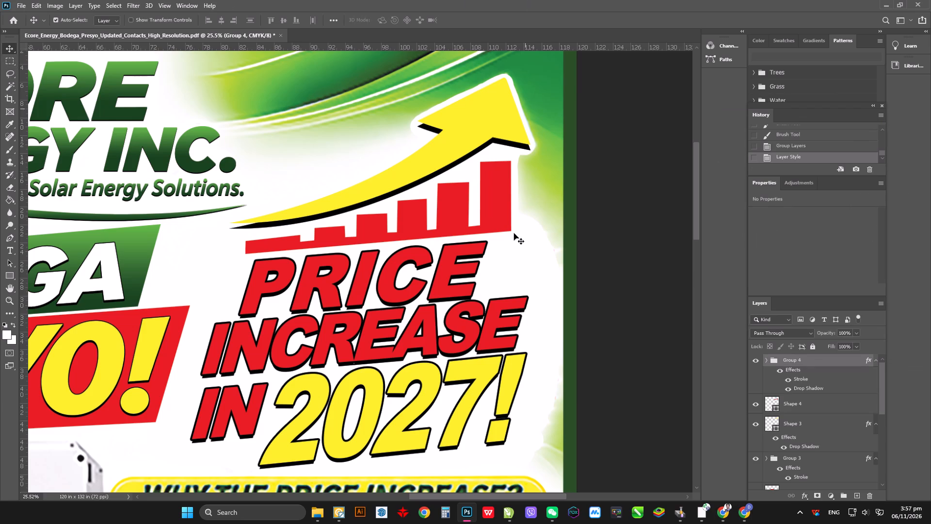
Examine the PRICE INCREASE IN 2027! headline, the product sections and the overall flyer layout.
scroll(511, 243, "down", 10, "alt")
scroll(492, 273, "up", 9, "alt")
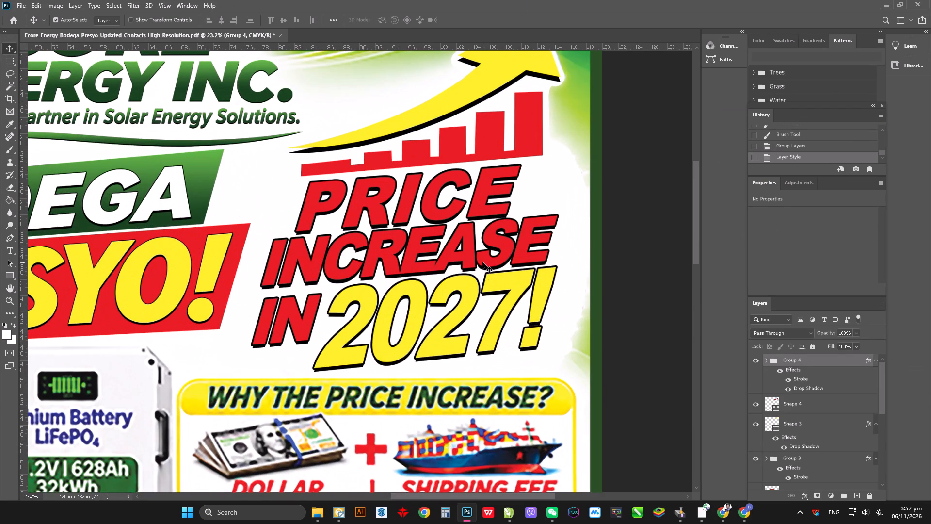
left_click(713, 405)
scroll(514, 272, "down", 11, "alt")
scroll(314, 317, "up", 8, "alt")
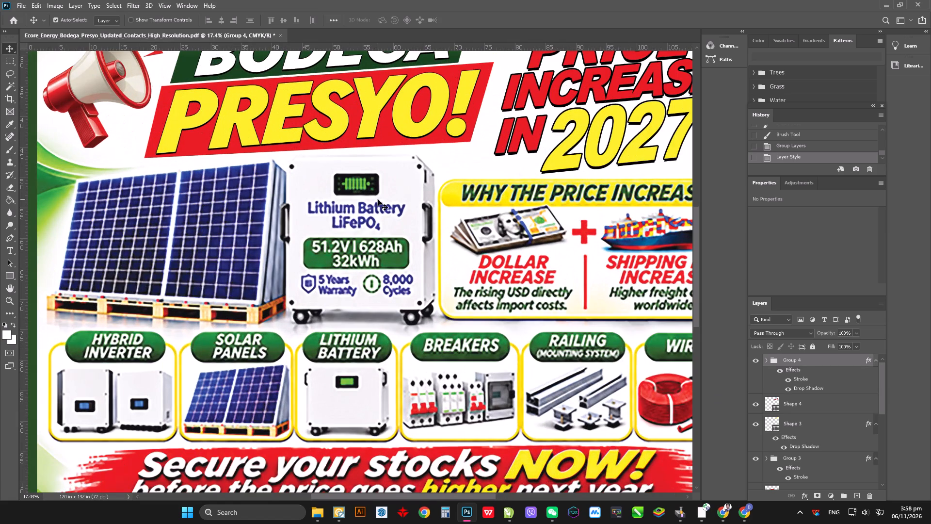
scroll(373, 208, "down", 5, "alt")
scroll(361, 207, "up", 4, "alt")
scroll(362, 207, "down", 10, "alt")
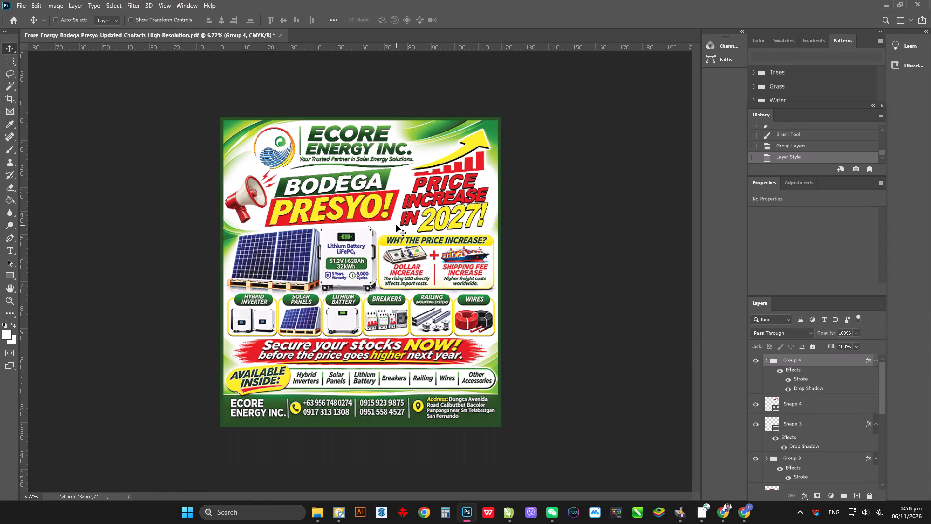
Save the flyer document.
key("ctrl+s")
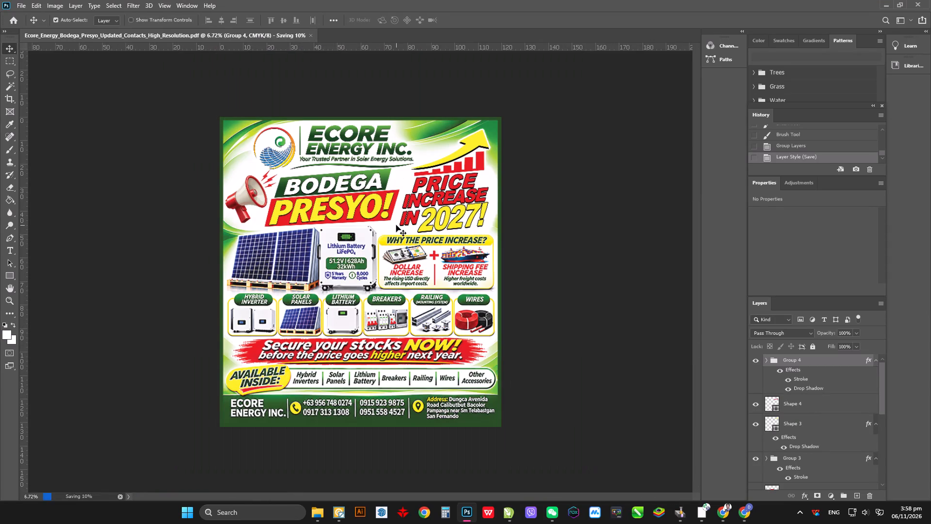
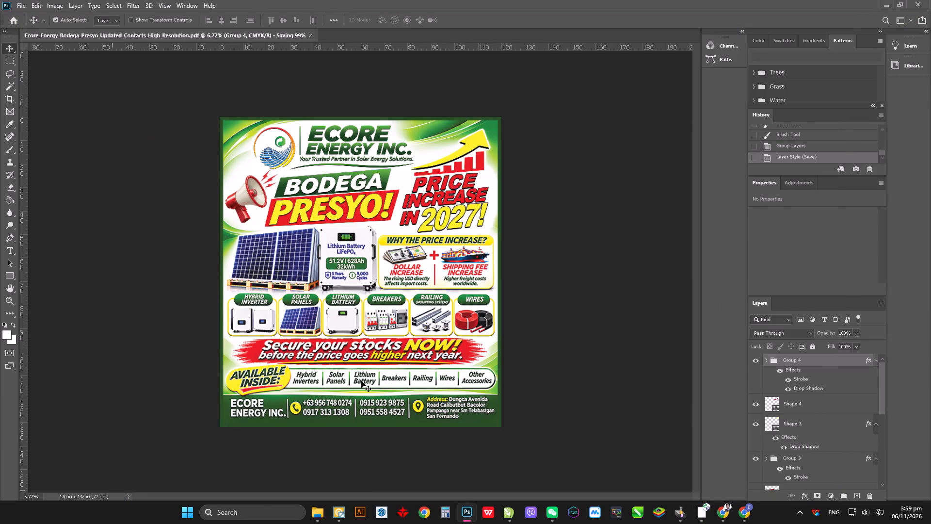
Switch from the flyer to the KAY HOTEL.cdr drawing in CorelDRAW.
scroll(562, 348, "up", 2, "alt")
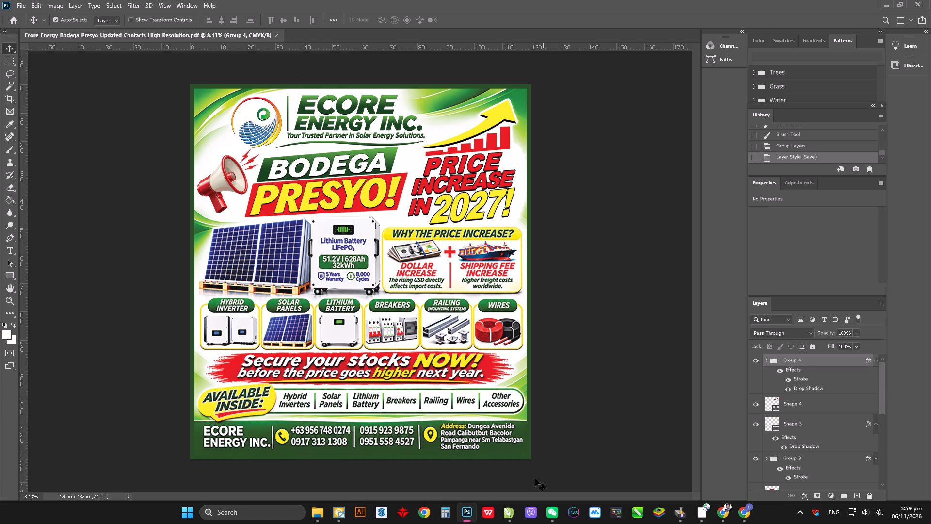
left_click(504, 517)
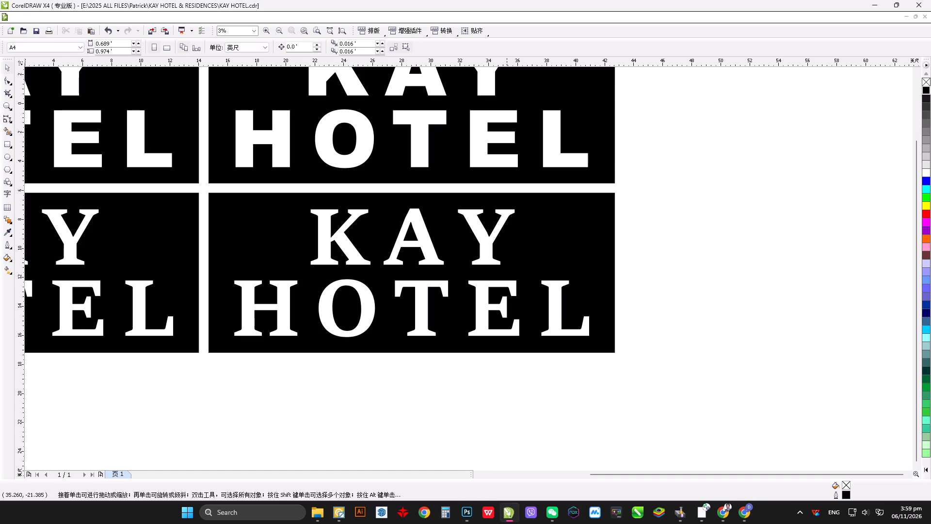
Fill the two undimensioned KAY HOTEL signboard rectangles with white and give each a black outline.
scroll(379, 244, "down", 2)
scroll(464, 271, "down", 1)
scroll(408, 164, "down", 1)
scroll(450, 315, "down", 1)
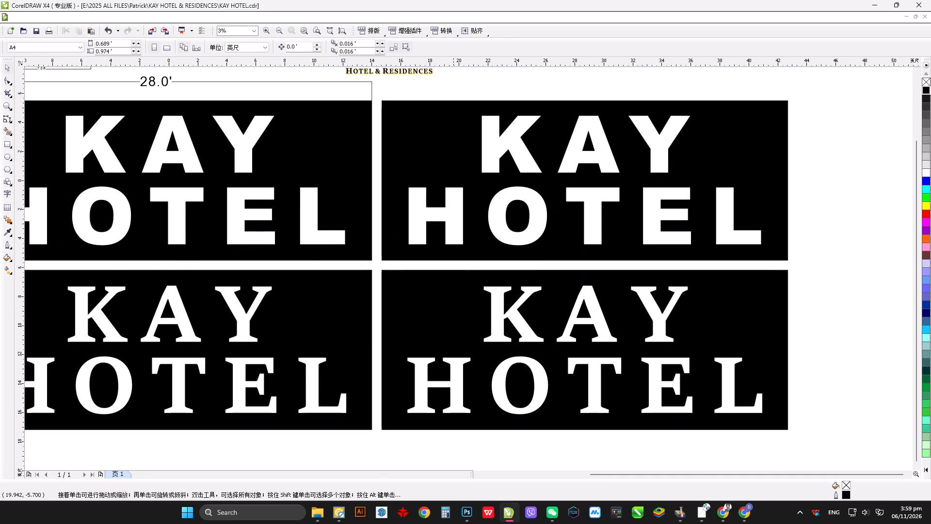
left_click(433, 142)
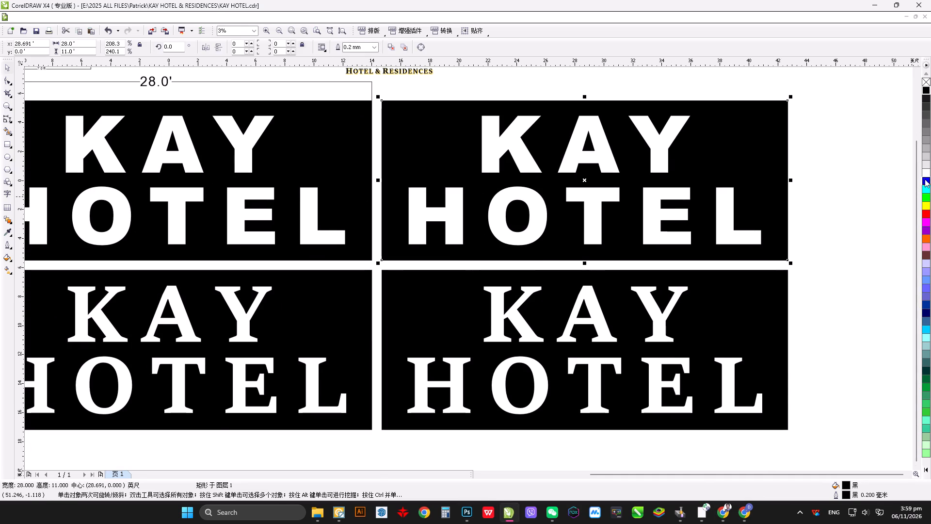
left_click(927, 171)
right_click(927, 89)
left_click(748, 310)
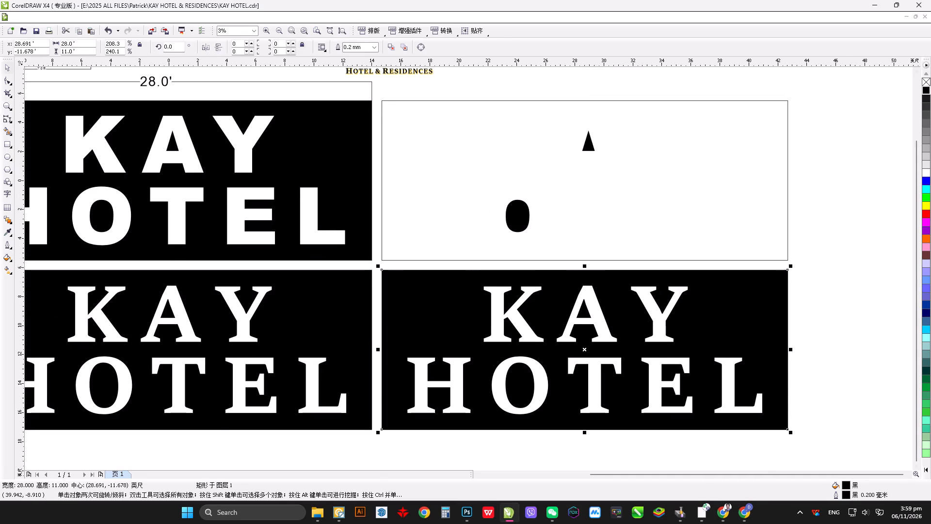
left_click(925, 173)
right_click(925, 90)
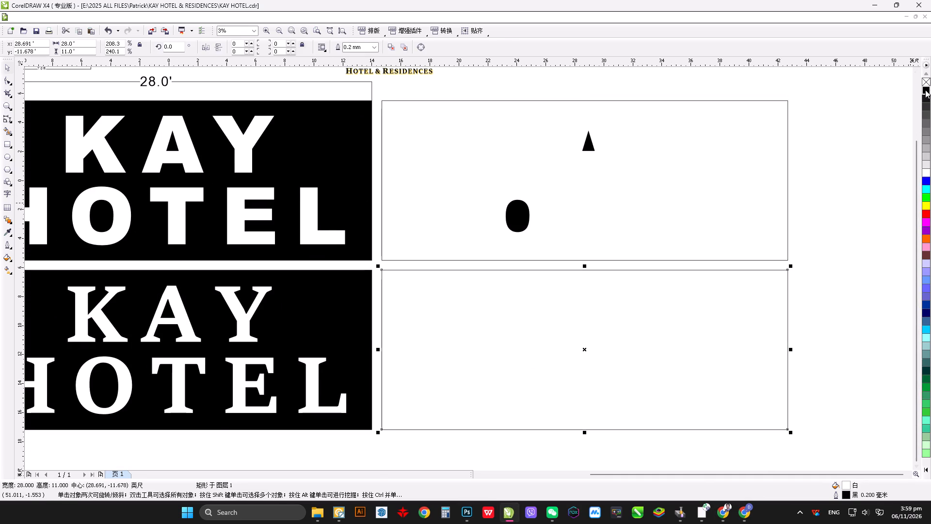
Fill all the KAY HOTEL lettering on both white signboards with black.
left_click(400, 444)
left_click_drag(378, 455, 793, 101)
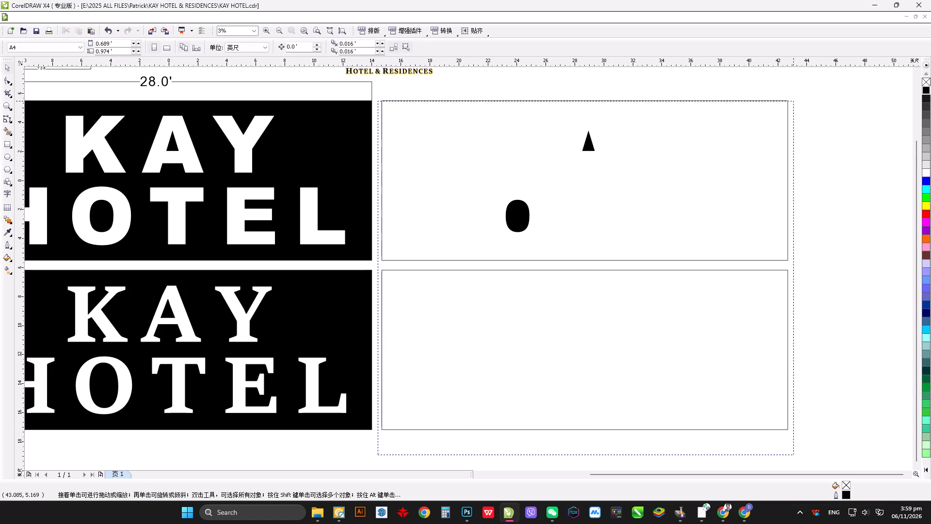
left_click_drag(793, 101, 784, 89)
left_click(926, 88)
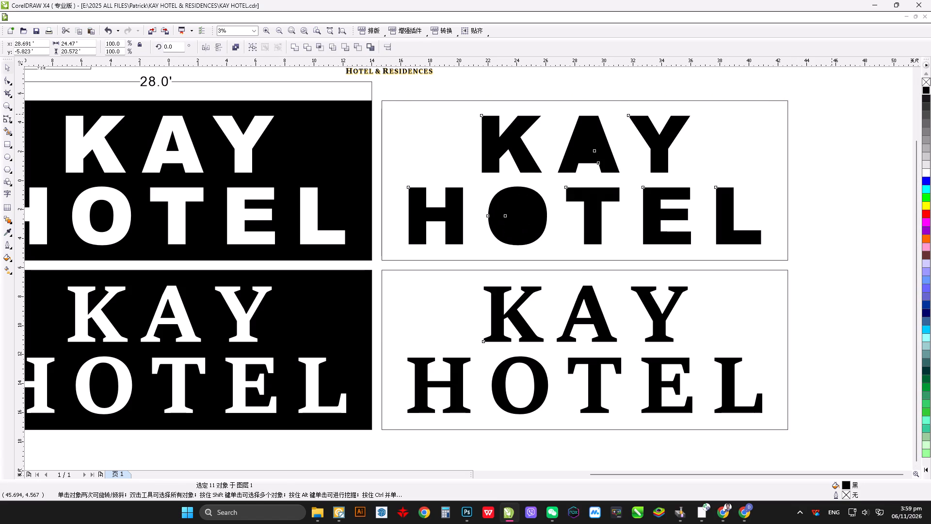
left_click(832, 114)
Fill the inner openings of the A and O on the upper sans-serif signboard with white.
left_click_drag(553, 83, 621, 167)
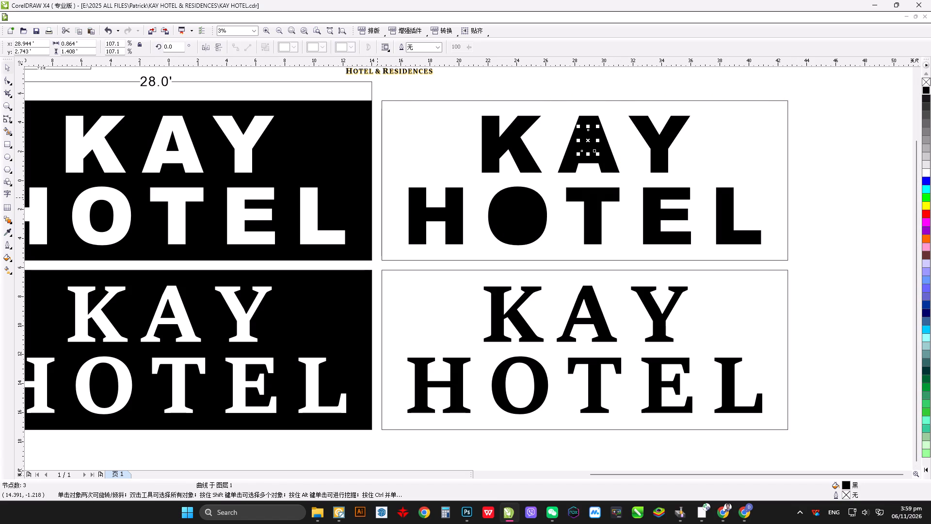
left_click_drag(376, 196, 557, 237, "shift")
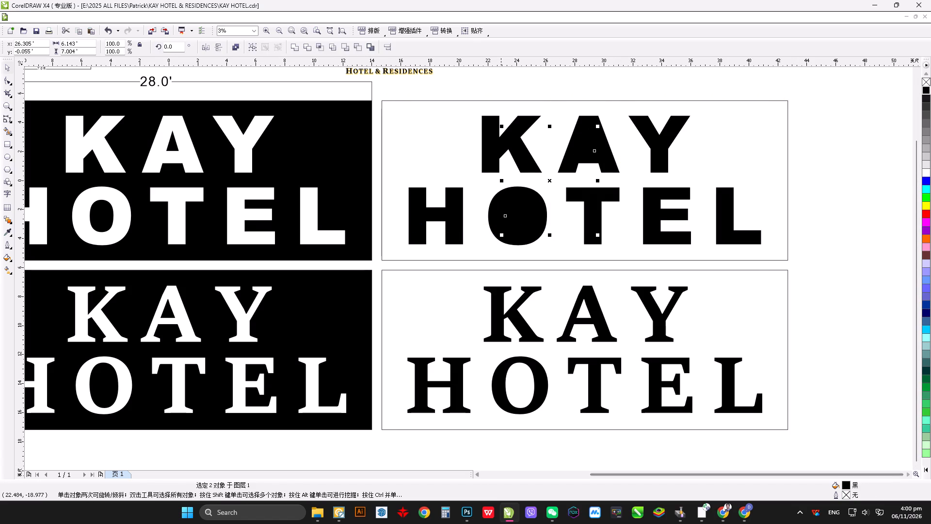
left_click(925, 173)
left_click(851, 146)
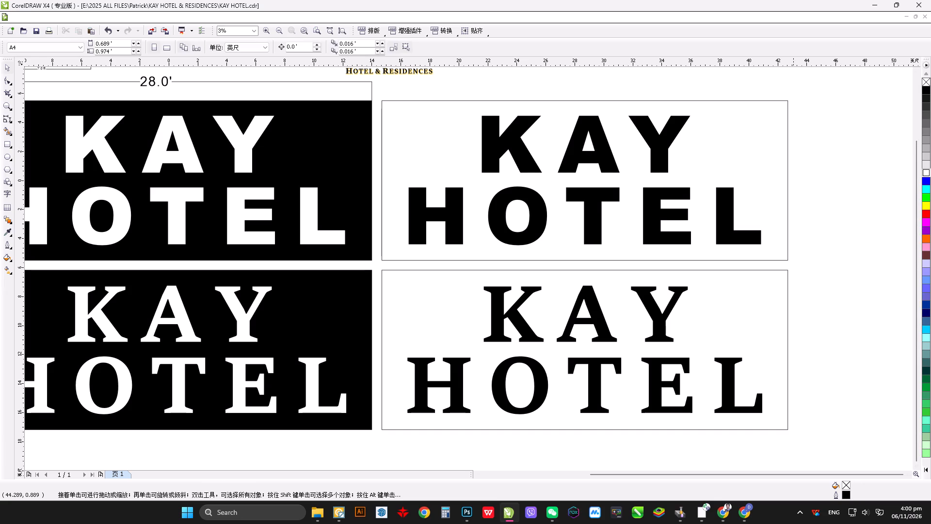
Move the whole gold KAY Hotel & Residences logo upward, farther from the signboards.
left_click_drag(632, 472, 609, 479)
scroll(711, 151, "down", 1)
left_click_drag(164, 128, 337, 208)
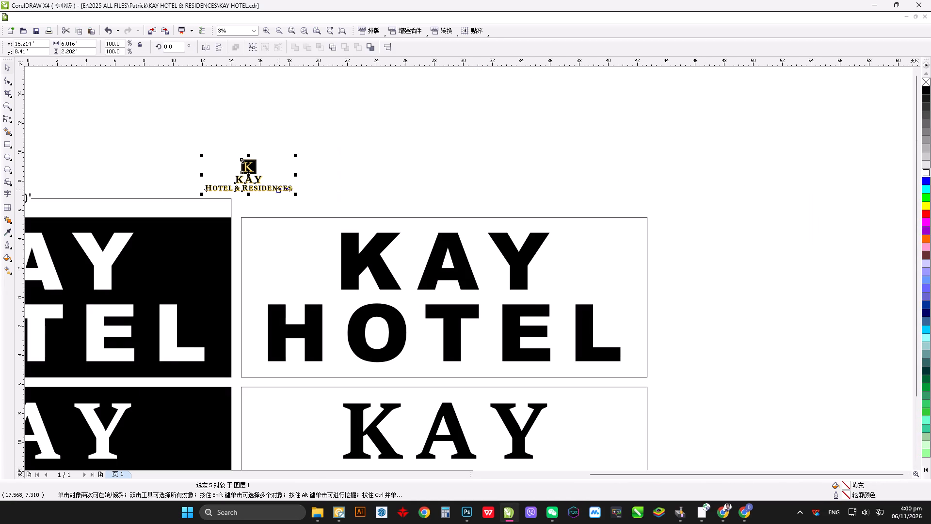
left_click_drag(253, 180, 255, 131)
left_click(422, 142)
Move the small dimension label beneath the black Hotel & Residences logo upward, closer to the logo text.
scroll(159, 320, "down", 1)
scroll(603, 299, "down", 1)
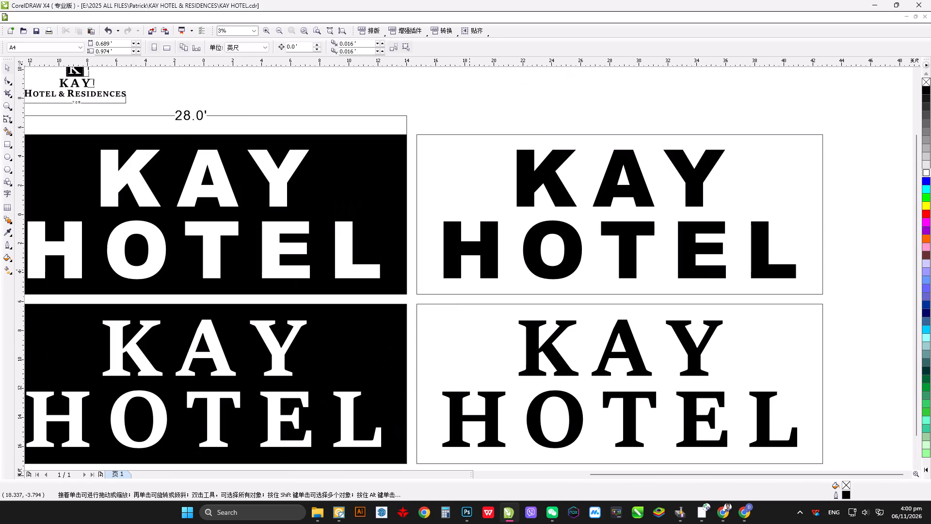
left_click_drag(602, 475, 597, 476)
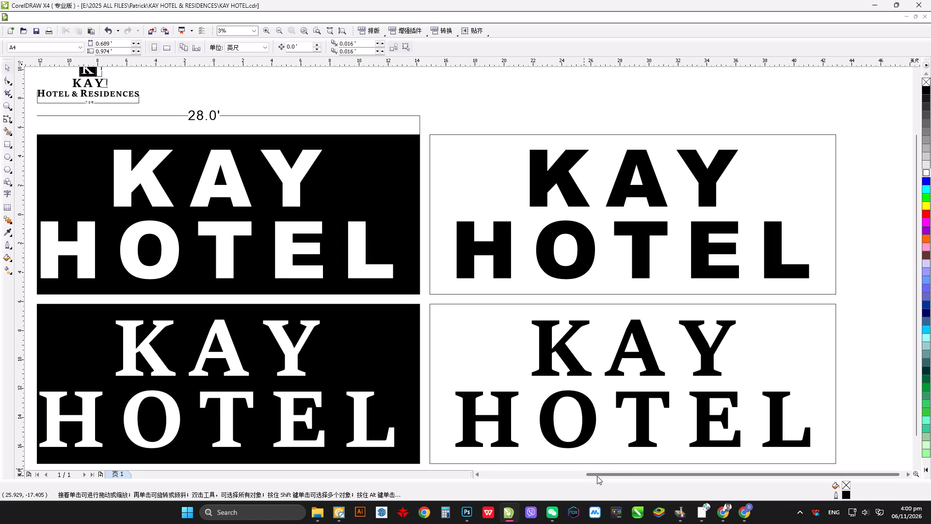
left_click_drag(597, 476, 580, 484)
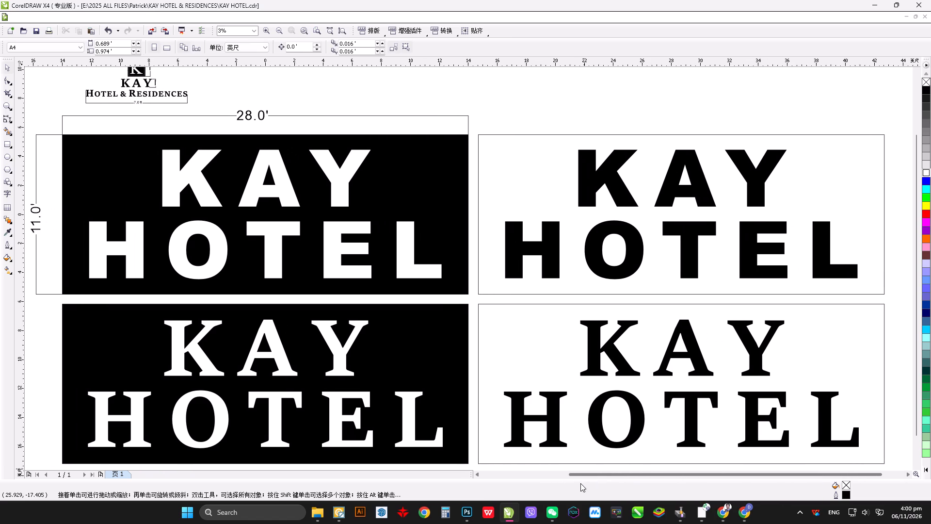
left_click_drag(916, 174, 916, 191)
left_click(140, 81)
left_click_drag(138, 81, 138, 78)
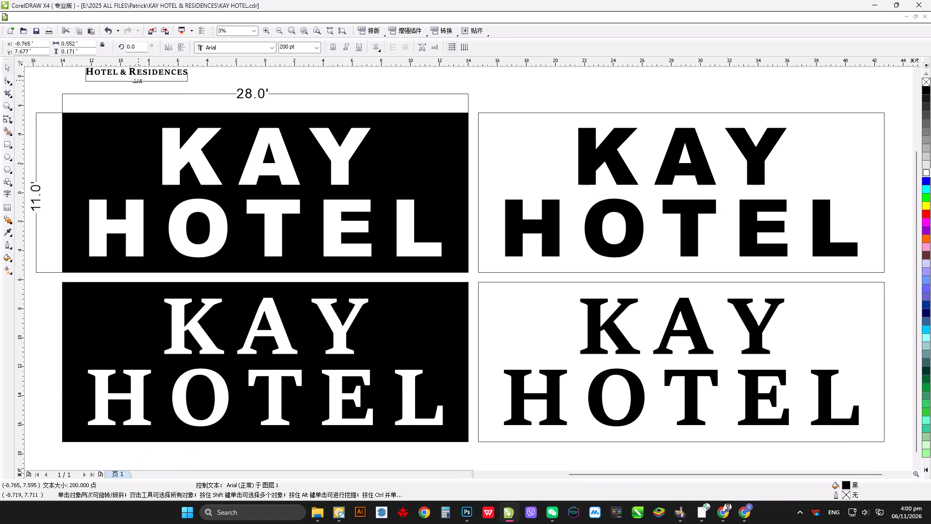
left_click_drag(138, 78, 138, 71)
left_click(260, 90)
left_click_drag(917, 193, 917, 207)
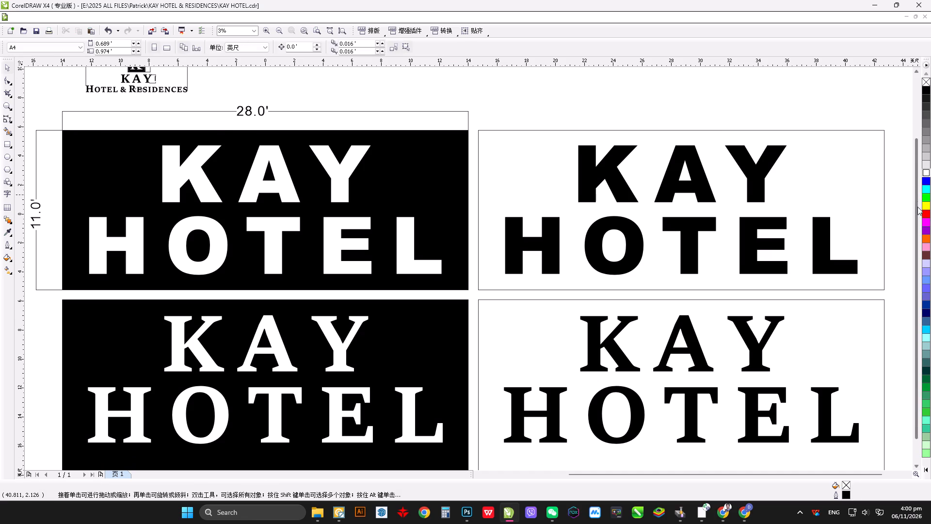
left_click_drag(917, 207, 917, 217)
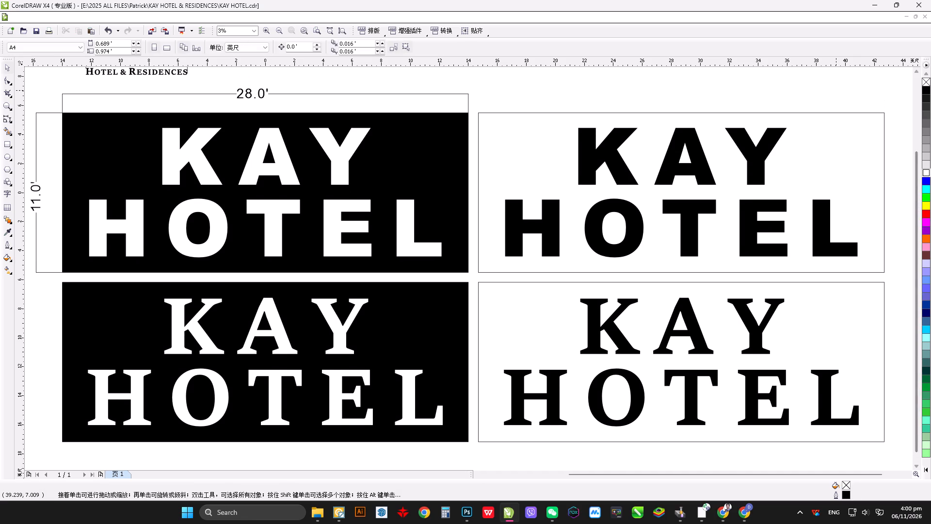
left_click(838, 89)
Switch to WeChat and save the received Sunlight milk poster from the boss's chat to the Desktop under its default name.
left_click(546, 513)
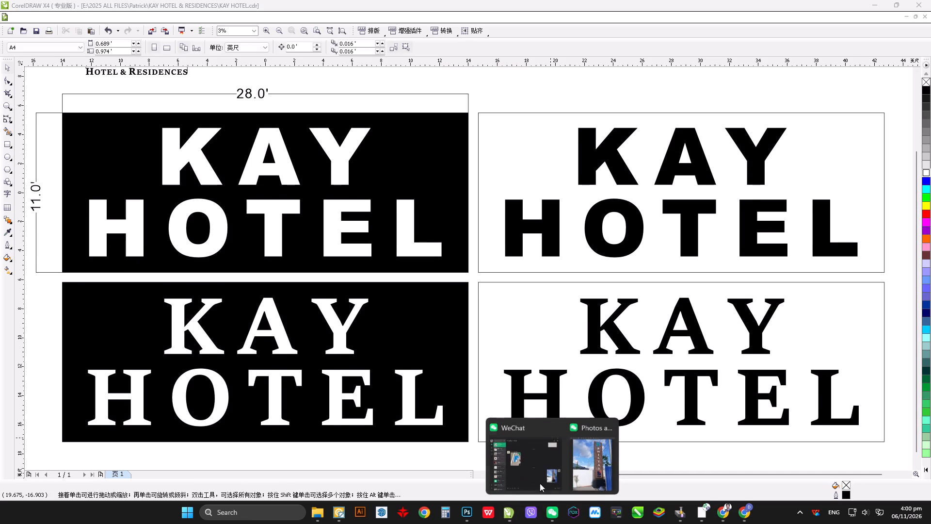
left_click(535, 455)
scroll(269, 259, "up", 1)
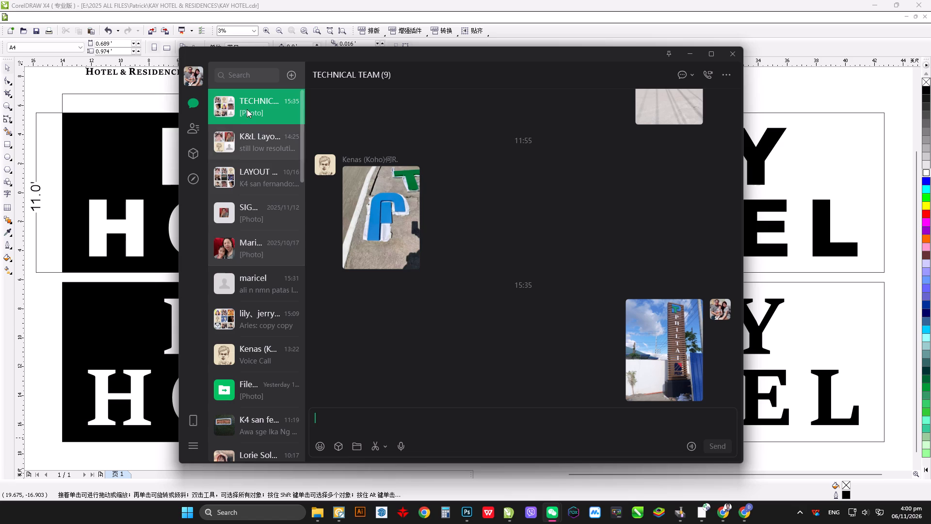
left_click(275, 355)
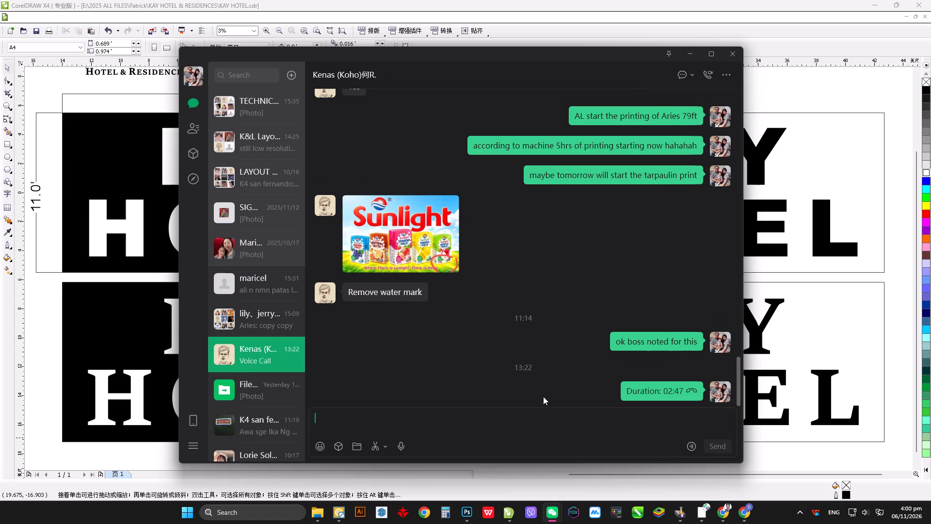
scroll(440, 246, "up", 7)
left_click(409, 252)
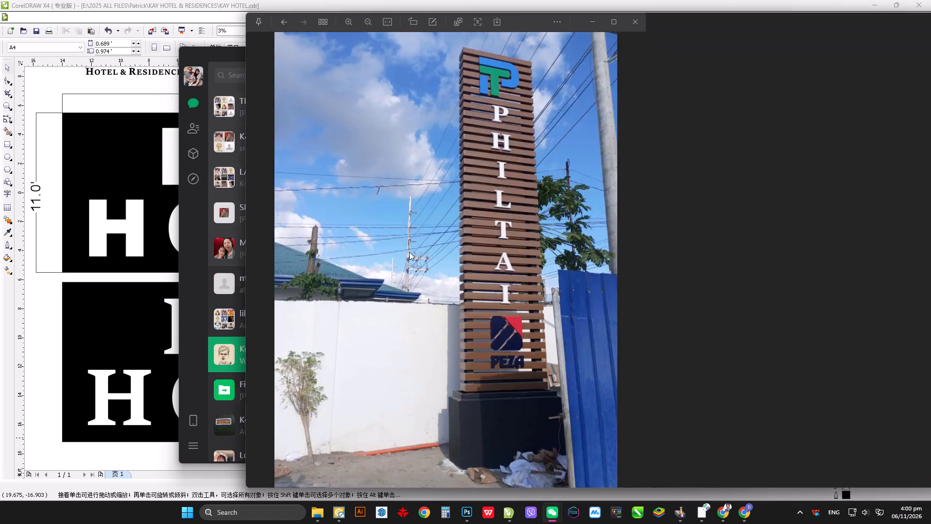
right_click(850, 204)
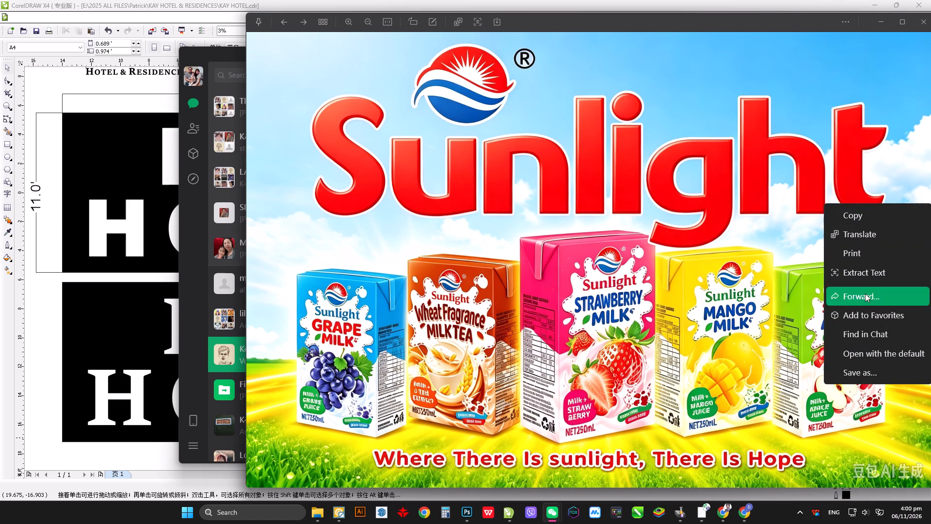
left_click(864, 377)
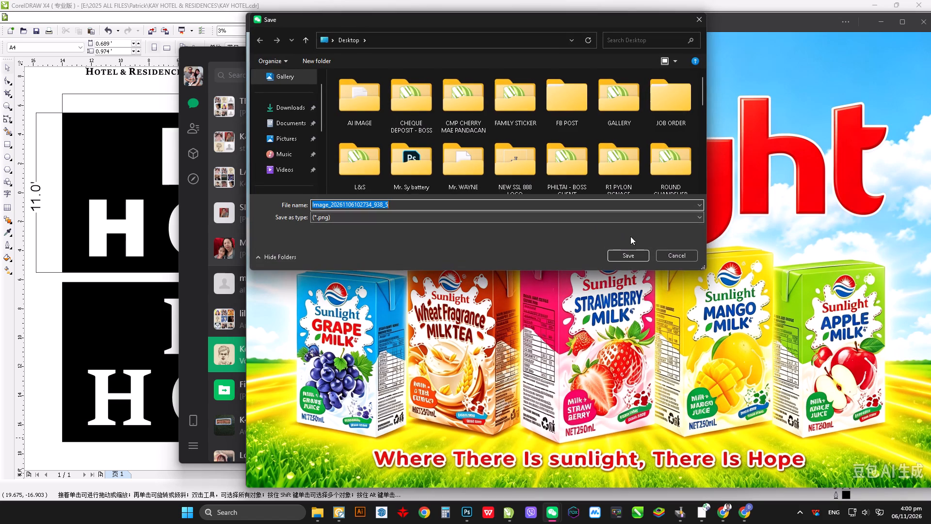
left_click(630, 260)
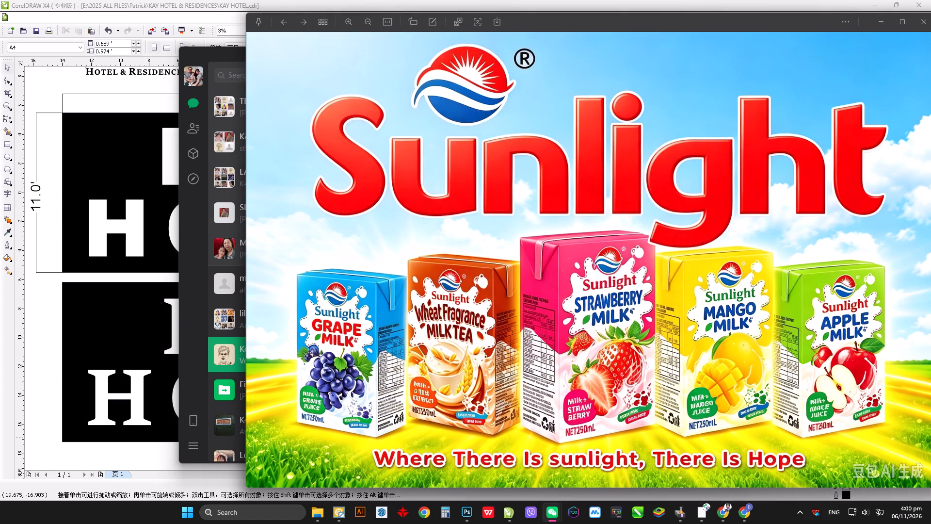
left_click(880, 17)
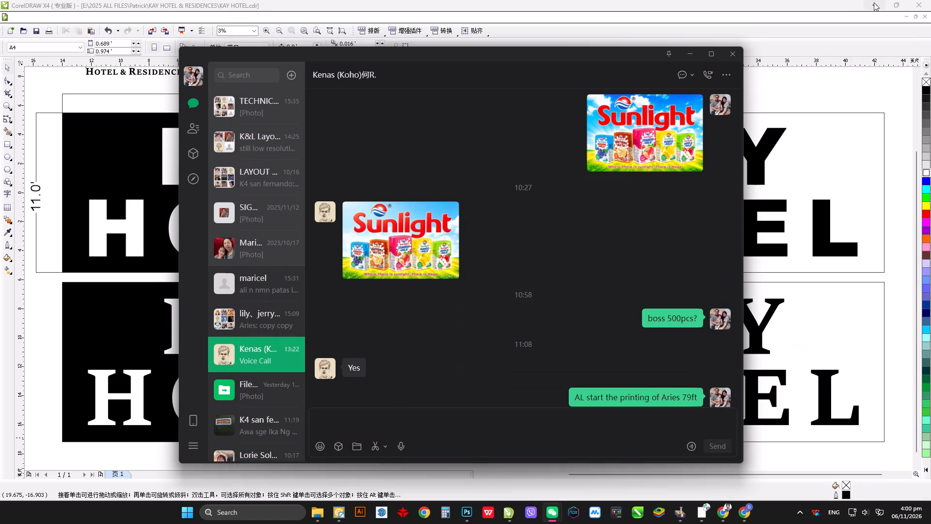
left_click(930, 523)
left_click_drag(719, 239, 714, 233)
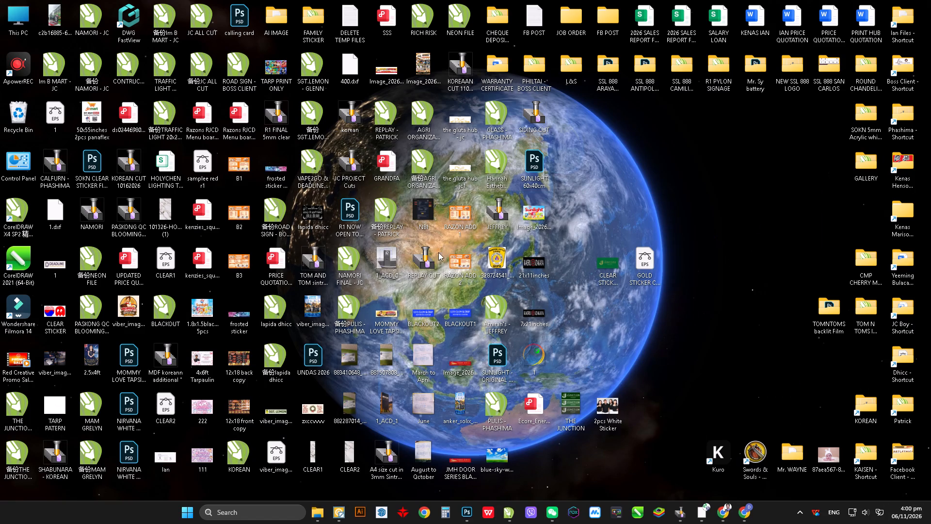
Save the Sunlight milk poster from WeChat to the Desktop again under the name cccc.
key("alt+Tab")
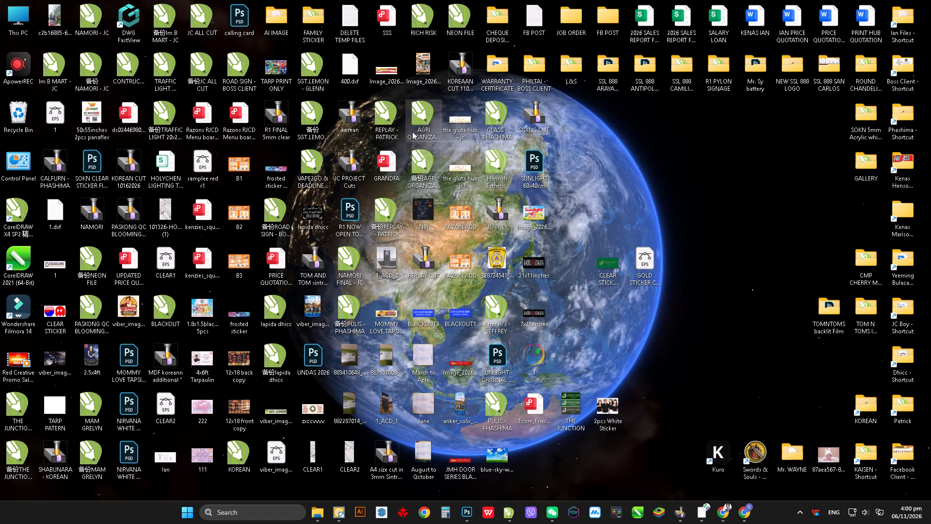
left_click(378, 236)
right_click(490, 208)
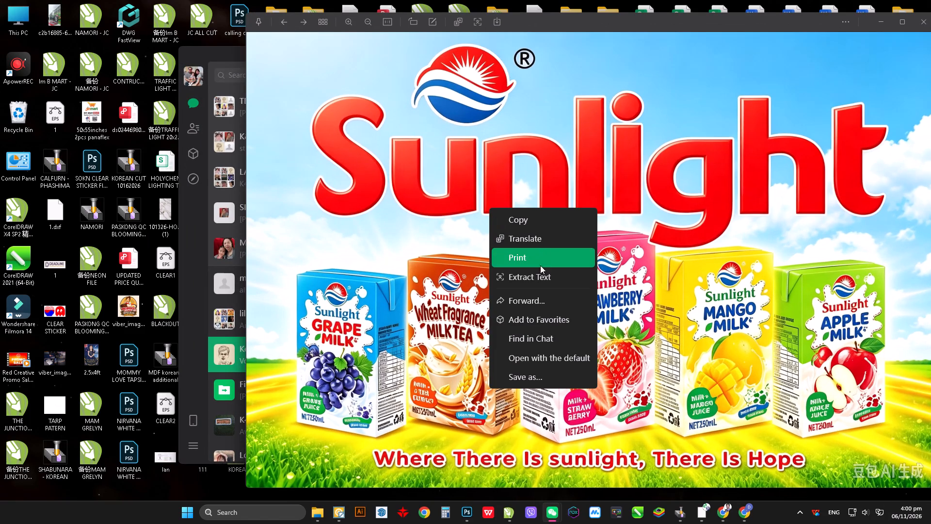
left_click(552, 378)
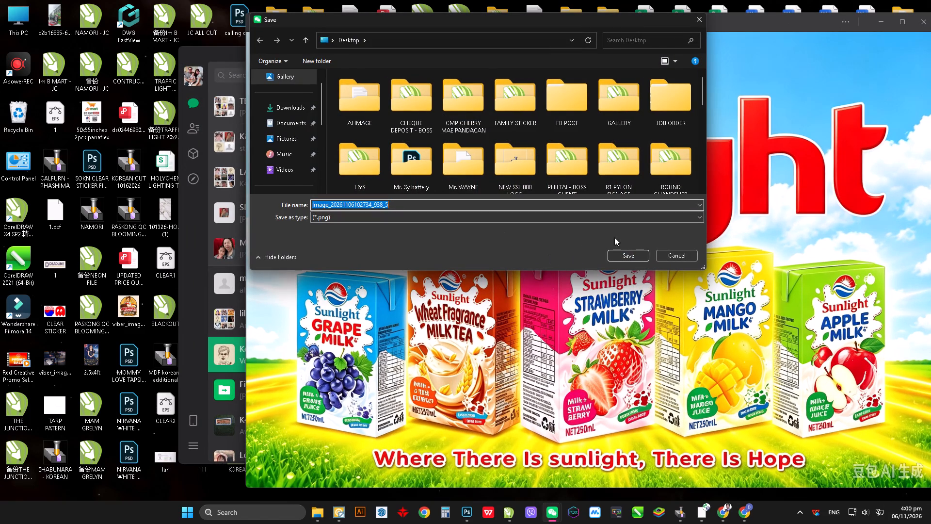
type("cccc")
left_click(631, 253)
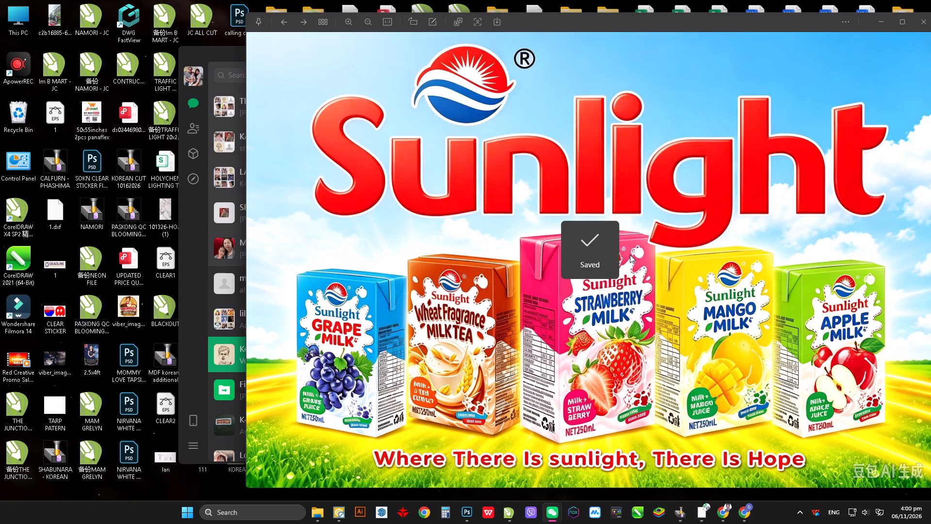
Open the cccc image from the Desktop as a separate document in Photoshop.
left_click(930, 523)
left_click(699, 257)
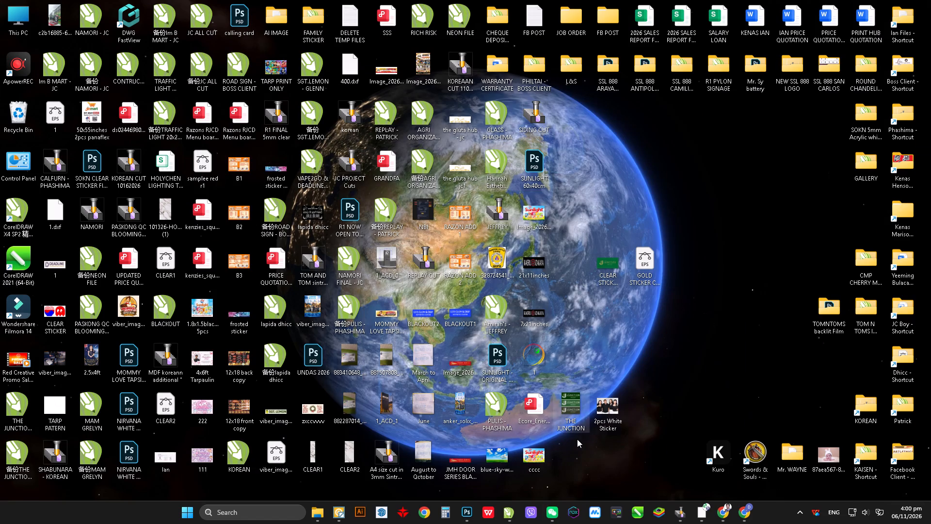
left_click_drag(536, 459, 446, 201)
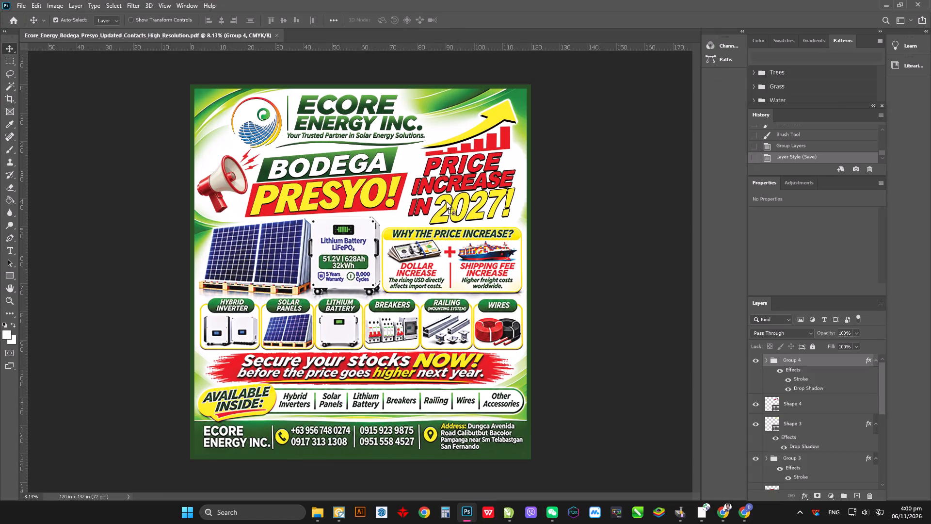
left_click_drag(446, 201, 458, 36)
Convert the Sunlight poster's locked Background into an editable layer, working close in on the 豆包AI生成 watermark.
scroll(556, 408, "up", 11, "alt")
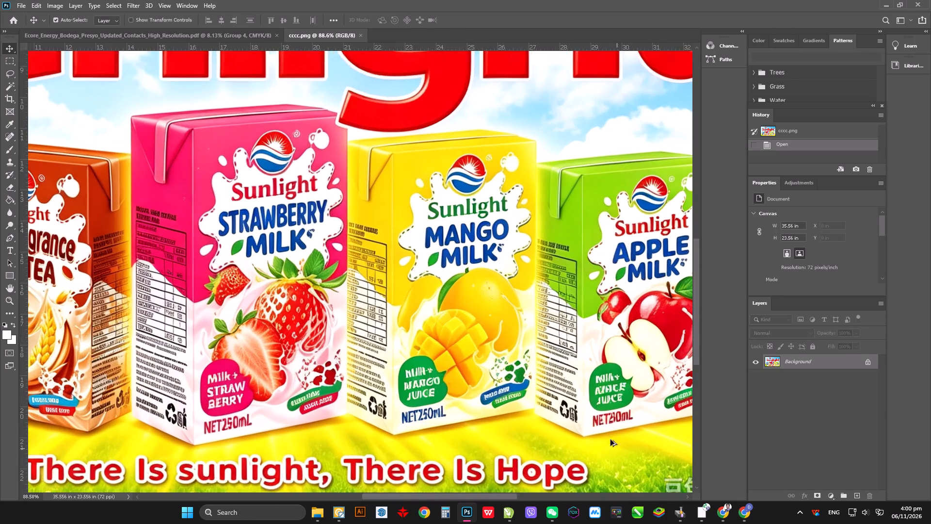
scroll(531, 387, "down", 16)
scroll(640, 390, "up", 7, "alt")
scroll(624, 380, "down", 18, "ctrl")
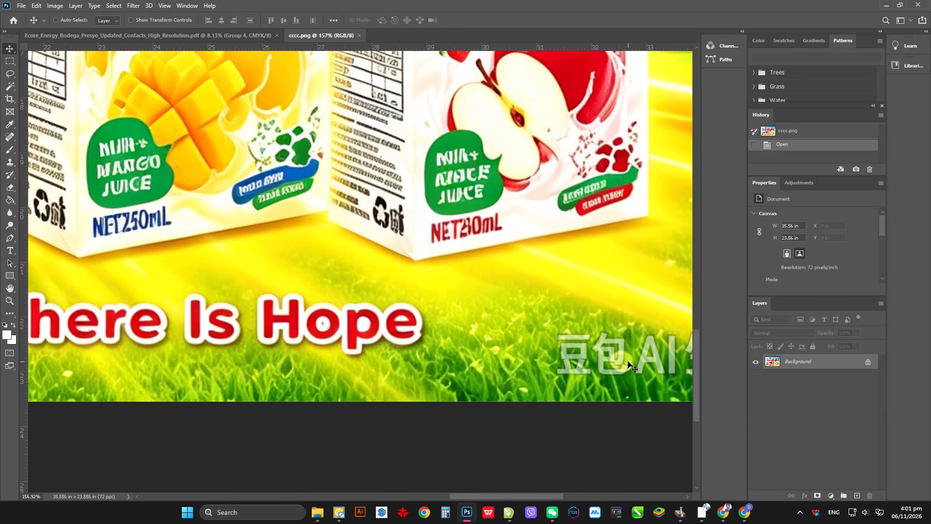
scroll(628, 361, "down", 17, "ctrl")
scroll(614, 371, "up", 8, "alt")
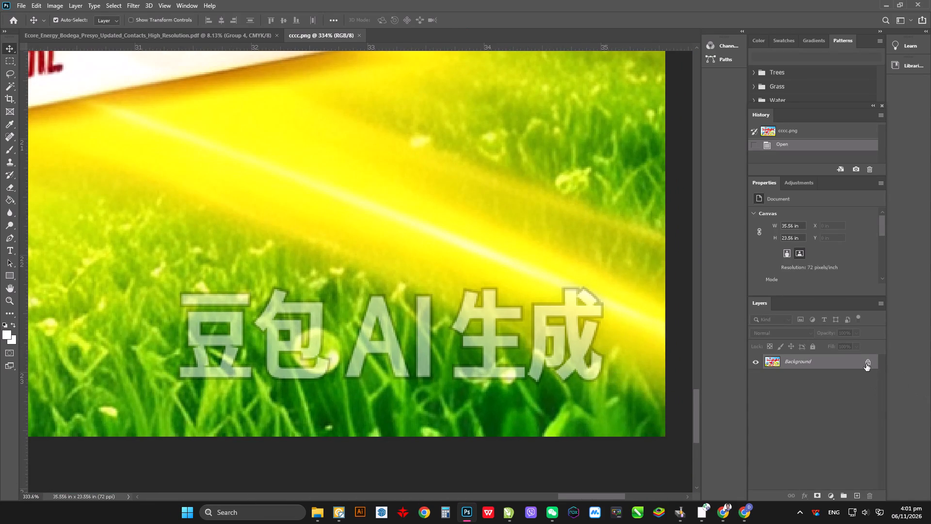
left_click(869, 364)
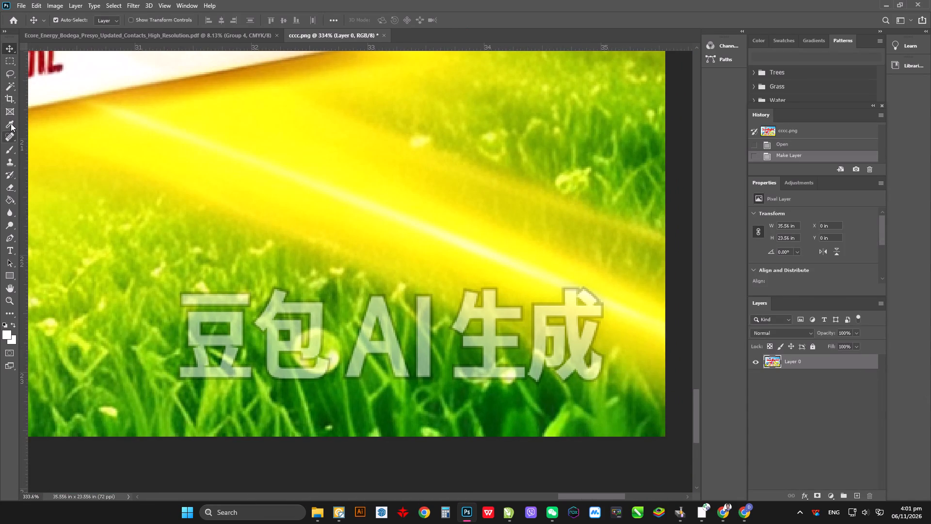
Remove the 豆包AI生成 watermark with the content-aware Spot Healing Brush and heal the leftover traces in the surrounding grass.
left_click(11, 123)
left_click(7, 139)
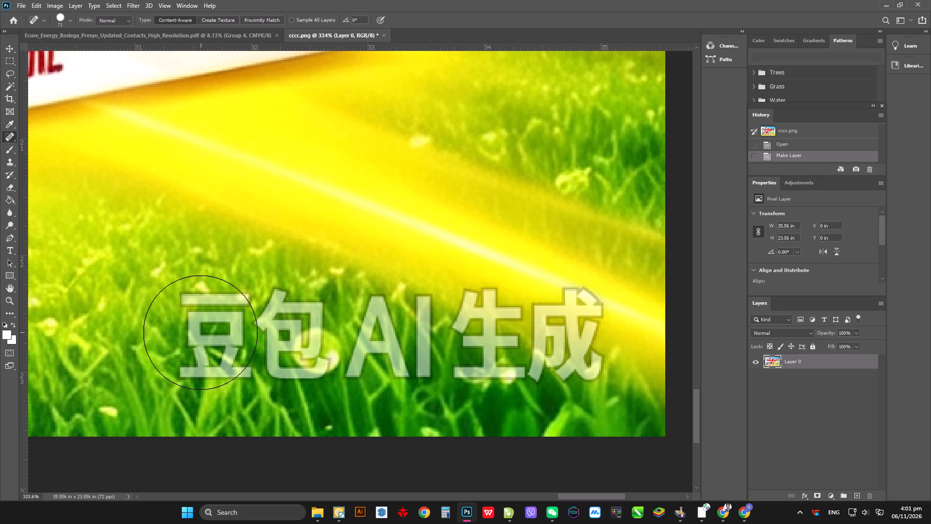
left_click(208, 332)
left_click(209, 337)
left_click_drag(211, 324, 217, 324)
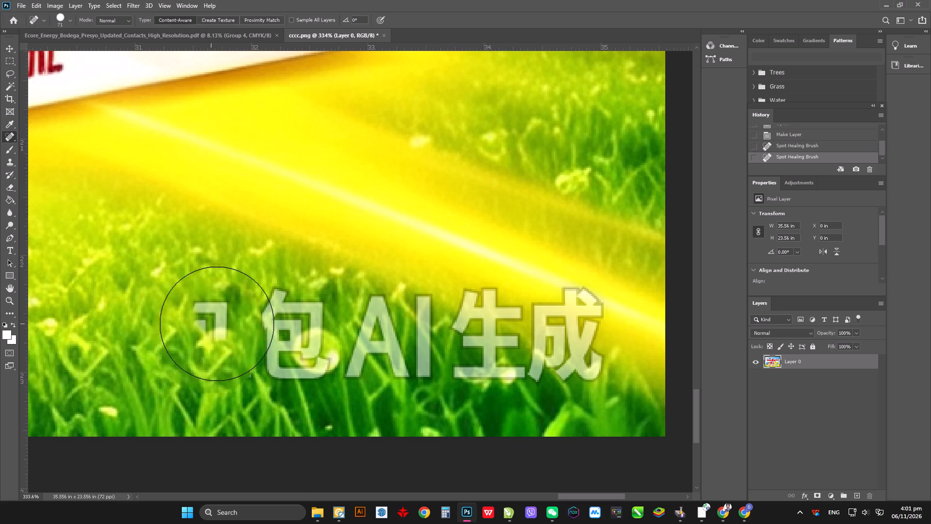
left_click_drag(217, 324, 576, 344)
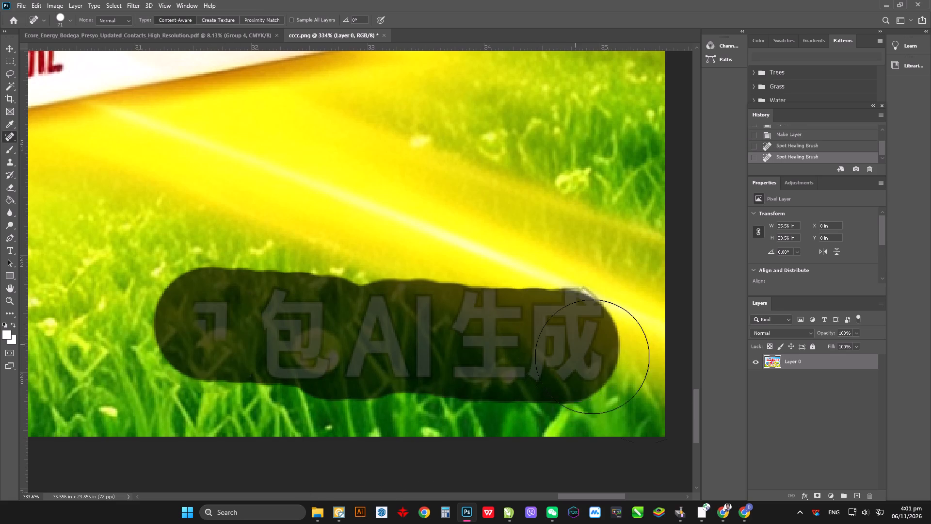
left_click(576, 318)
left_click(490, 287)
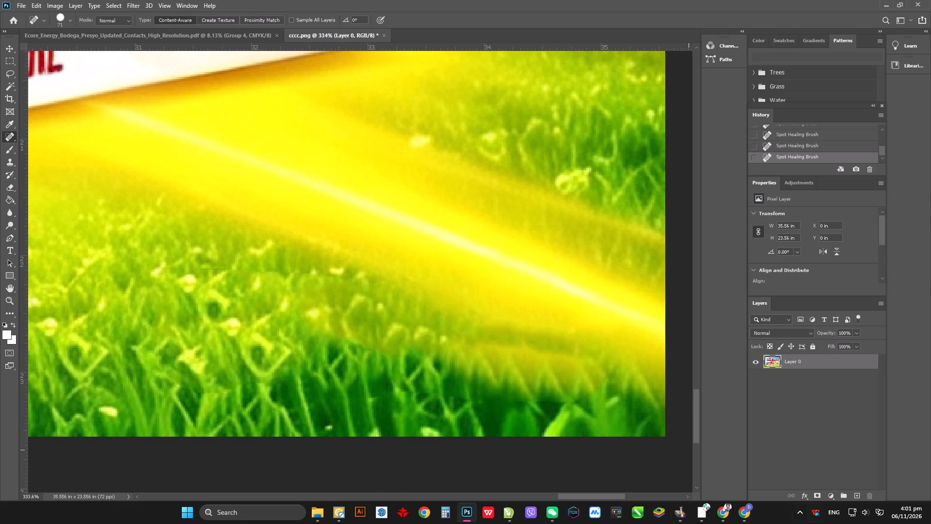
scroll(548, 217, "down", 18, "alt")
scroll(567, 299, "up", 12, "alt")
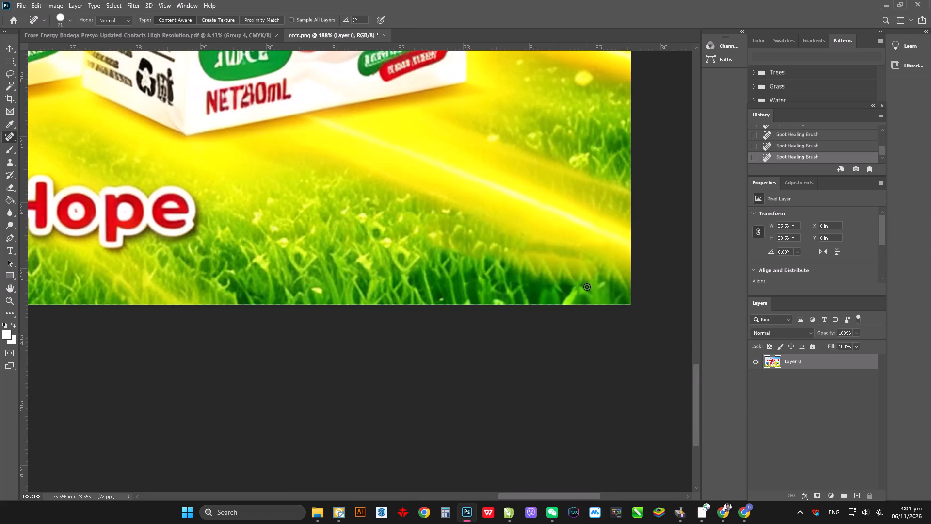
left_click(560, 272)
left_click(519, 272)
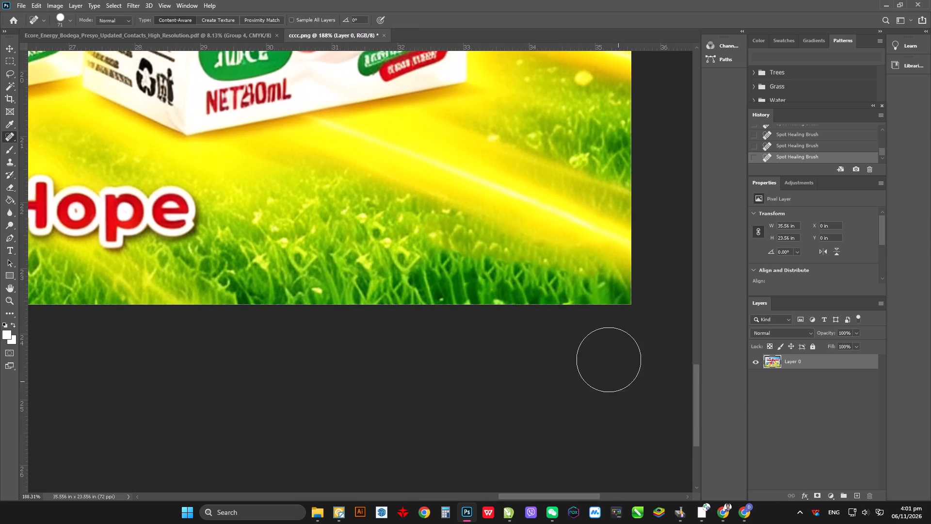
scroll(601, 359, "down", 18, "alt")
scroll(482, 249, "up", 2, "alt")
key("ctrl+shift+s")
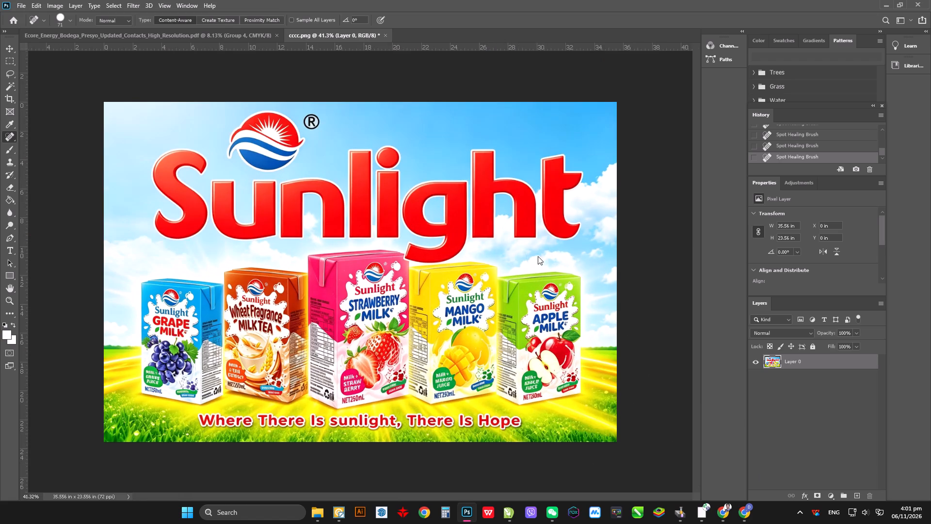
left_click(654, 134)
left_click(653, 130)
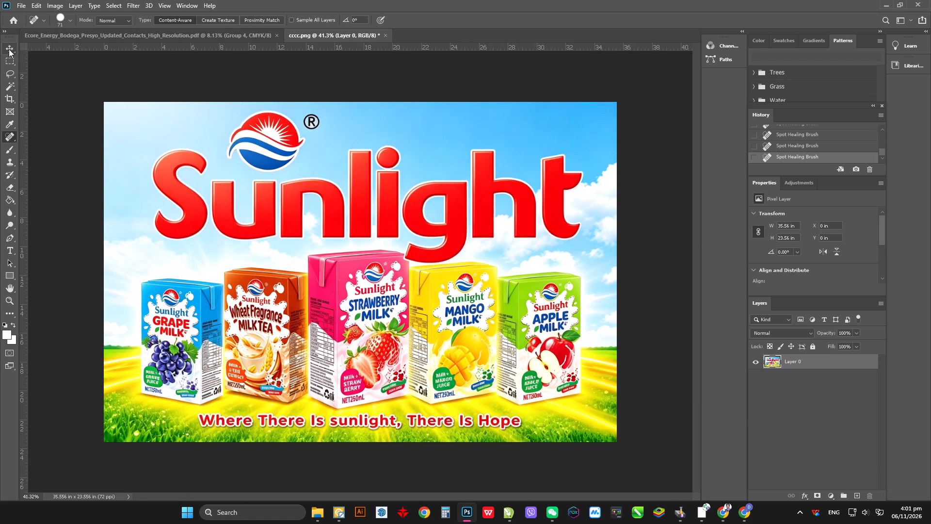
Resize the Sunlight poster image to 60 cm wide by 40 cm high without constraining proportions.
left_click(9, 44)
key("ctrl+alt+i")
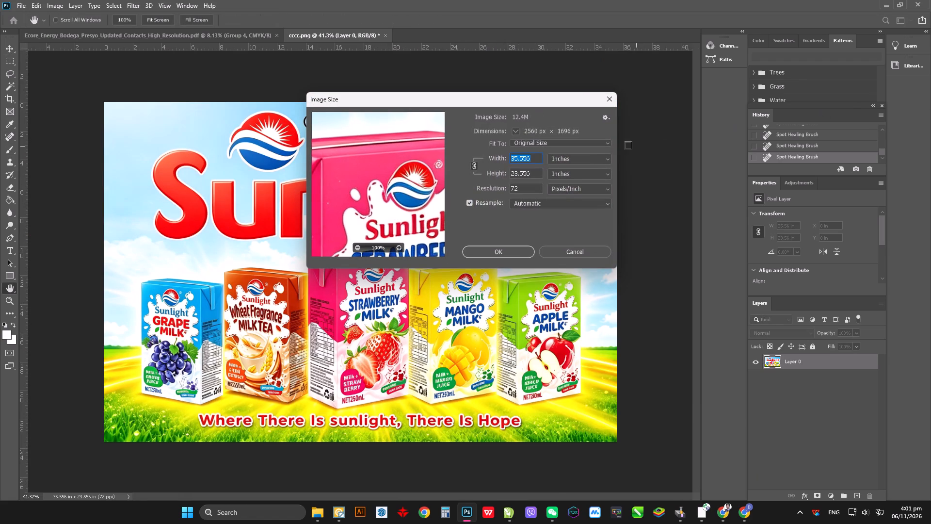
left_click(596, 156)
left_click(576, 195)
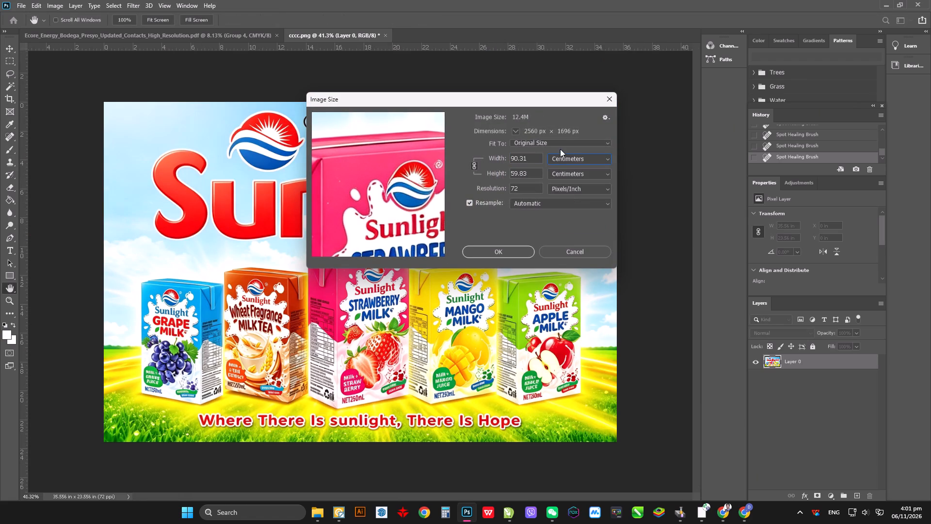
left_click_drag(527, 158, 395, 177)
type("60")
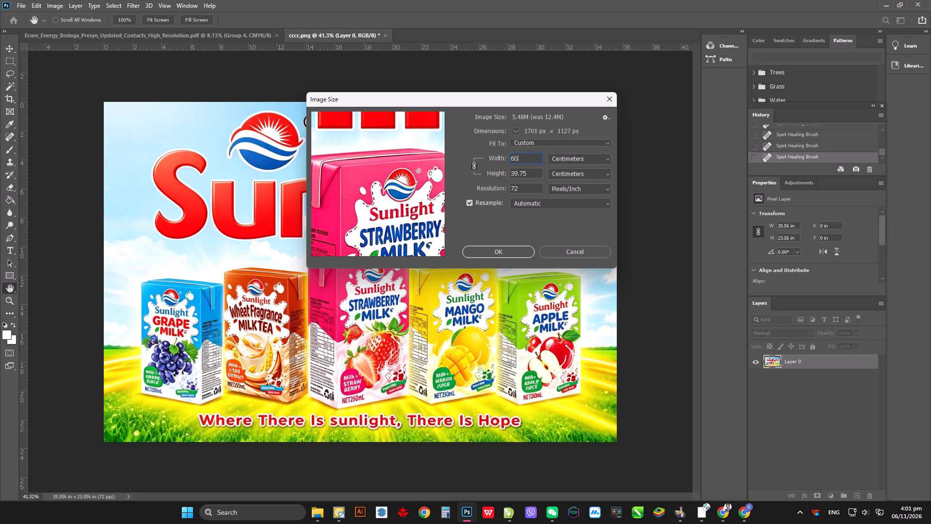
left_click(472, 166)
left_click_drag(530, 174, 432, 177)
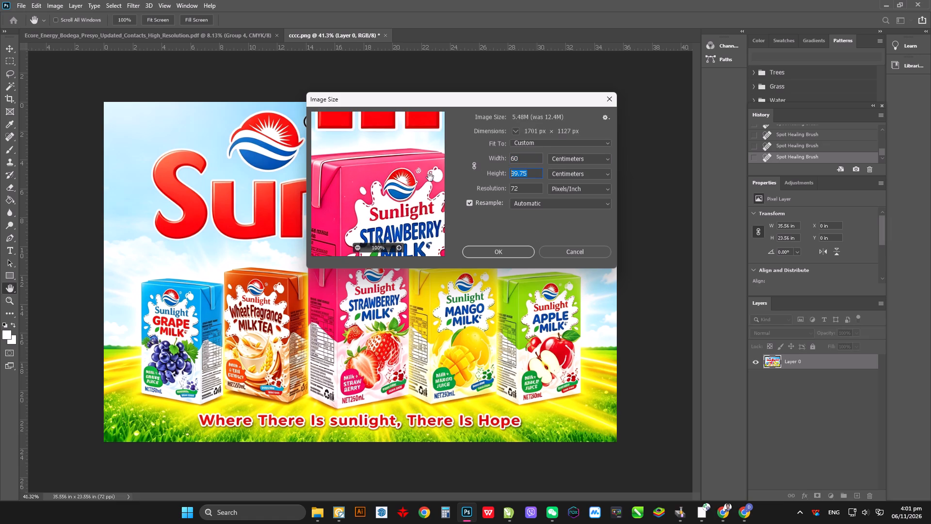
type("40")
key("Return")
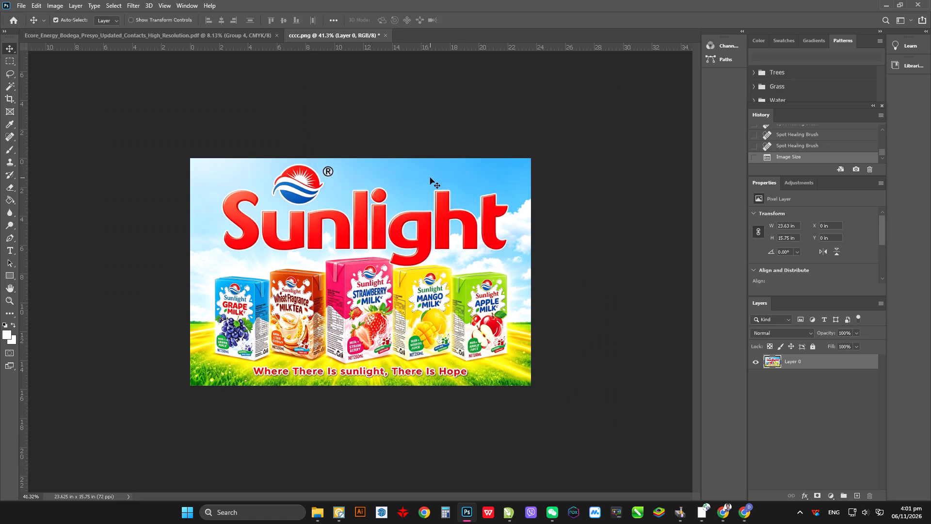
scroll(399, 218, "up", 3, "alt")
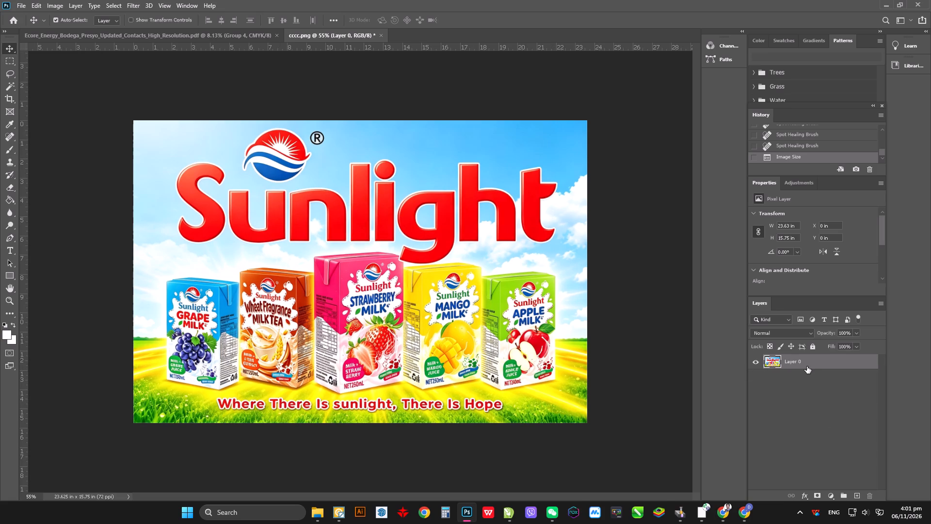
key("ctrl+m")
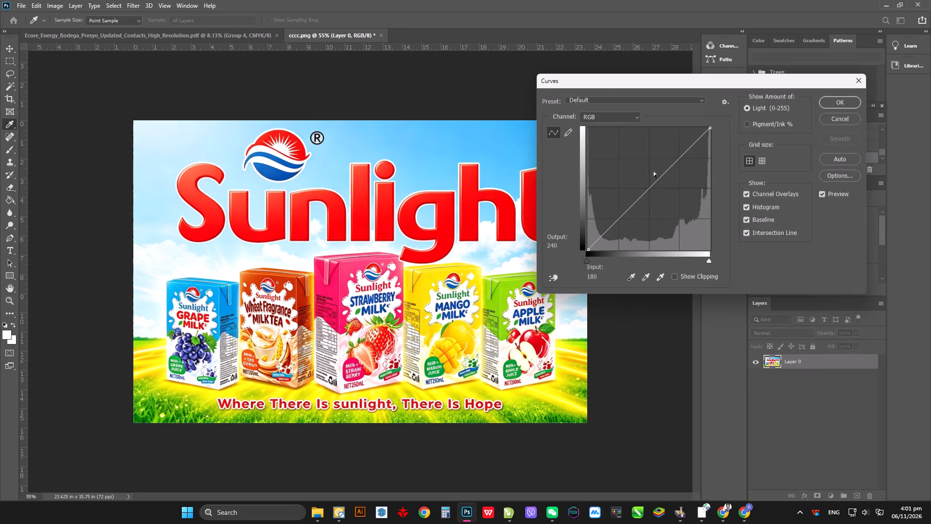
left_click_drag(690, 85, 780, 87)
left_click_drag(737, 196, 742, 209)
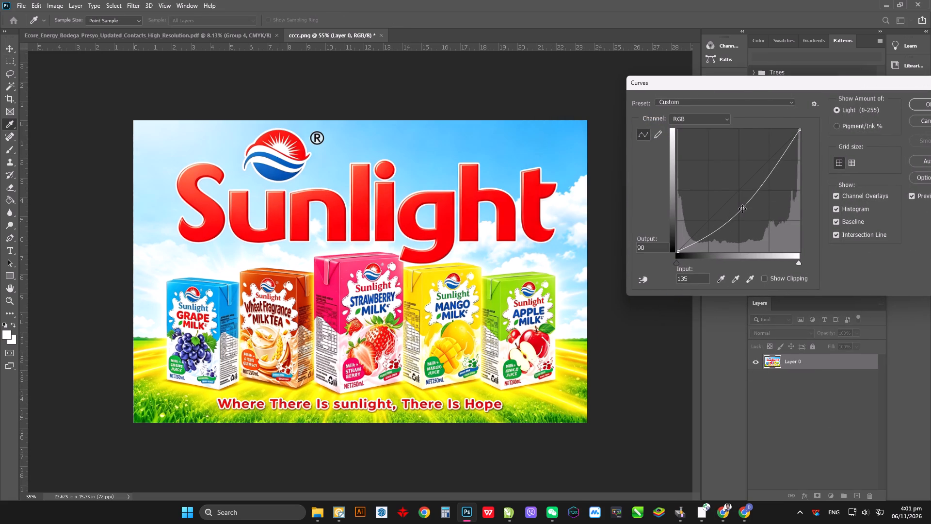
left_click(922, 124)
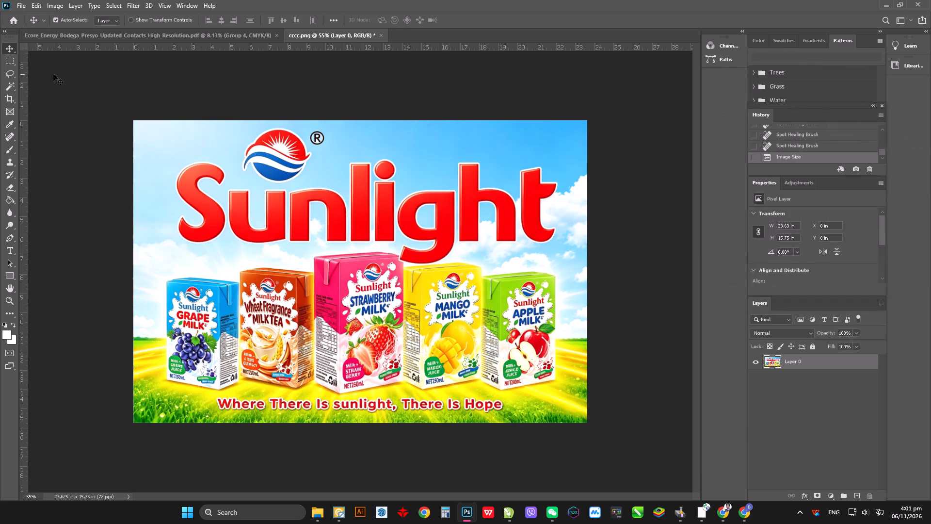
Convert the Sunlight poster to CMYK Color mode.
left_click(55, 7)
left_click(70, 13)
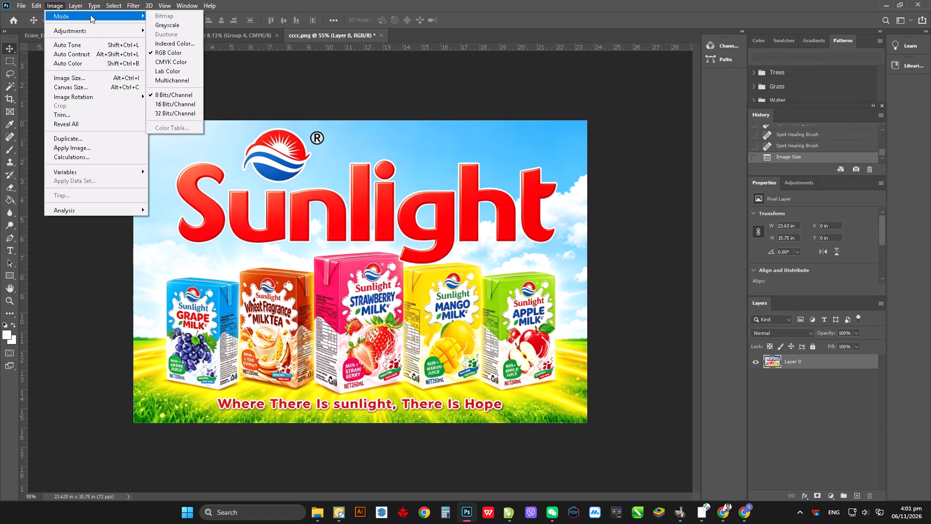
left_click(168, 61)
left_click(455, 204)
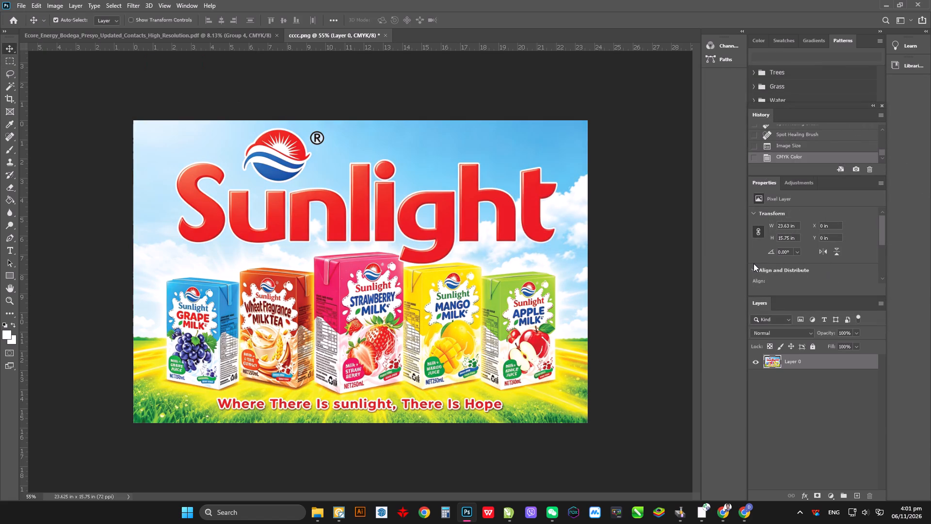
Apply a Curves adjustment to the poster's CMYK channel with a midpoint at input 50 and output 40.
key("ctrl+m")
left_click_drag(495, 85, 772, 112)
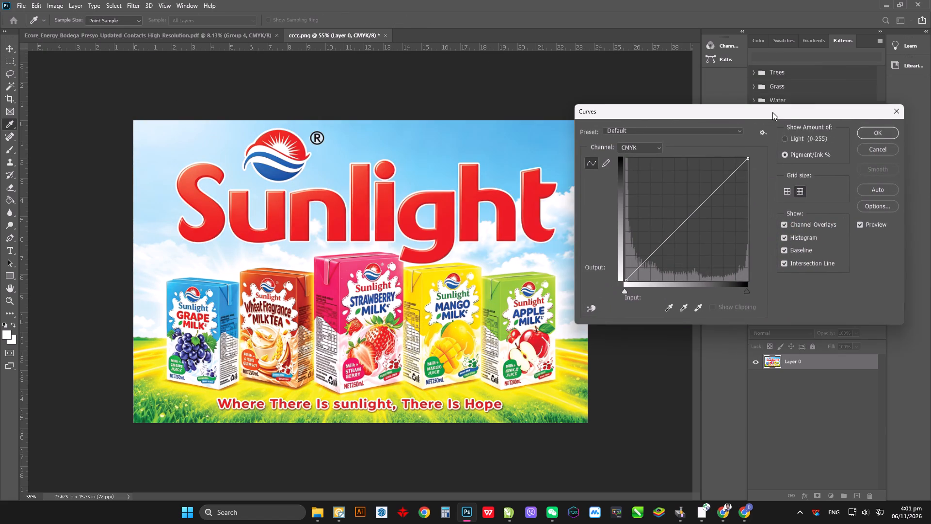
left_click_drag(772, 112, 794, 118)
left_click_drag(706, 230, 709, 237)
left_click(709, 237)
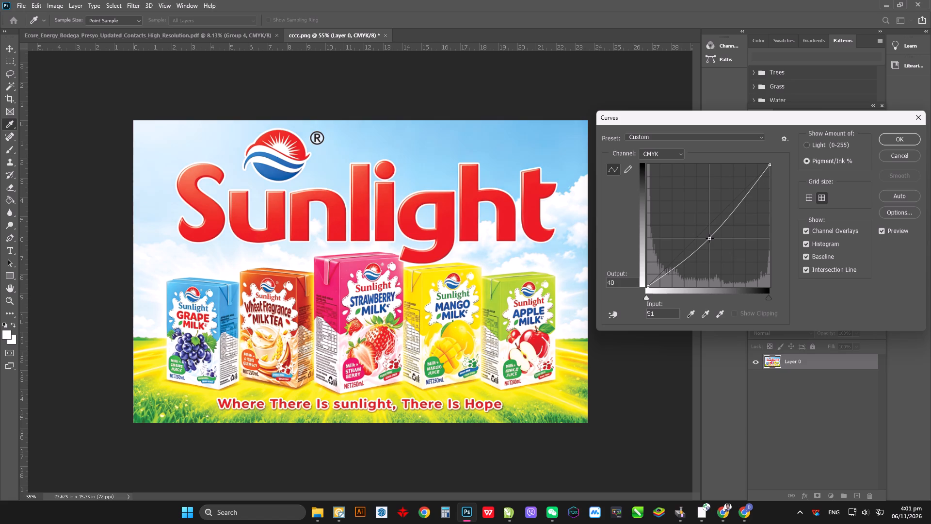
left_click_drag(619, 279, 538, 291)
type("40")
key("Tab")
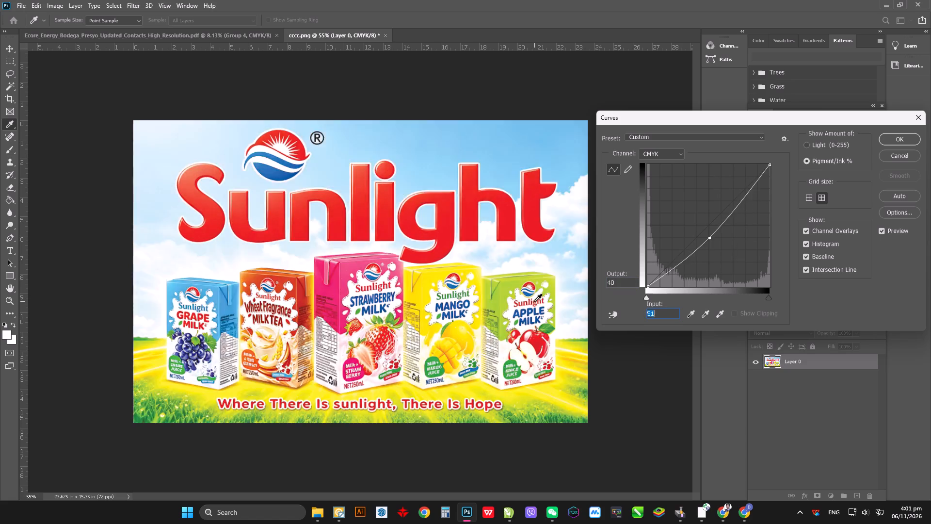
type("50")
key("Return")
Save the poster as a JPEG named TARPzzzzzz on the HP USB20FD (I:) drive at maximum quality 12.
key("ctrl+shift+s")
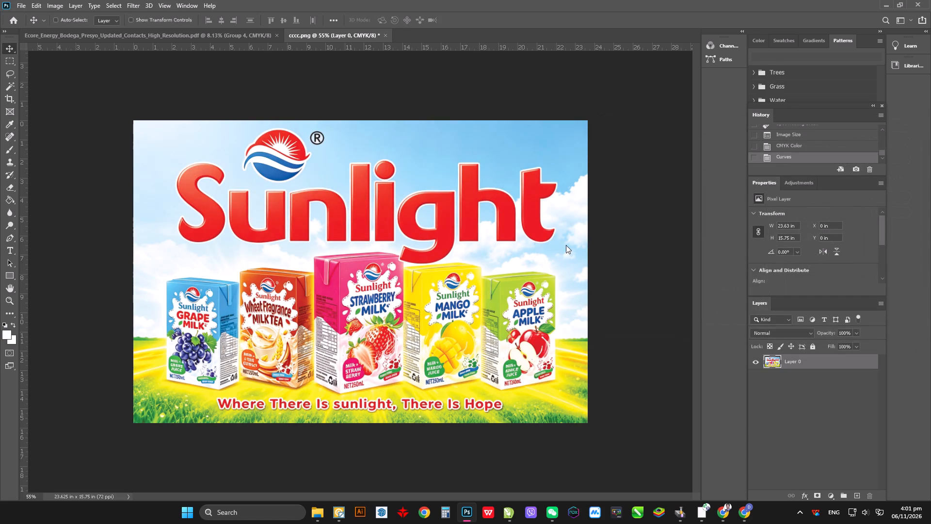
left_click(370, 326)
left_click(354, 373)
scroll(232, 222, "down", 4)
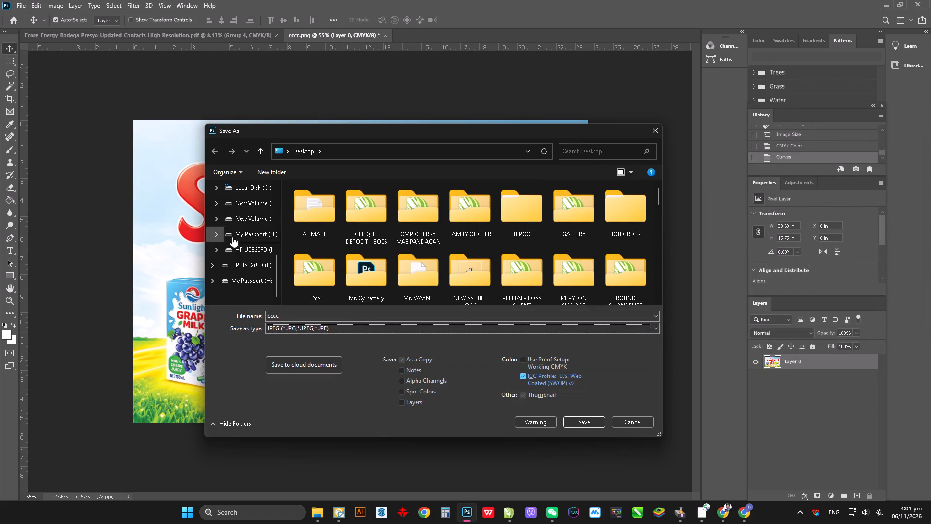
scroll(232, 237, "down", 7)
left_click(257, 266)
left_click(344, 316)
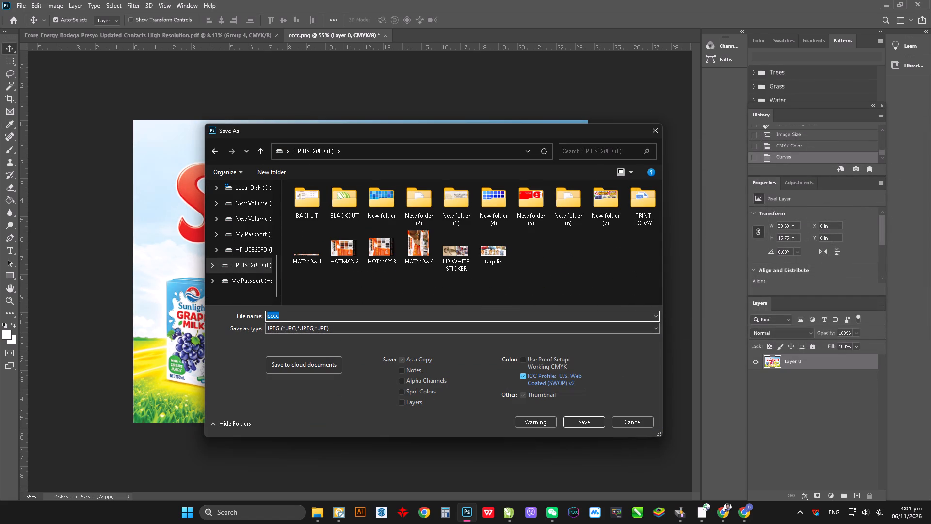
type("TARP")
type("zzzzzz")
key("Return")
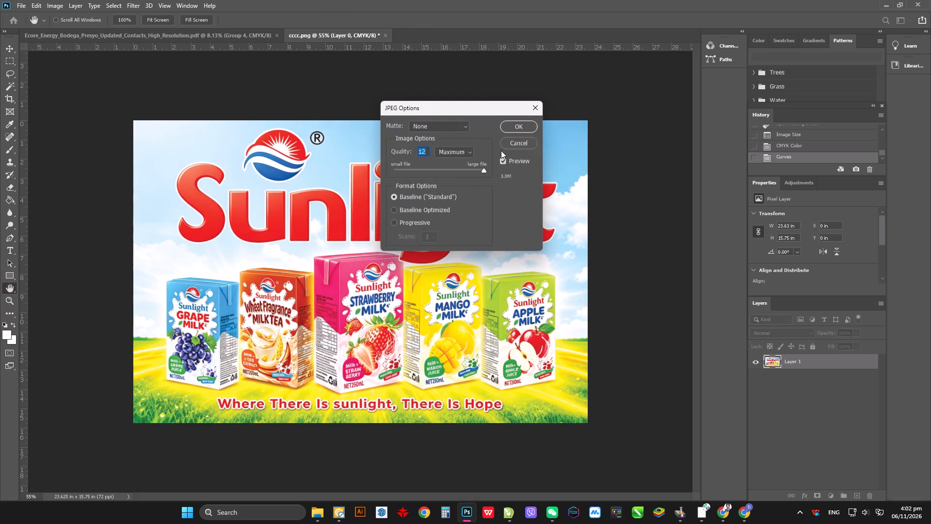
left_click(519, 125)
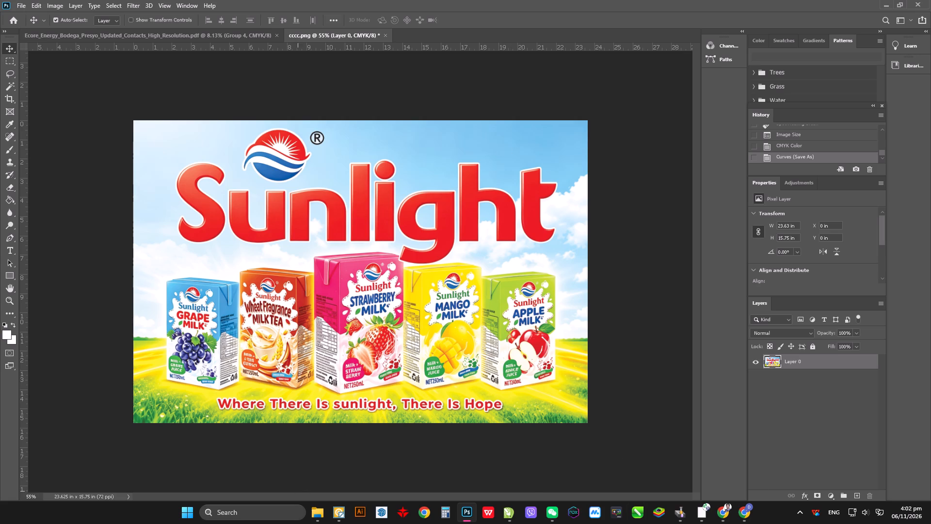
Check the exported TARPzzzzzz file on the HP USB20FD (I:) drive in File Explorer.
left_click(320, 517)
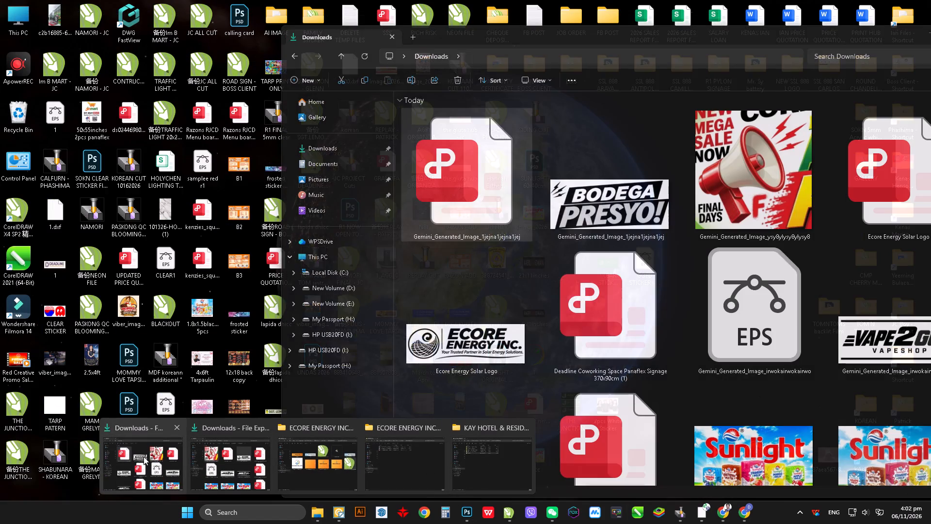
left_click(153, 456)
left_click(321, 355)
scroll(697, 269, "down", 8)
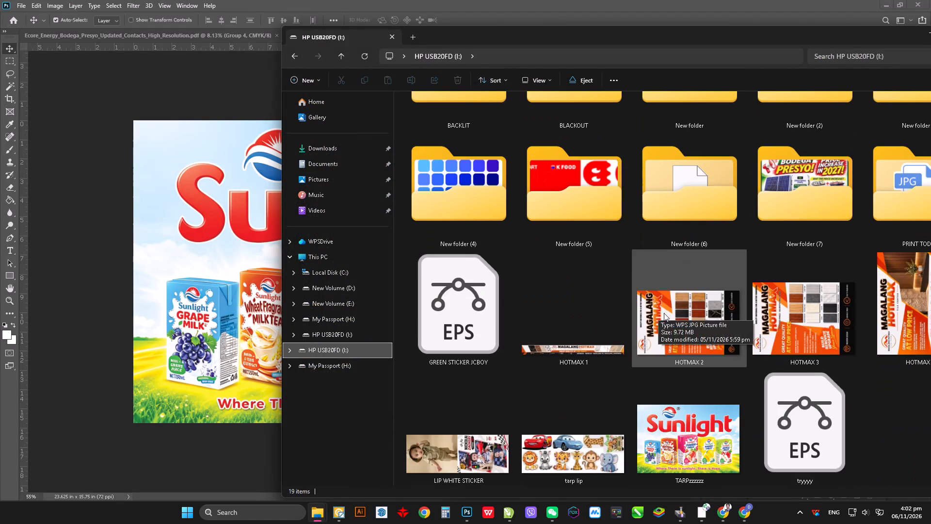
left_click(713, 429)
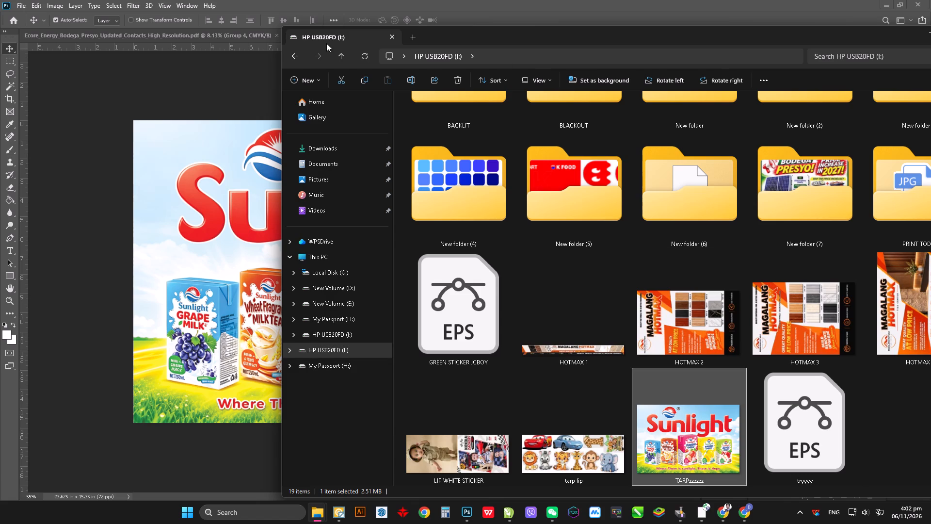
Capture a screenshot of the lithium battery unit in the Ecore Energy flyer to the clipboard.
left_click(152, 39)
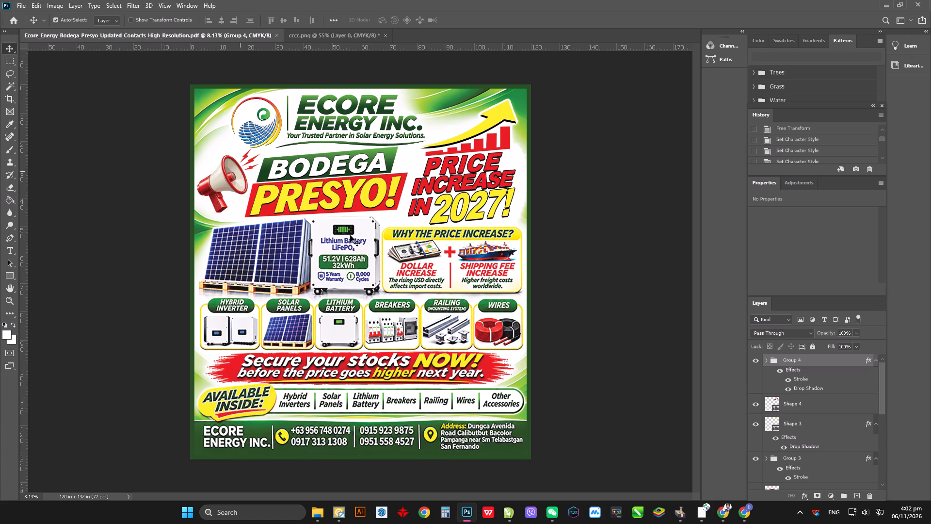
scroll(297, 235, "up", 16, "alt")
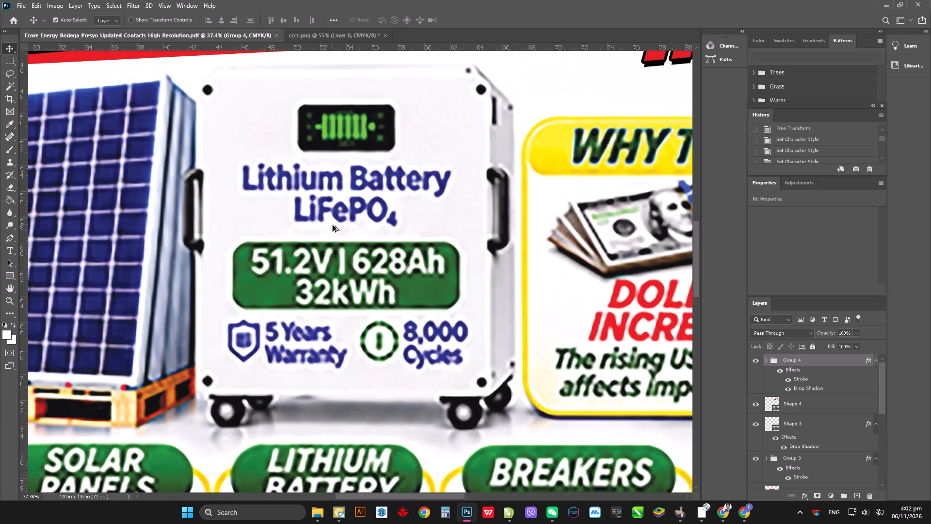
scroll(308, 283, "down", 2, "alt")
scroll(355, 244, "up", 1, "alt")
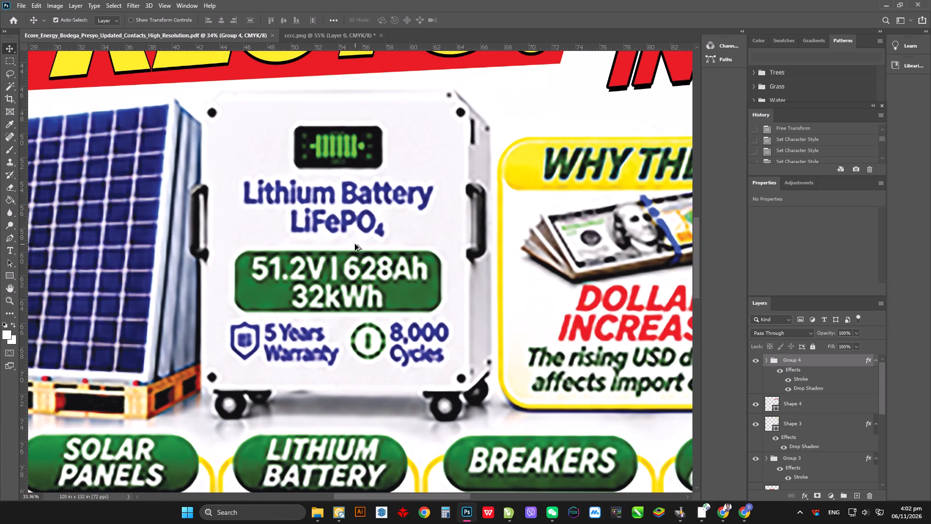
key("alt+a")
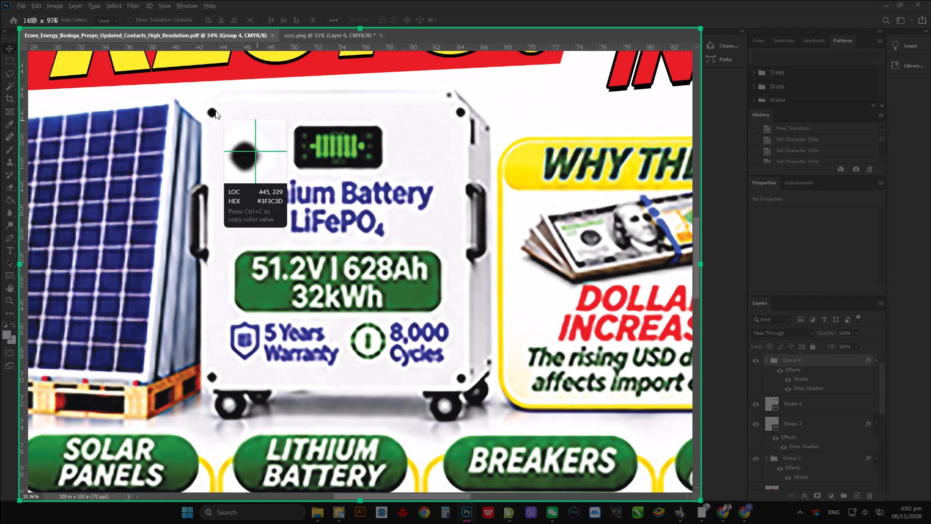